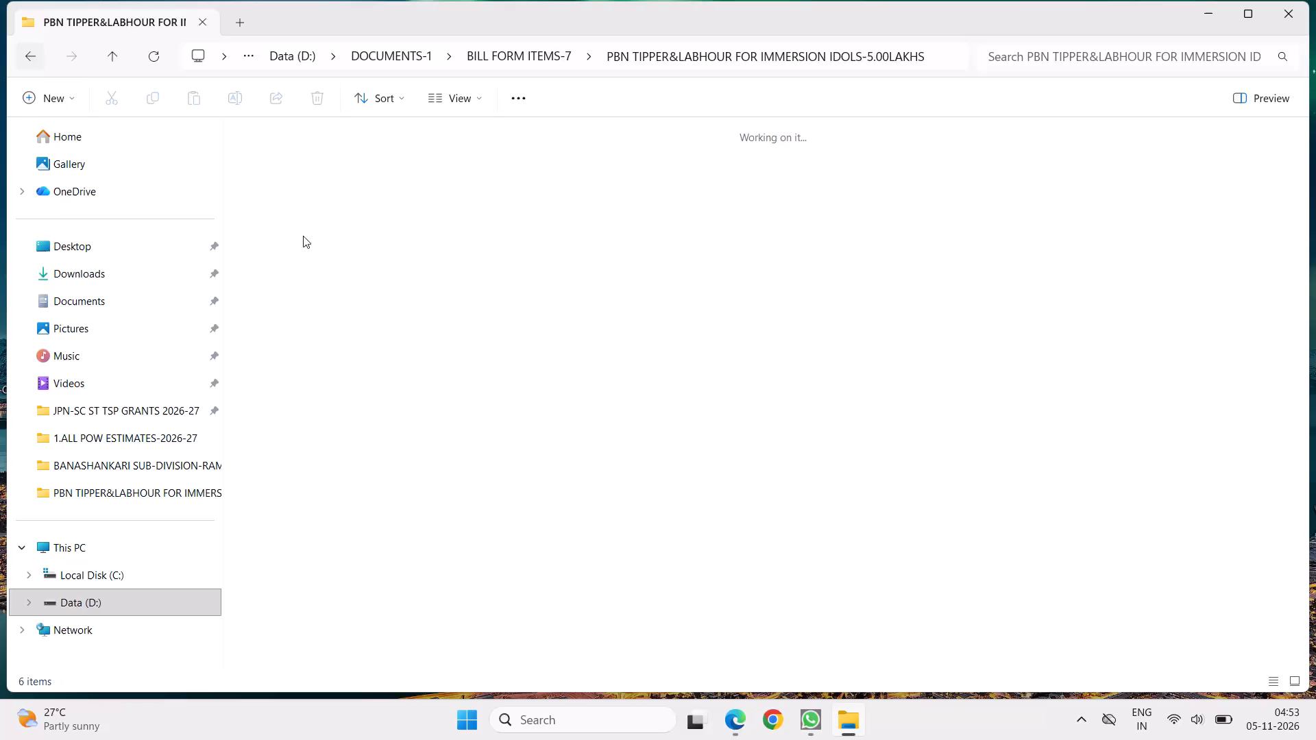
Open 20-NISHA CONSTN-IMPT TO RD GRUHALAKSHMI LAT-100.00.xls from the Nelagadaranahalli folder under DOCUMENTS-1, 1-ESTIMATES & BILLS, 1.MODIFIED ESTIMATES-26.
{"action": "left_click", "coordinate": [27, 54]}
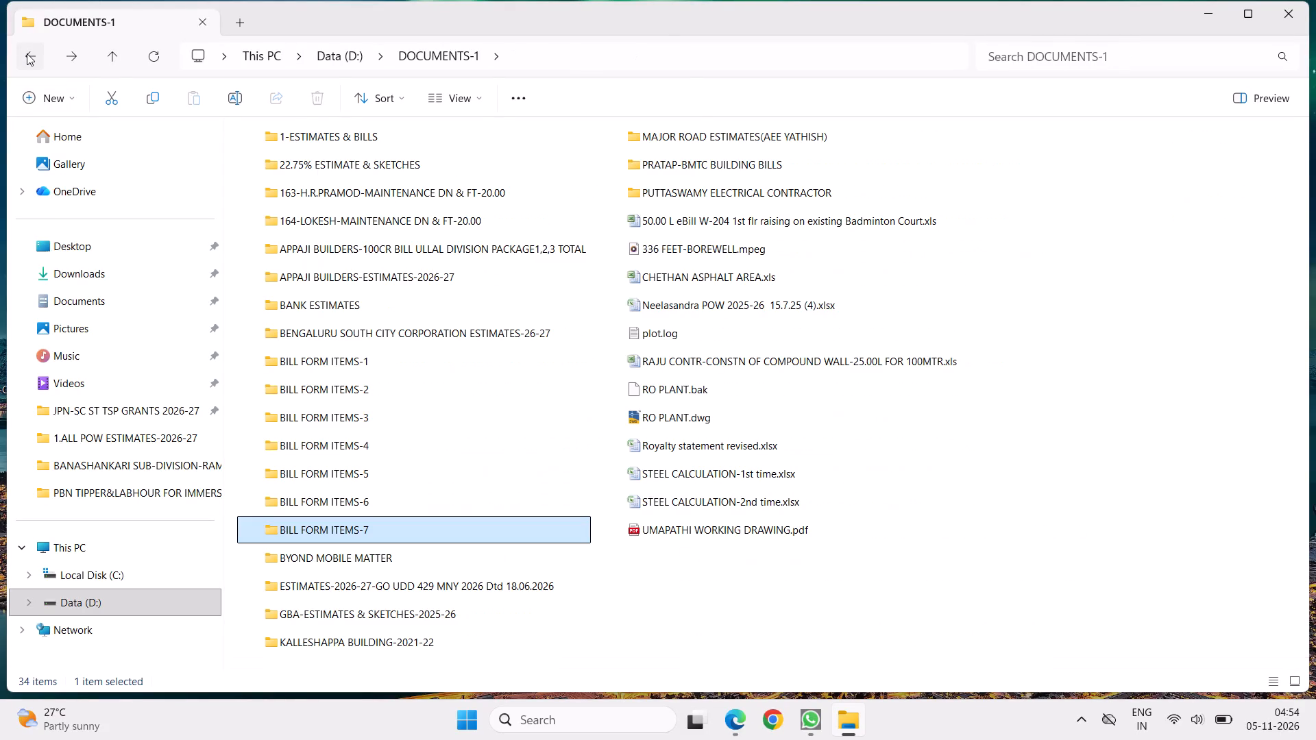
{"action": "left_click", "coordinate": [27, 53]}
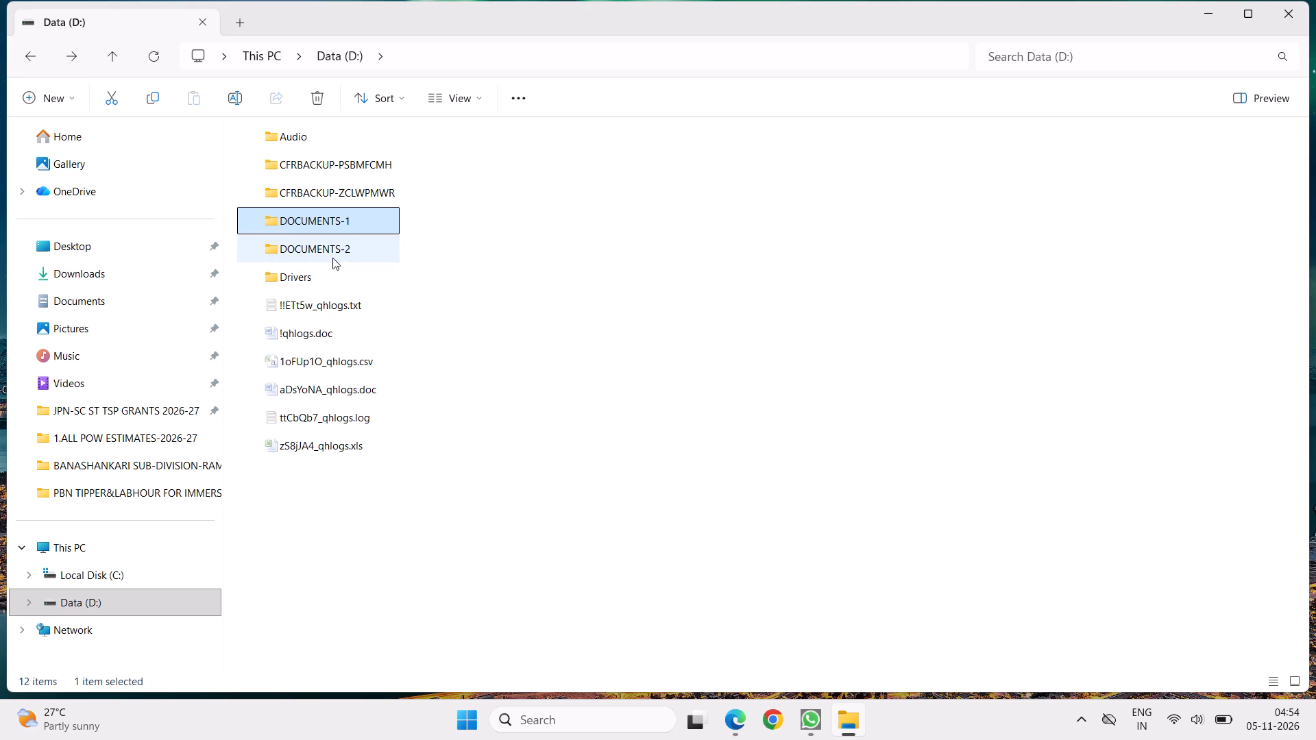
{"action": "double_click", "coordinate": [330, 223]}
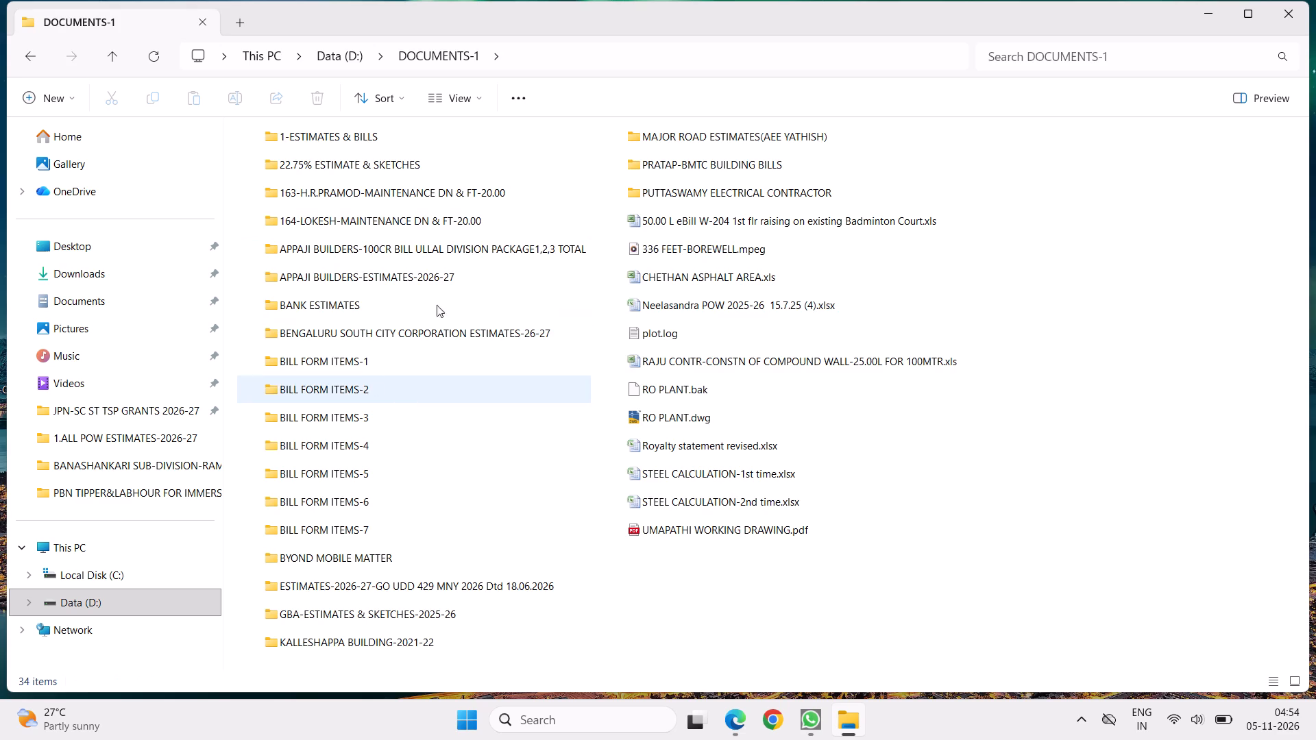
{"action": "double_click", "coordinate": [335, 134]}
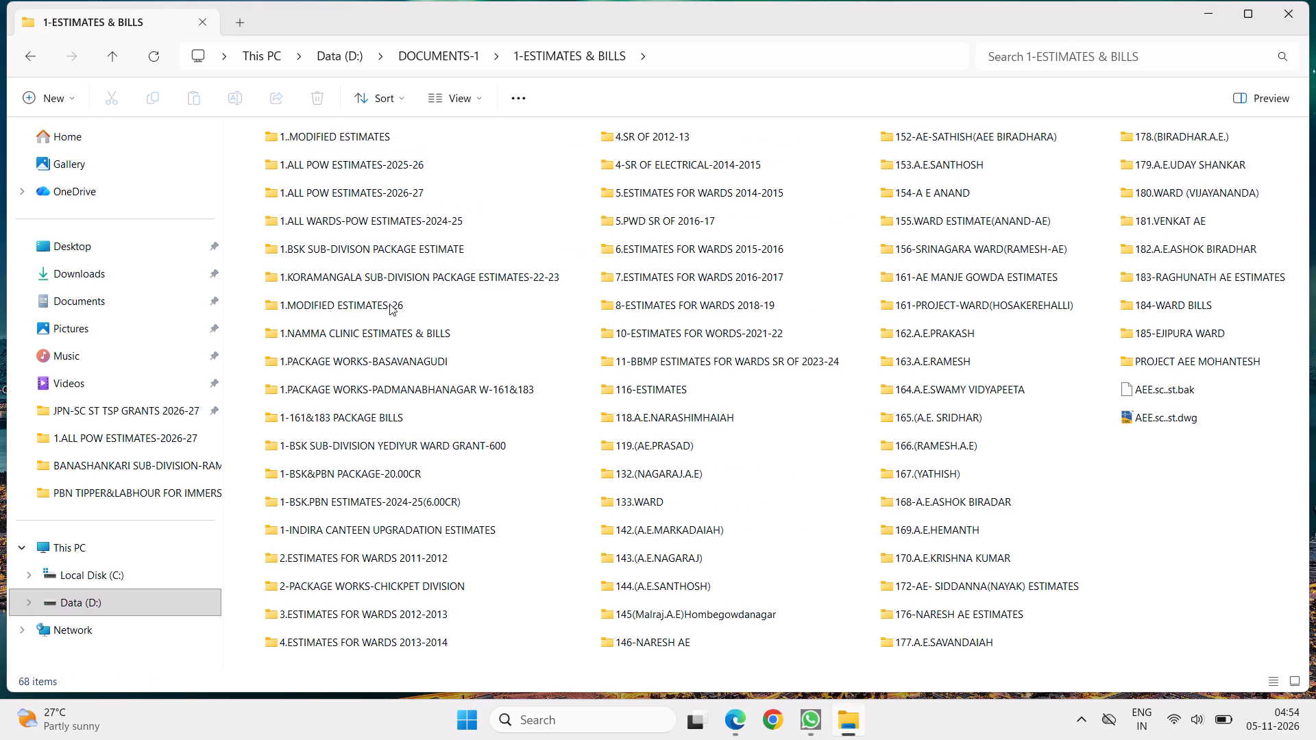
{"action": "double_click", "coordinate": [371, 304]}
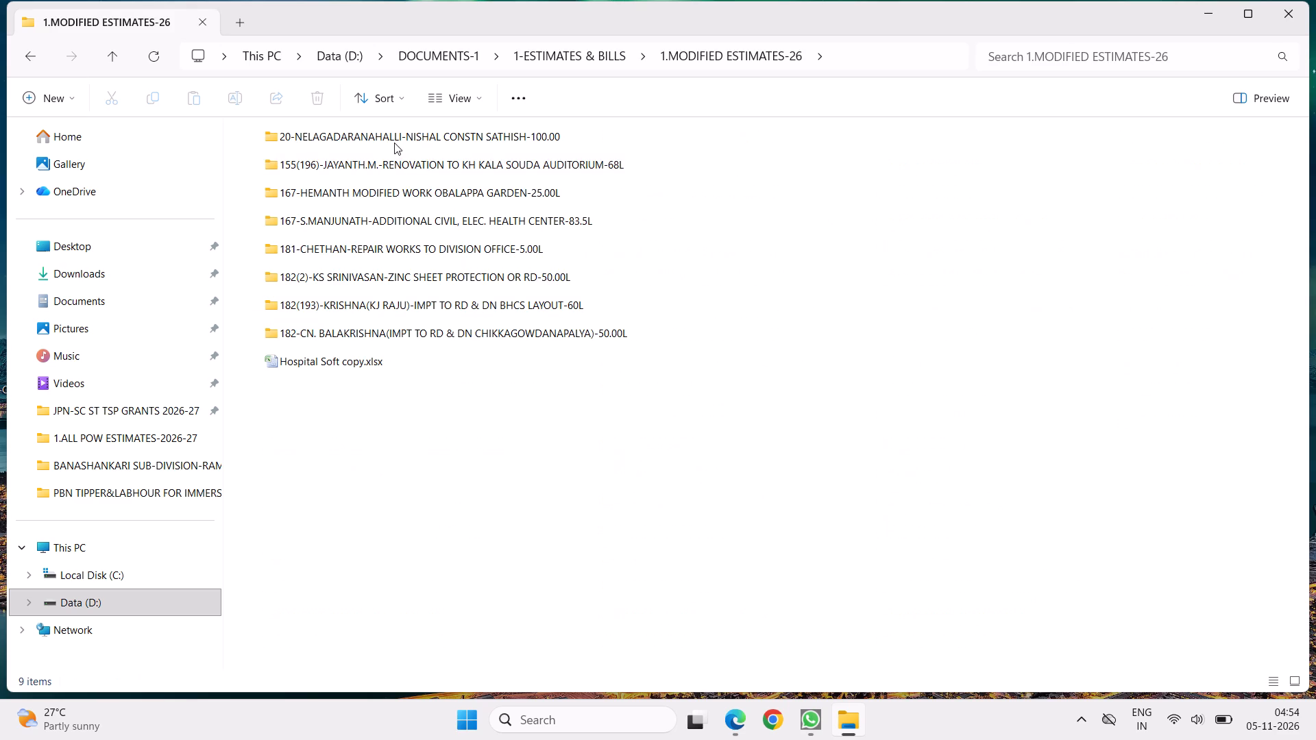
{"action": "double_click", "coordinate": [391, 140]}
{"action": "double_click", "coordinate": [391, 138]}
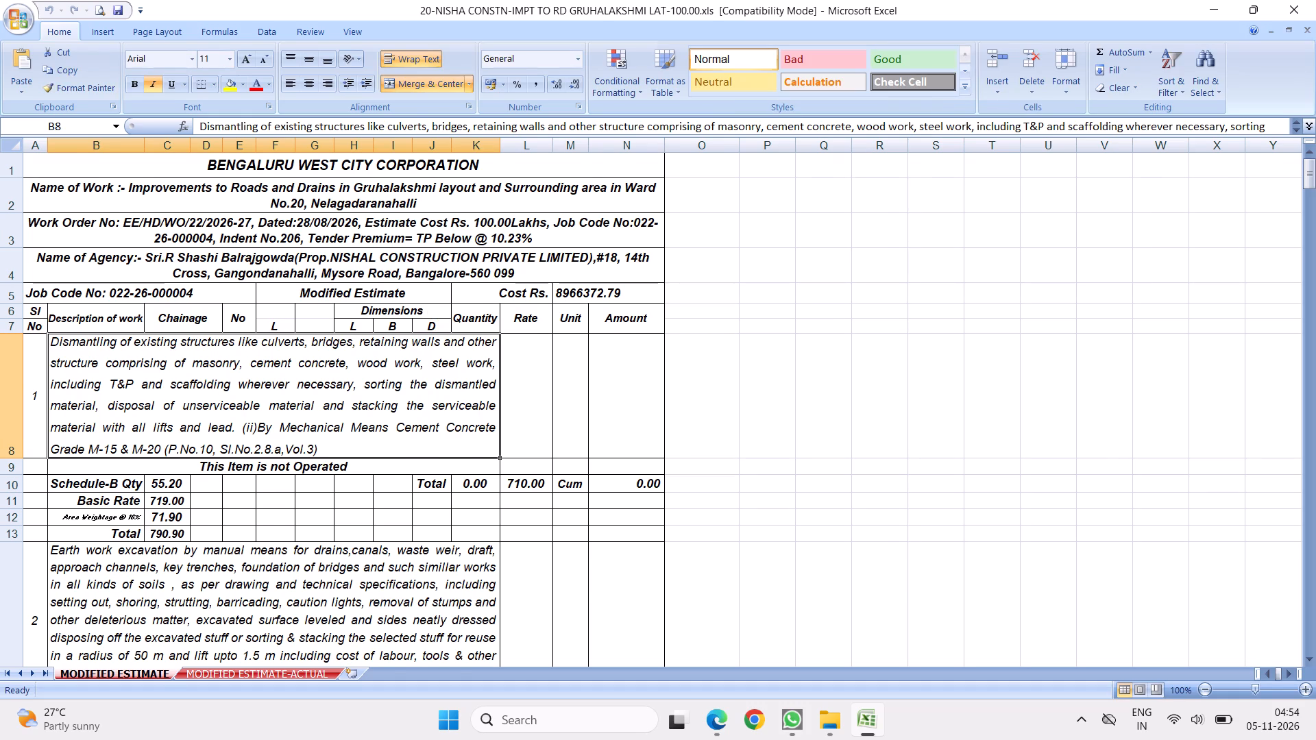
Review the MODIFIED ESTIMATE sheet from the first work items down to the total amount and certificate, and return to the start.
{"action": "scroll", "coordinate": [322, 428], "scroll_direction": "down", "scroll_amount": 2}
{"action": "scroll", "coordinate": [382, 422], "scroll_direction": "down", "scroll_amount": 2}
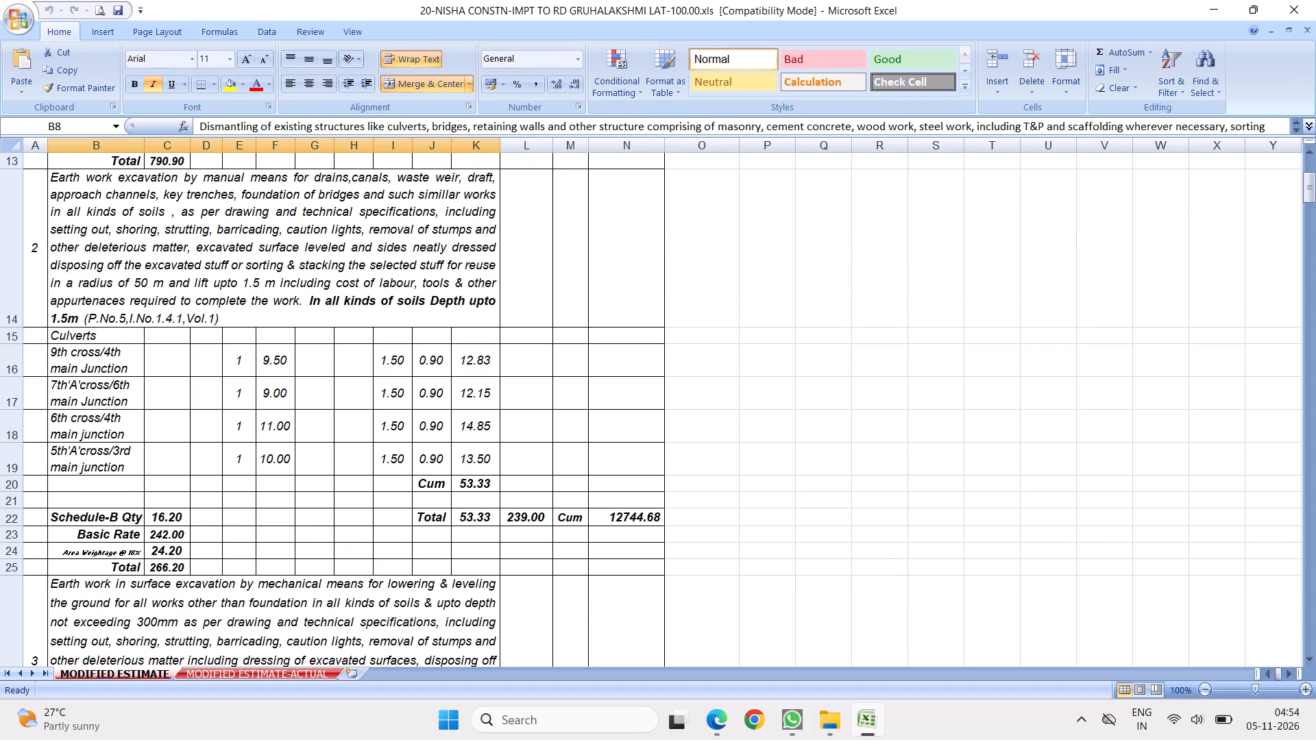
{"action": "scroll", "coordinate": [350, 388], "scroll_direction": "down", "scroll_amount": 4}
{"action": "left_click", "coordinate": [316, 337]}
{"action": "scroll", "coordinate": [415, 430], "scroll_direction": "down", "scroll_amount": 2}
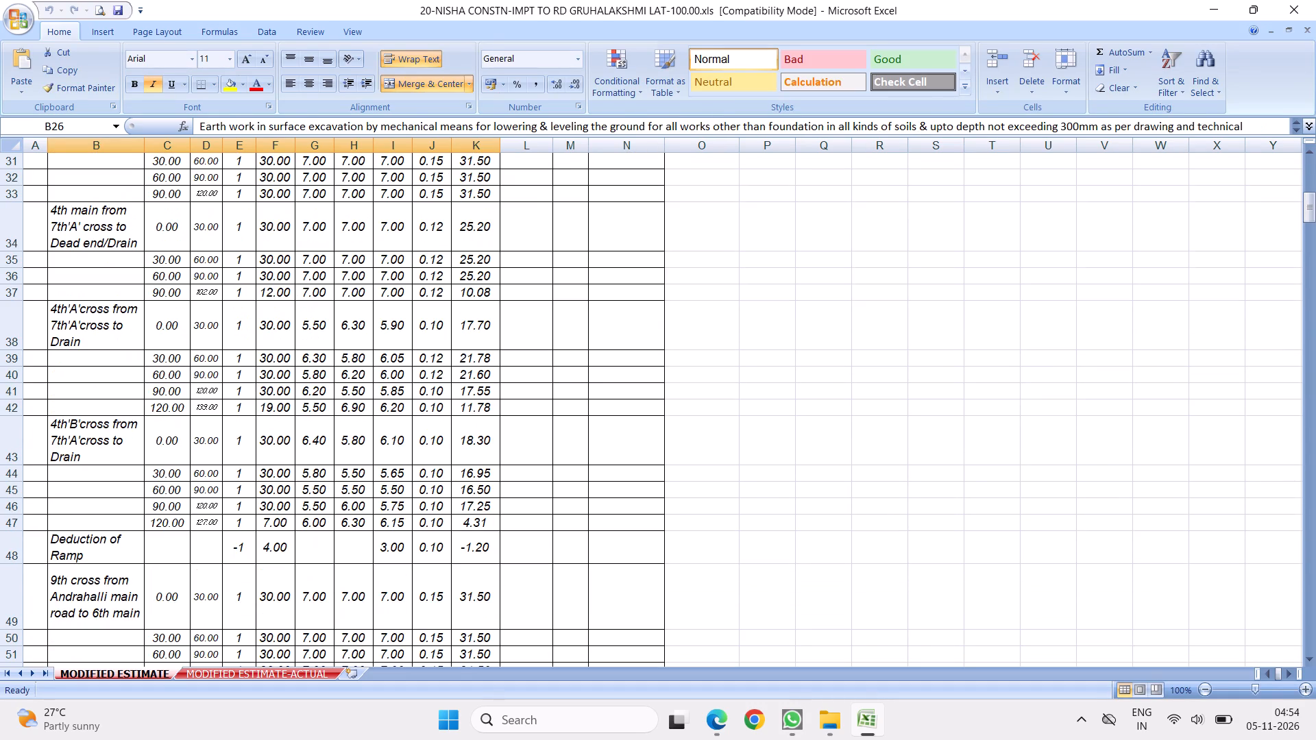
{"action": "scroll", "coordinate": [376, 389], "scroll_direction": "up", "scroll_amount": 1}
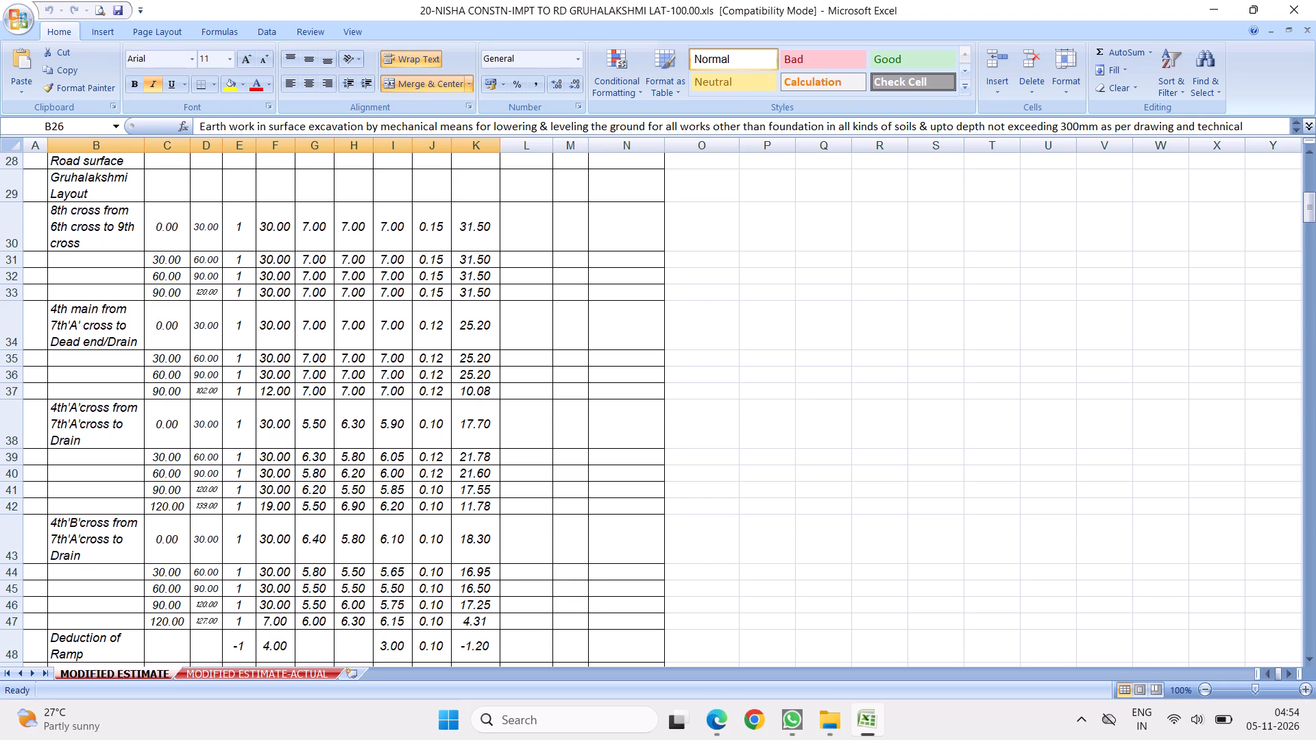
{"action": "scroll", "coordinate": [495, 419], "scroll_direction": "down", "scroll_amount": 18}
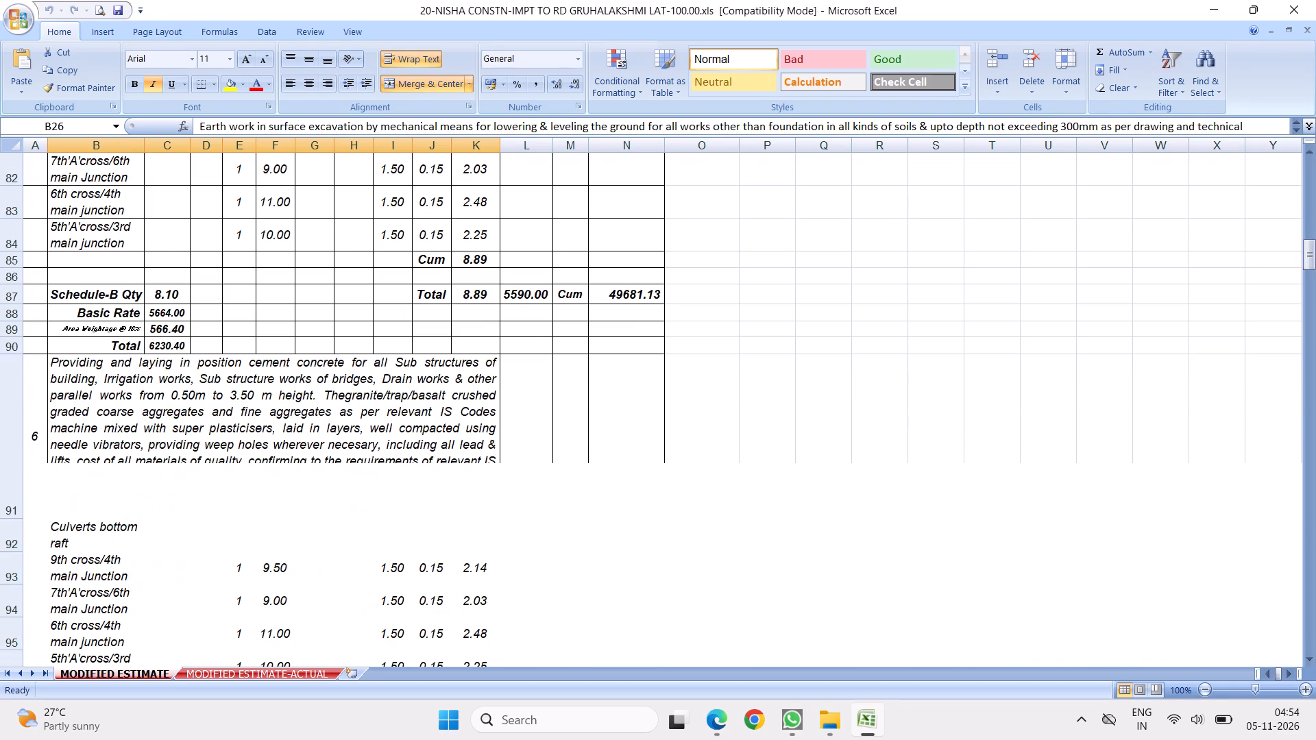
{"action": "left_click_drag", "start_coordinate": [1306, 271], "coordinate": [1308, 358]}
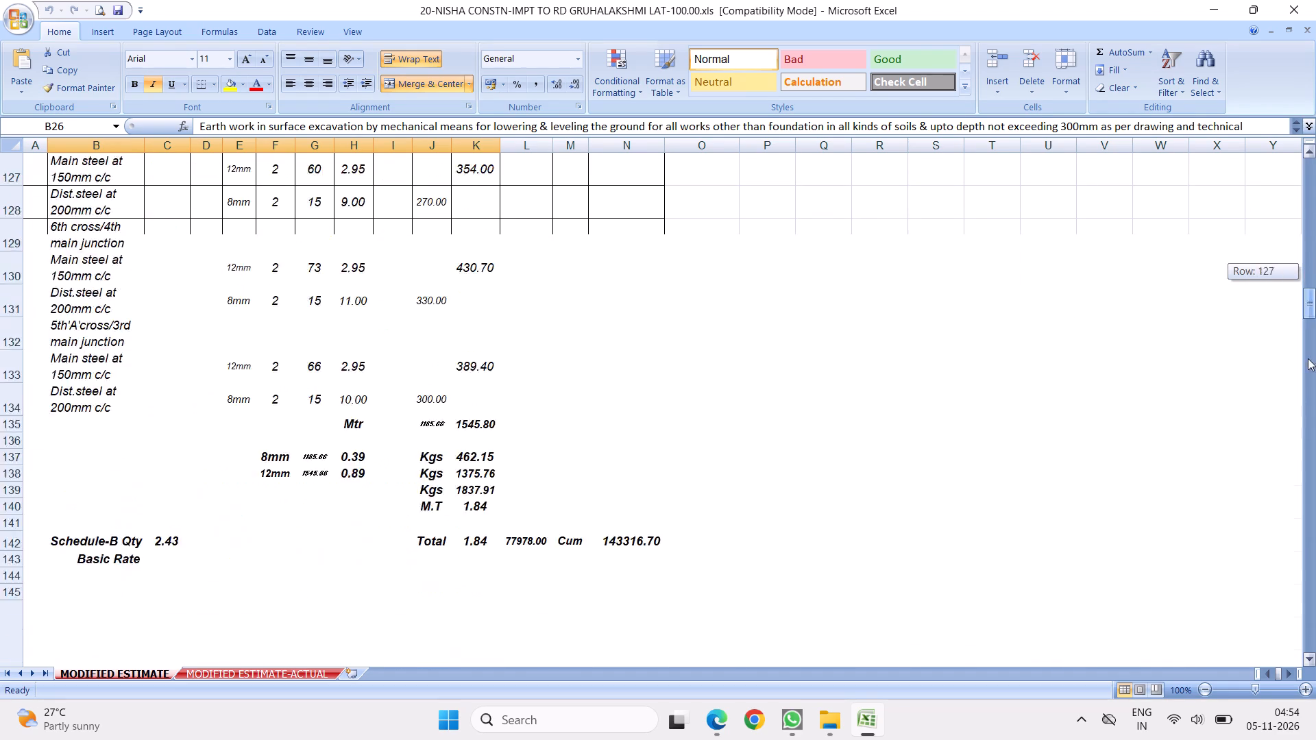
{"action": "left_click_drag", "start_coordinate": [1308, 358], "coordinate": [1307, 678]}
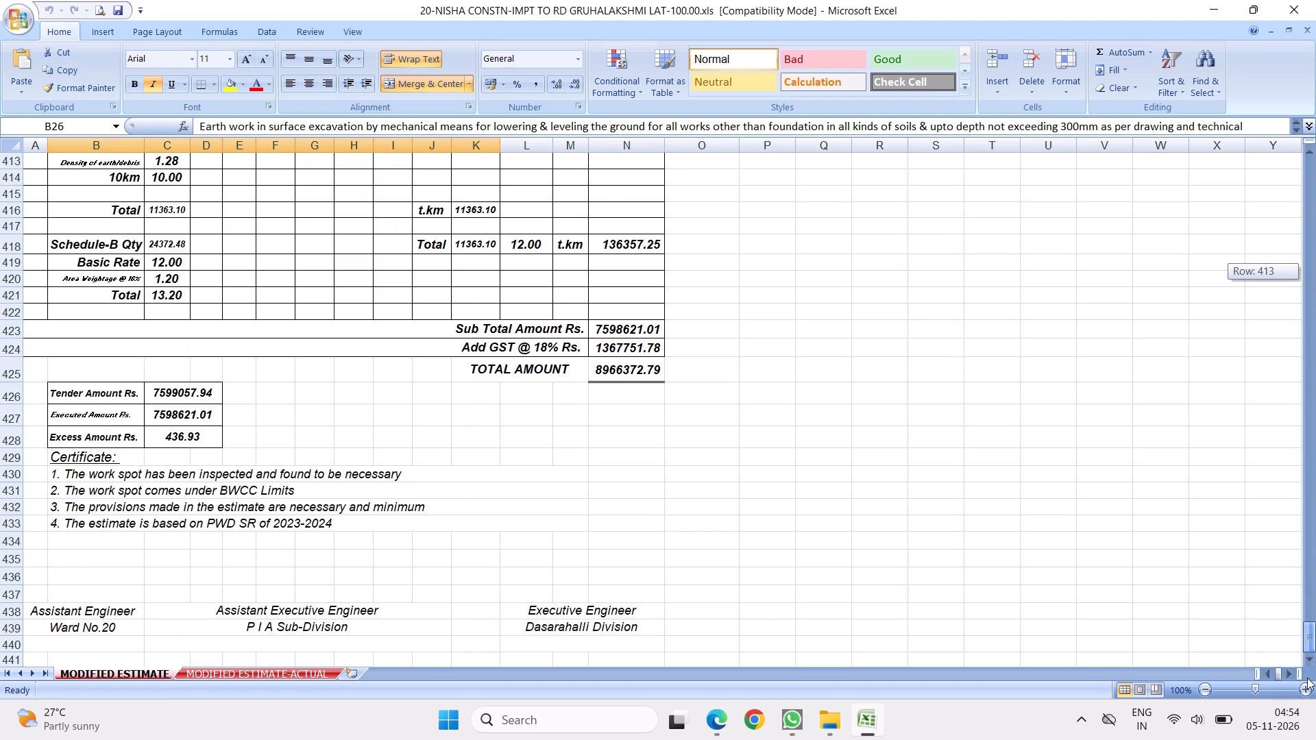
{"action": "left_click_drag", "start_coordinate": [1307, 678], "coordinate": [1315, 186]}
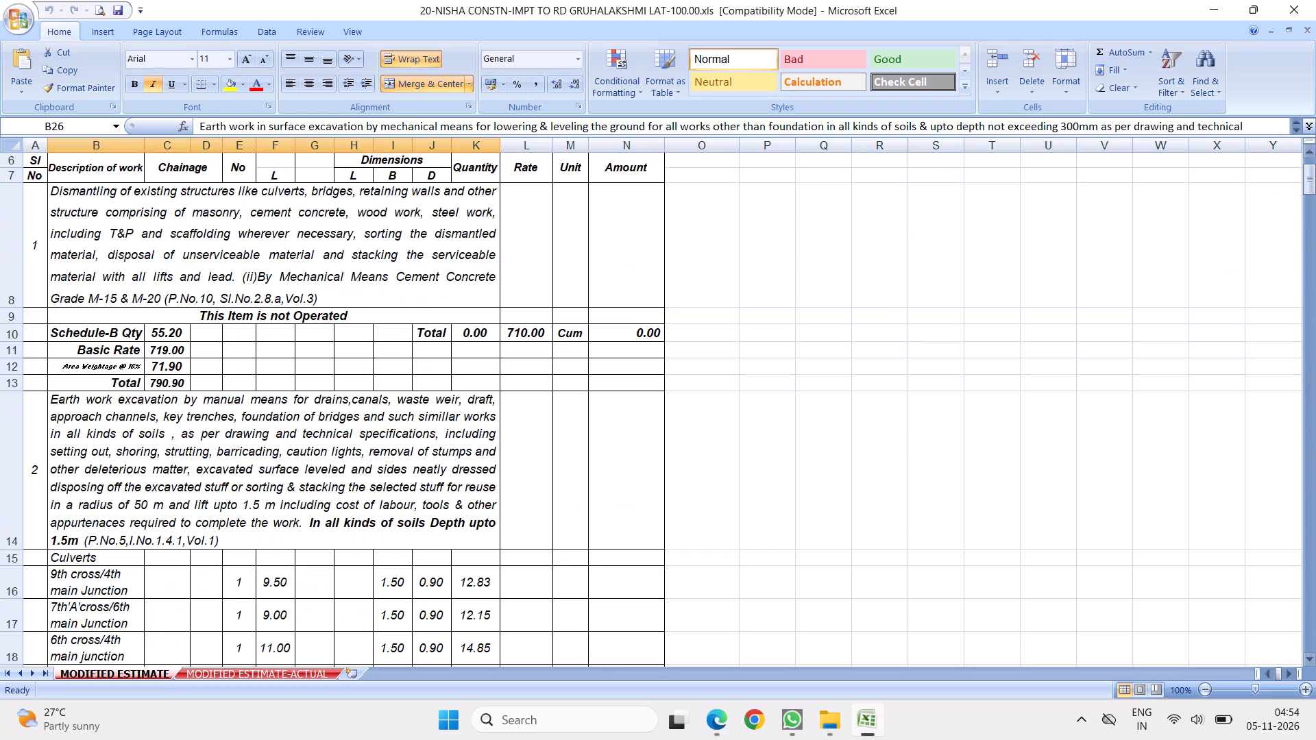
{"action": "scroll", "coordinate": [319, 317], "scroll_direction": "up", "scroll_amount": 2}
{"action": "scroll", "coordinate": [334, 349], "scroll_direction": "down", "scroll_amount": 5}
{"action": "scroll", "coordinate": [424, 306], "scroll_direction": "up", "scroll_amount": 3}
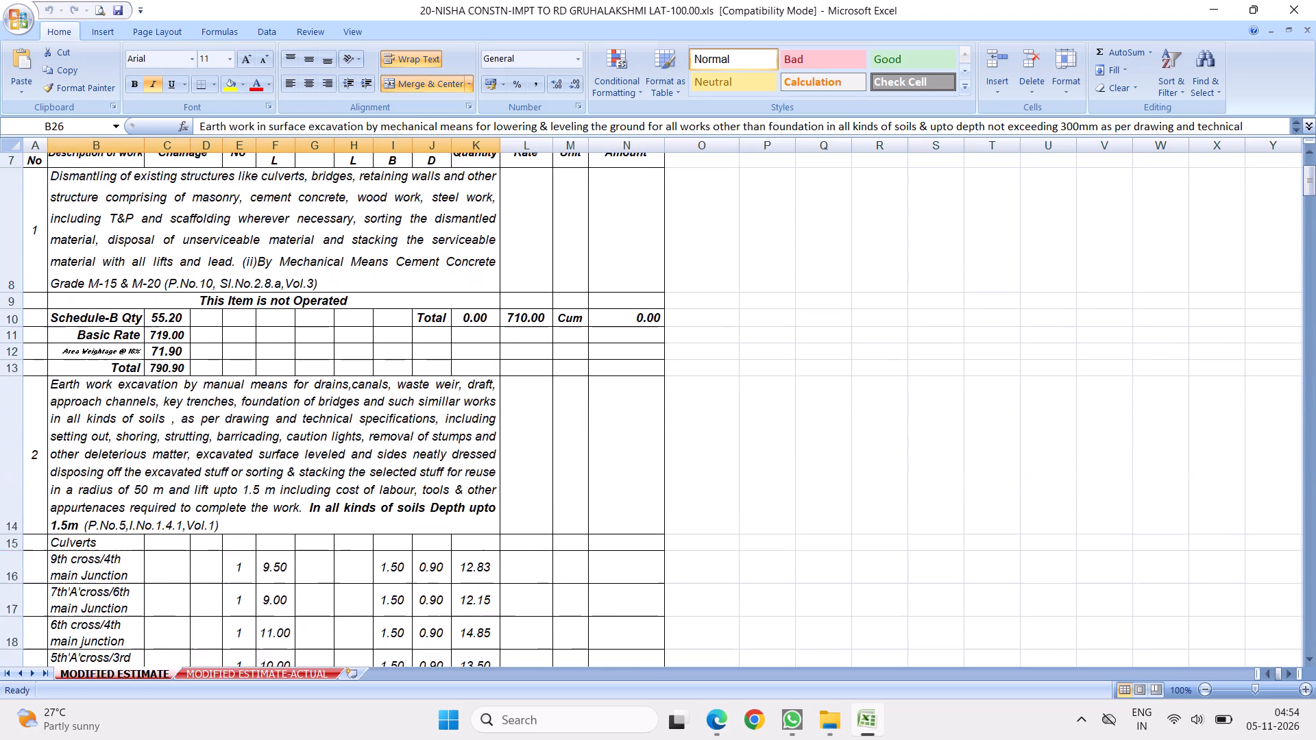
In item 3, set the last end chainage of 8th cross from 6th cross to 9th cross (D33) to 119.
{"action": "scroll", "coordinate": [431, 316], "scroll_direction": "down", "scroll_amount": 7}
{"action": "left_click", "coordinate": [267, 295]}
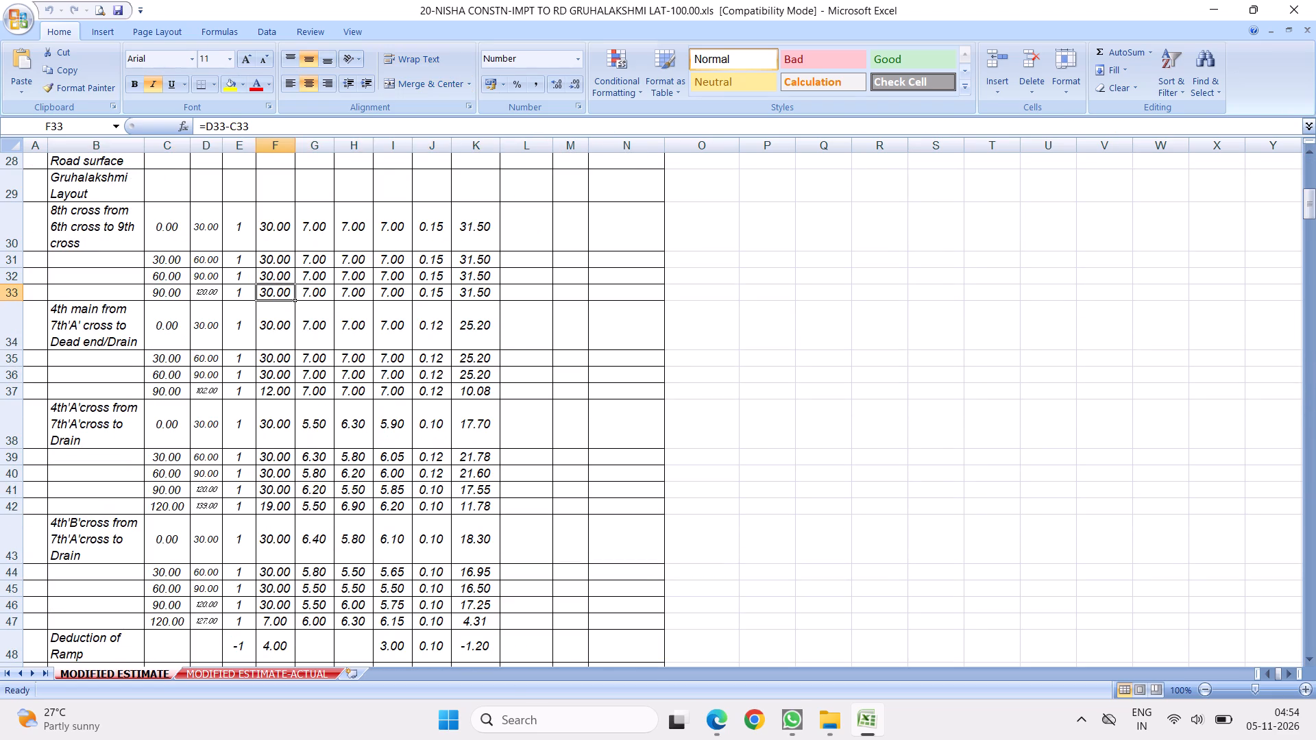
{"action": "left_click", "coordinate": [206, 295]}
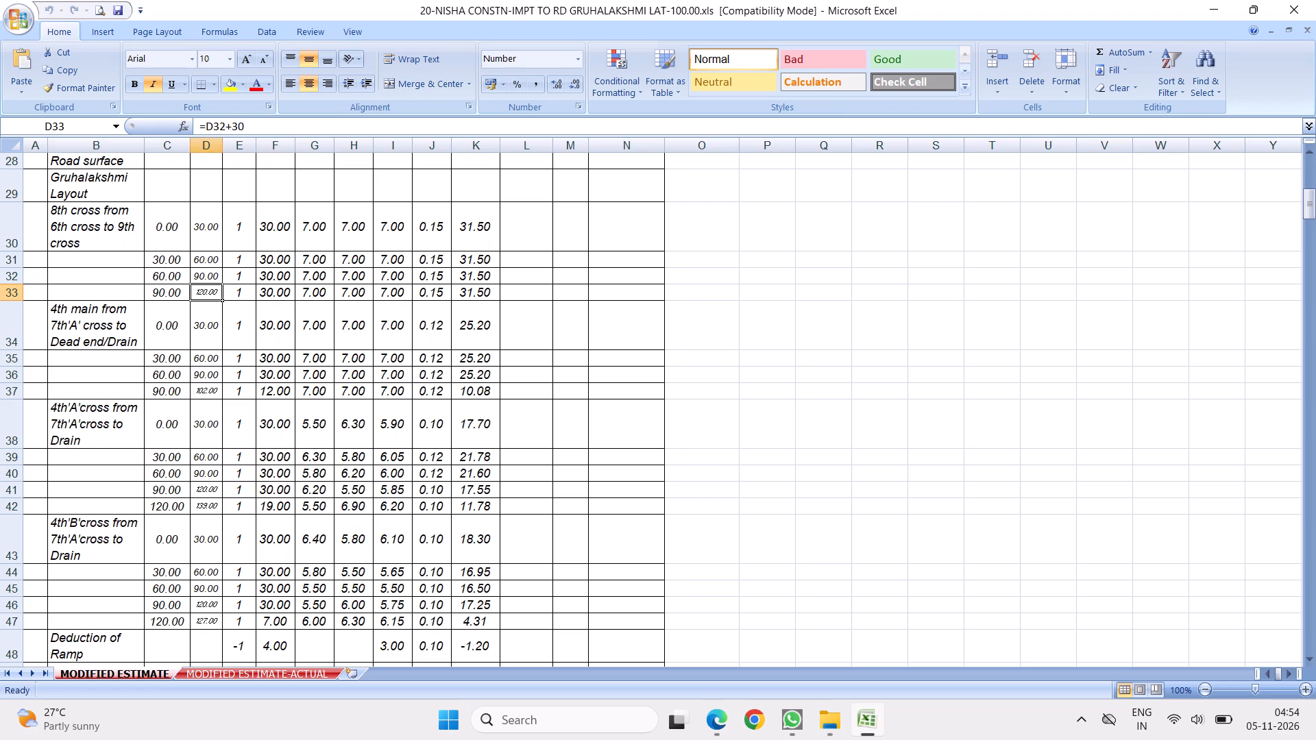
{"action": "type", "text": "11"}
{"action": "key", "text": "9"}
{"action": "left_click", "coordinate": [365, 351]}
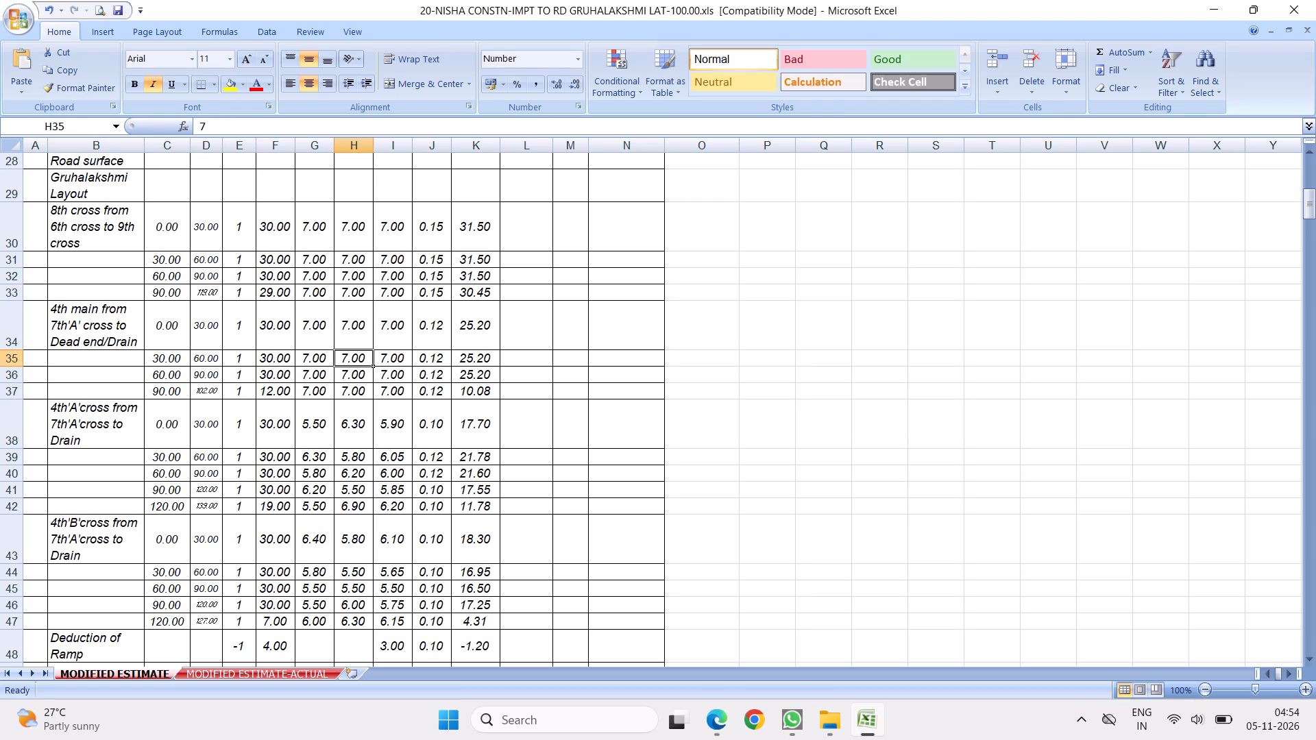
Set the last end chainage of 4th main from 7th'A' cross to Dead end/Drain (D37) to 100.
{"action": "left_click", "coordinate": [205, 391]}
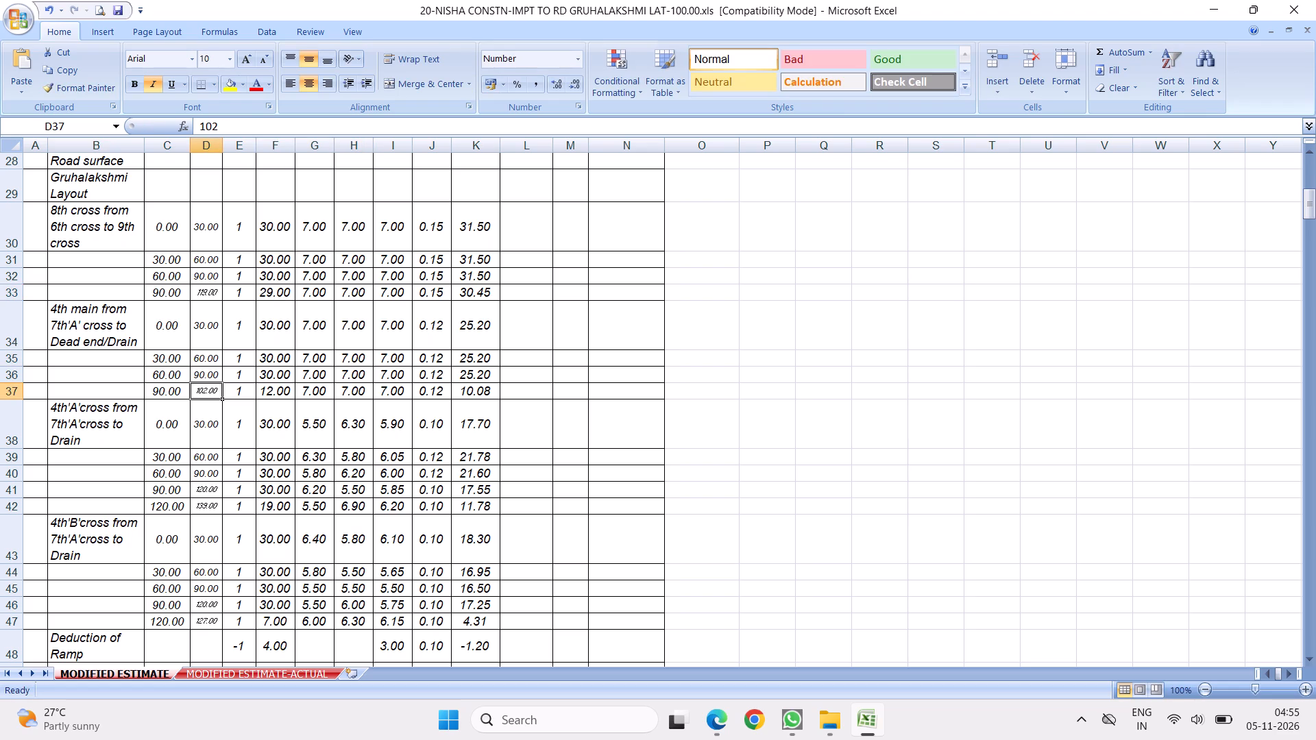
{"action": "key", "text": "1"}
{"action": "key", "text": "0"}
{"action": "key", "text": "0"}
{"action": "left_click", "coordinate": [363, 445]}
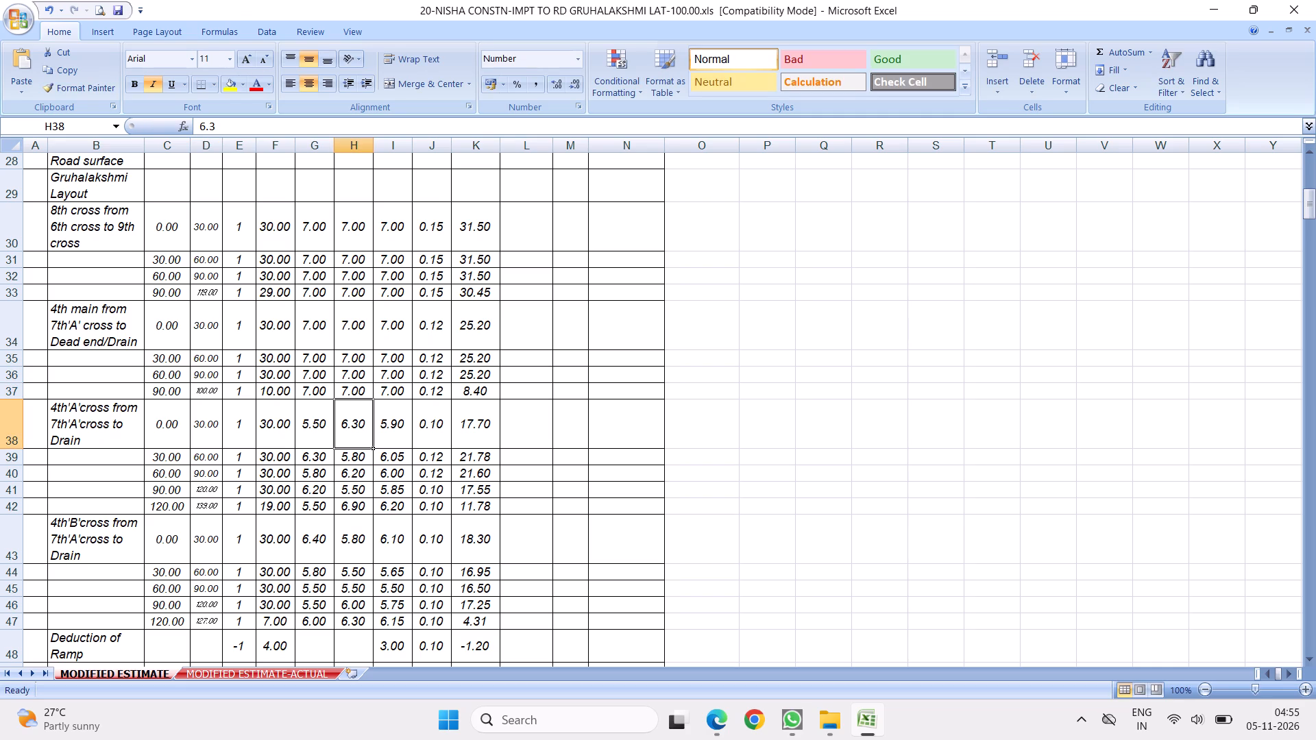
{"action": "left_click", "coordinate": [48, 5]}
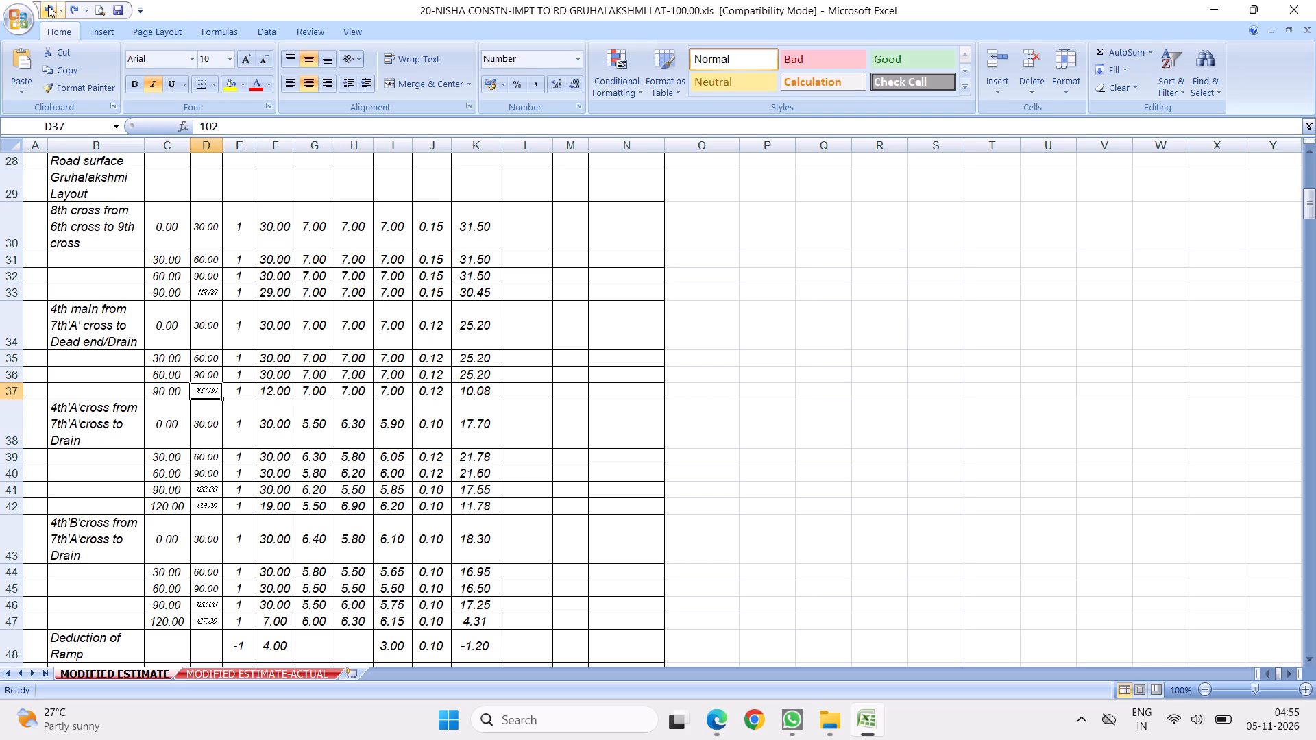
{"action": "left_click", "coordinate": [72, 8]}
Set the last end chainage of 4th'A'cross from 7th'A'cross to Drain (D42) to 137.
{"action": "left_click", "coordinate": [208, 506]}
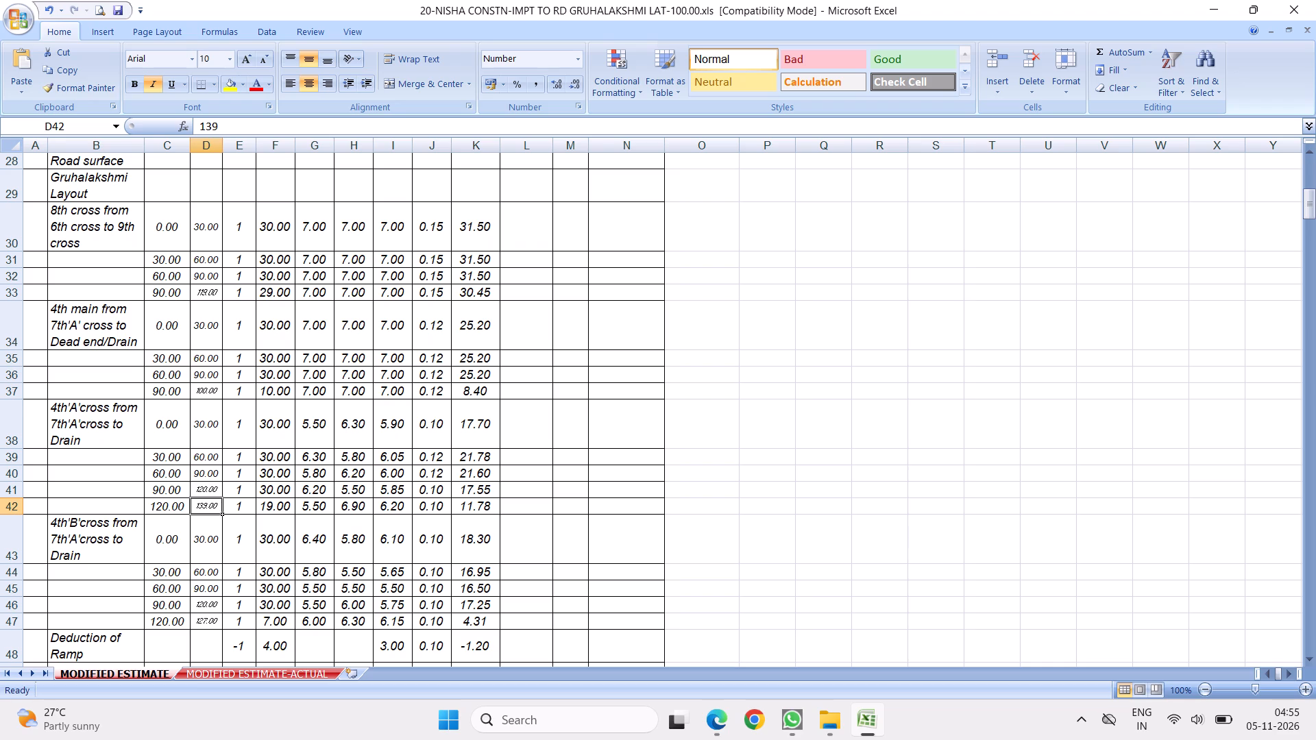
{"action": "key", "text": "1"}
{"action": "key", "text": "3"}
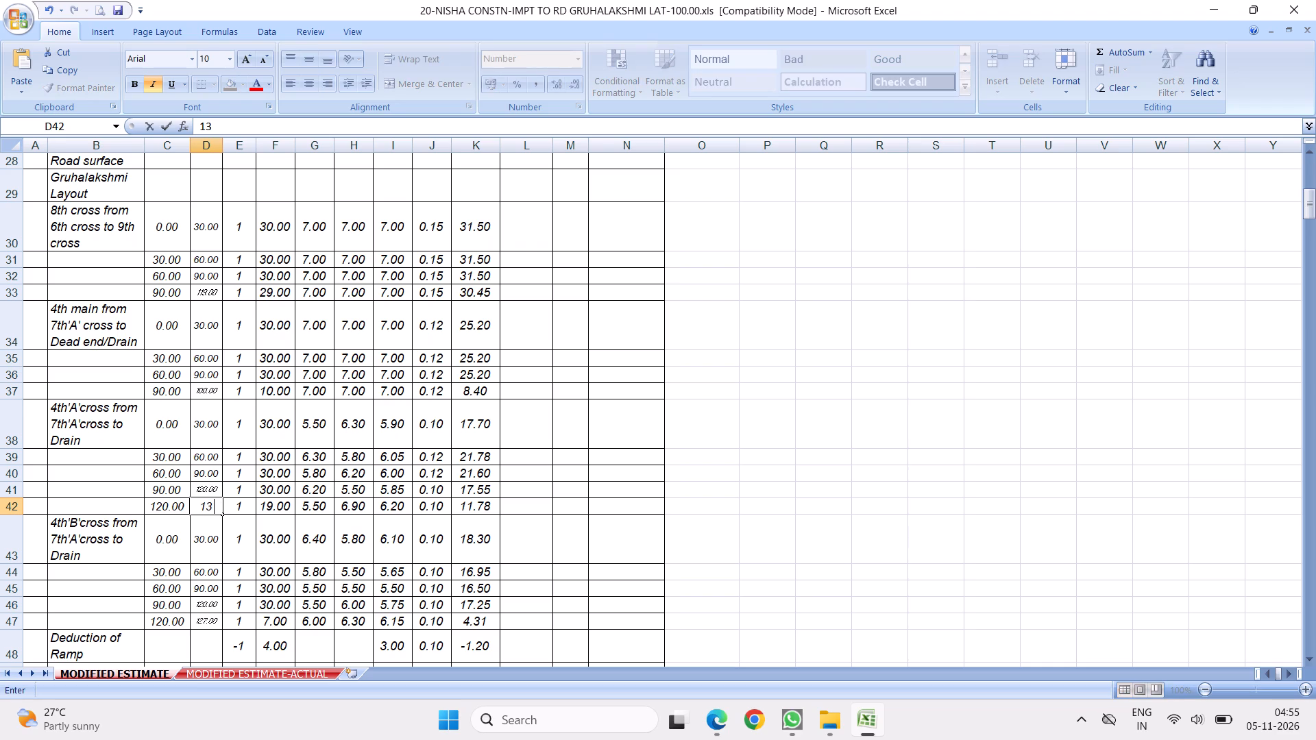
{"action": "key", "text": "7"}
{"action": "left_click", "coordinate": [502, 440]}
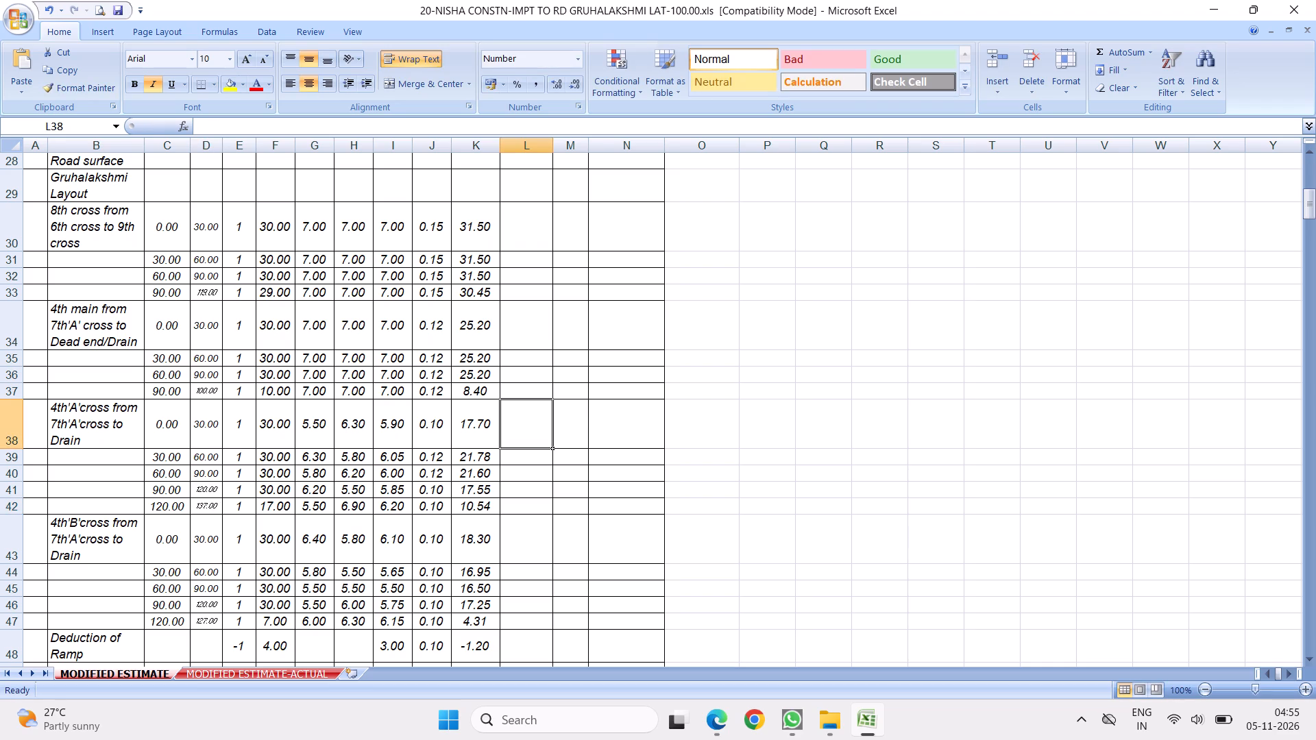
{"action": "left_click", "coordinate": [200, 506]}
Set the last end chainage of 4th'B'cross from 7th'A'cross to Drain (D47) to 125.
{"action": "scroll", "coordinate": [330, 359], "scroll_direction": "down", "scroll_amount": 2}
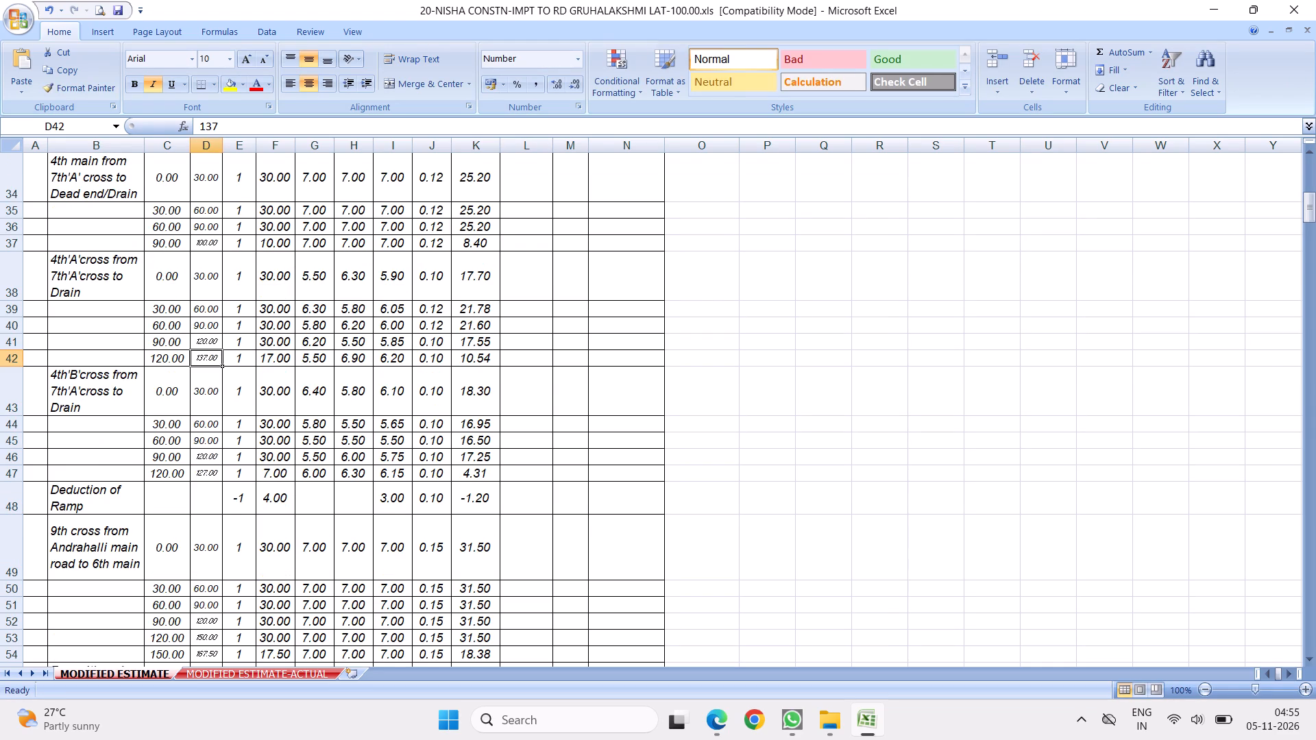
{"action": "left_click", "coordinate": [204, 474]}
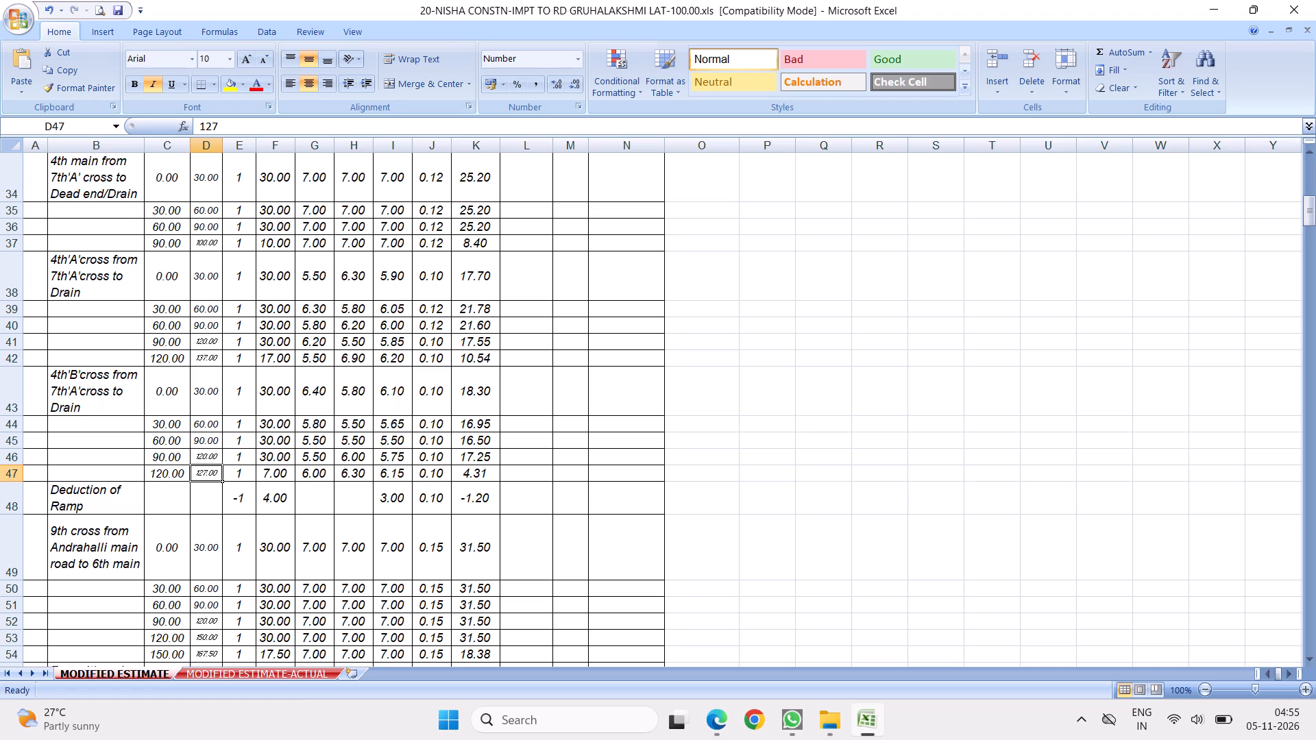
{"action": "type", "text": "12"}
{"action": "key", "text": "5"}
{"action": "left_click", "coordinate": [455, 471]}
Set the last end chainage of 9th cross from Andrahalli main road to 6th main (D54) to 165.
{"action": "scroll", "coordinate": [369, 449], "scroll_direction": "down", "scroll_amount": 2}
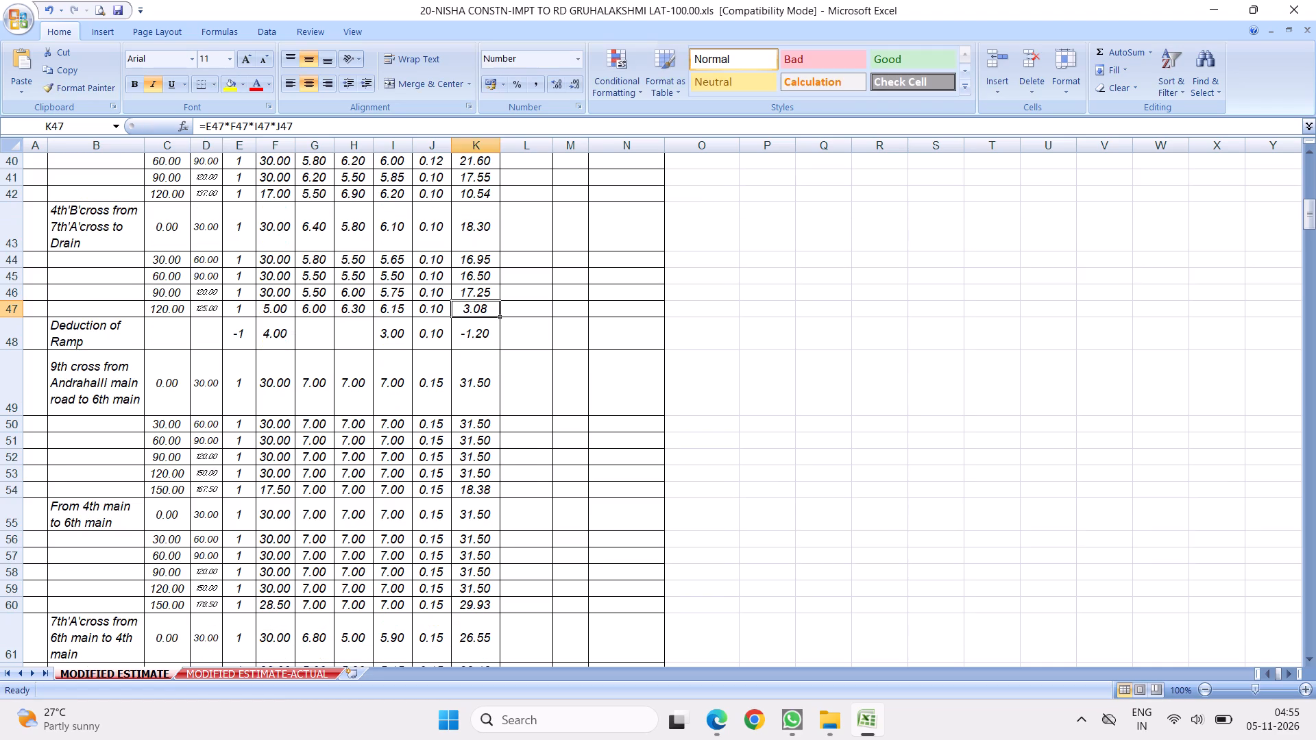
{"action": "scroll", "coordinate": [289, 421], "scroll_direction": "down", "scroll_amount": 1}
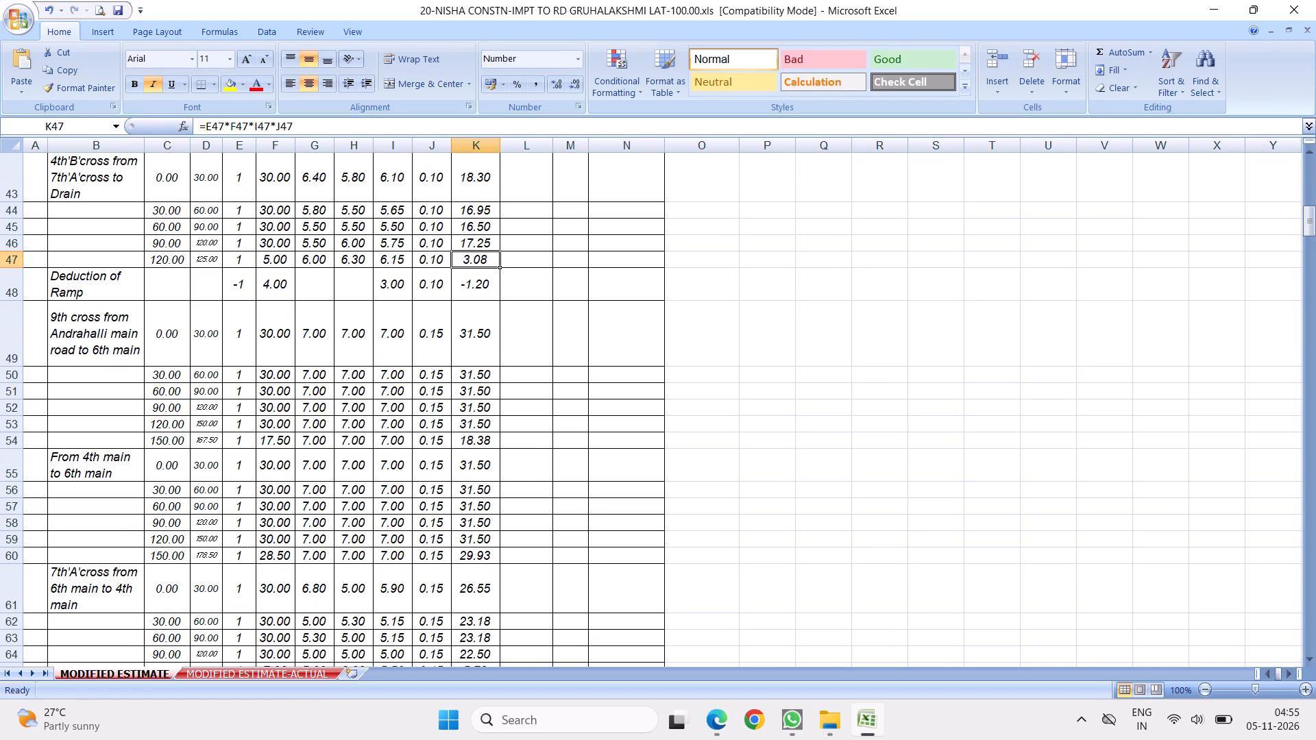
{"action": "left_click", "coordinate": [206, 439]}
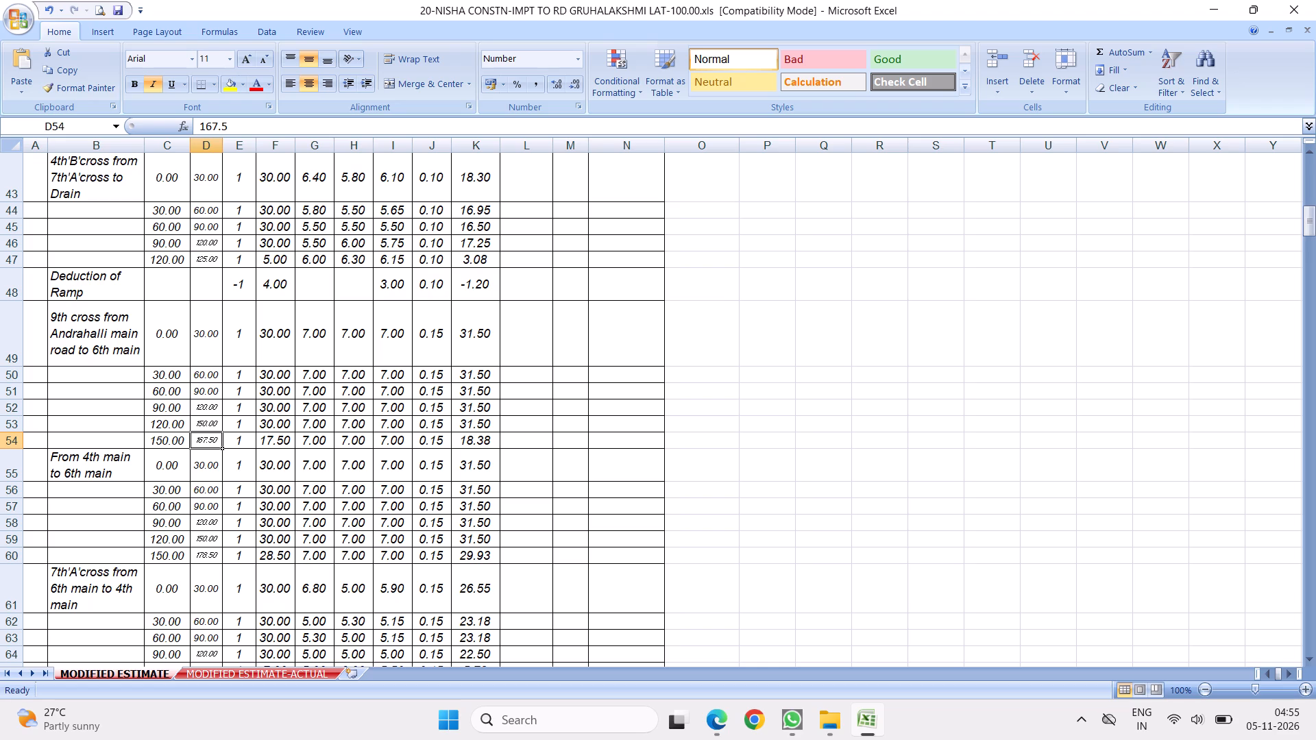
{"action": "key", "text": "1"}
{"action": "key", "text": "6"}
{"action": "key", "text": "5"}
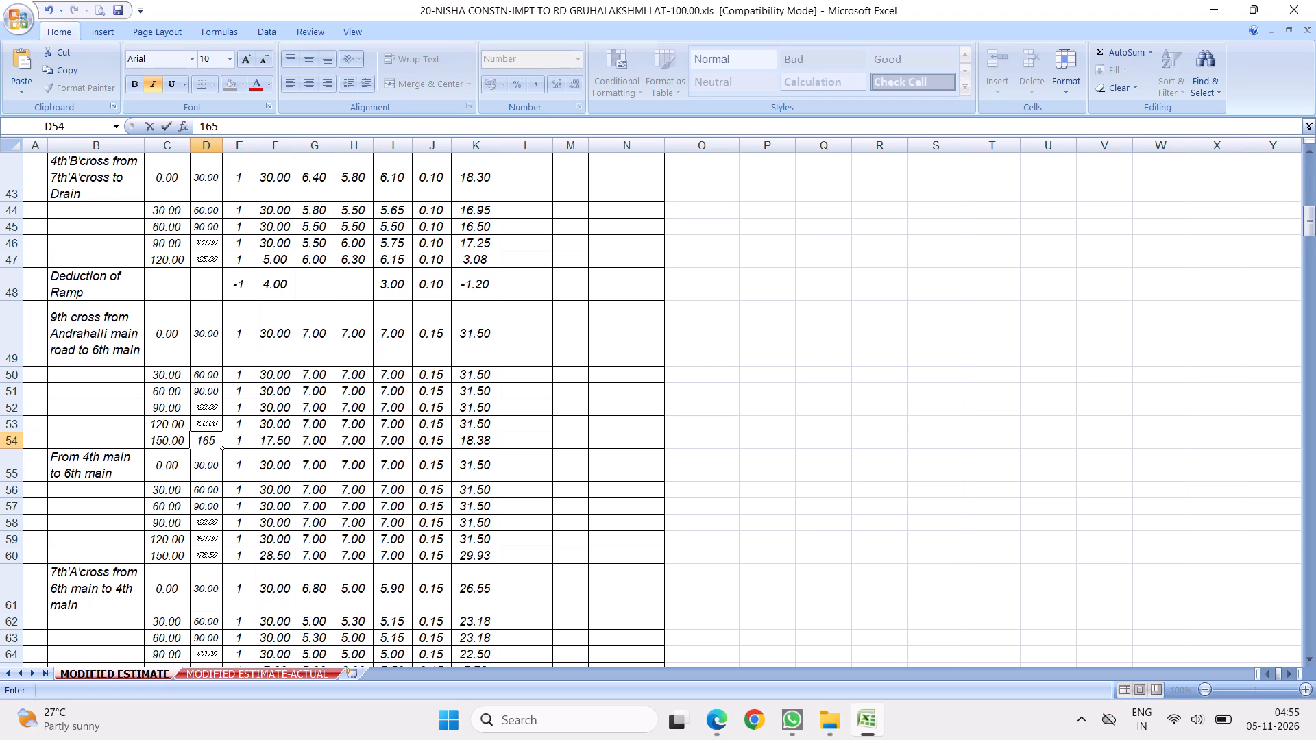
{"action": "left_click", "coordinate": [425, 470]}
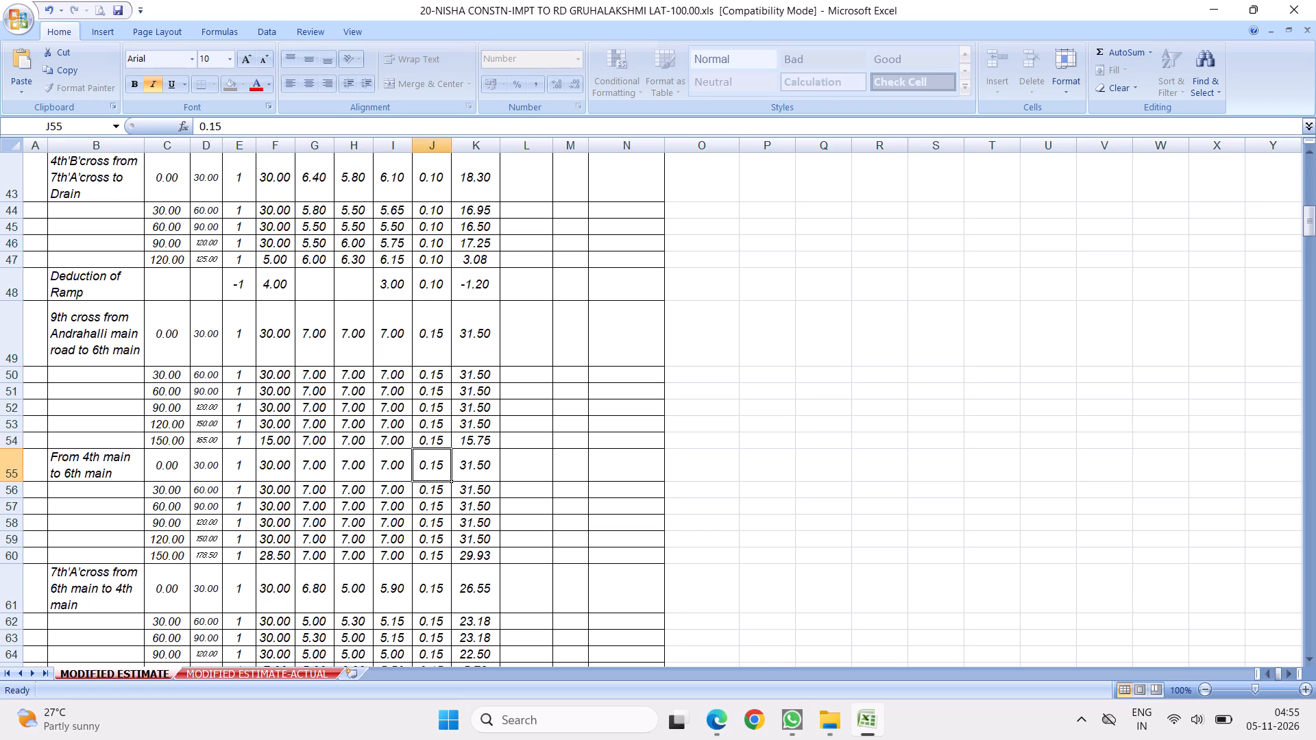
Set the last end chainage of the From 4th main to 6th main stretch (D60) to 176.
{"action": "left_click", "coordinate": [206, 555]}
{"action": "scroll", "coordinate": [319, 399], "scroll_direction": "down", "scroll_amount": 3}
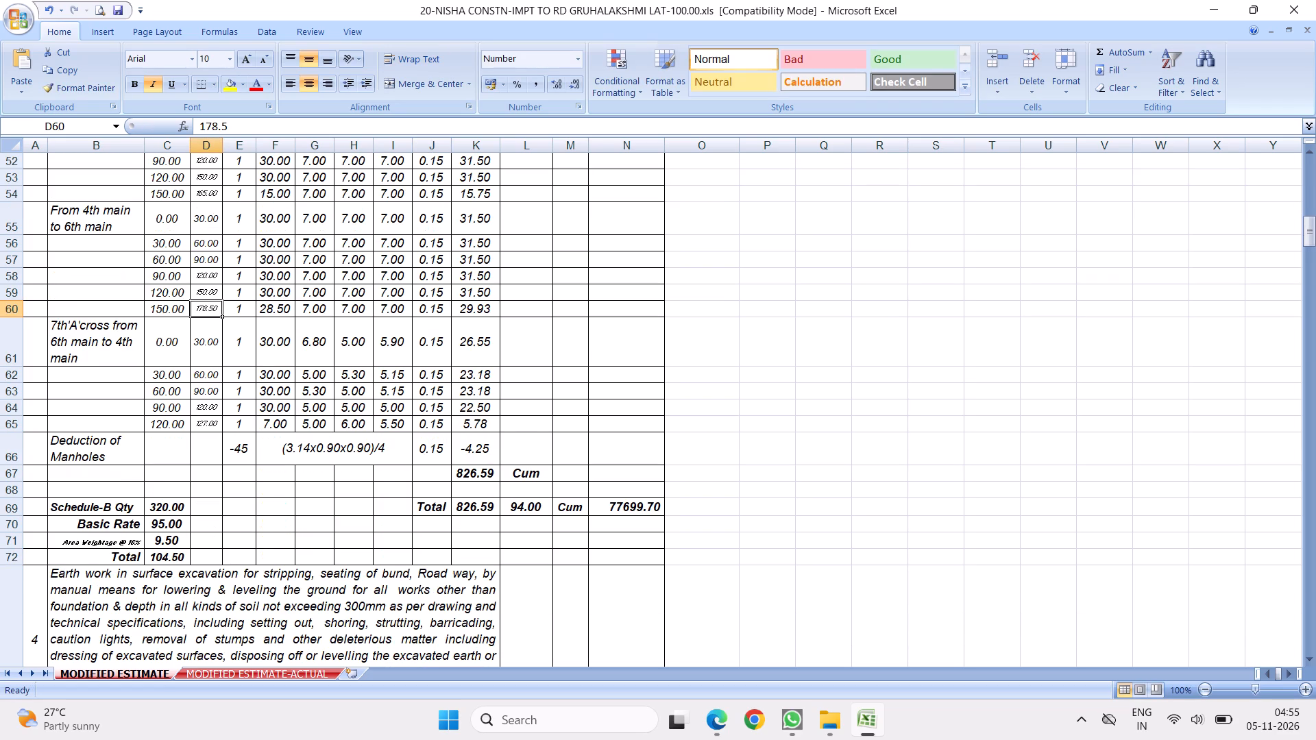
{"action": "key", "text": "1"}
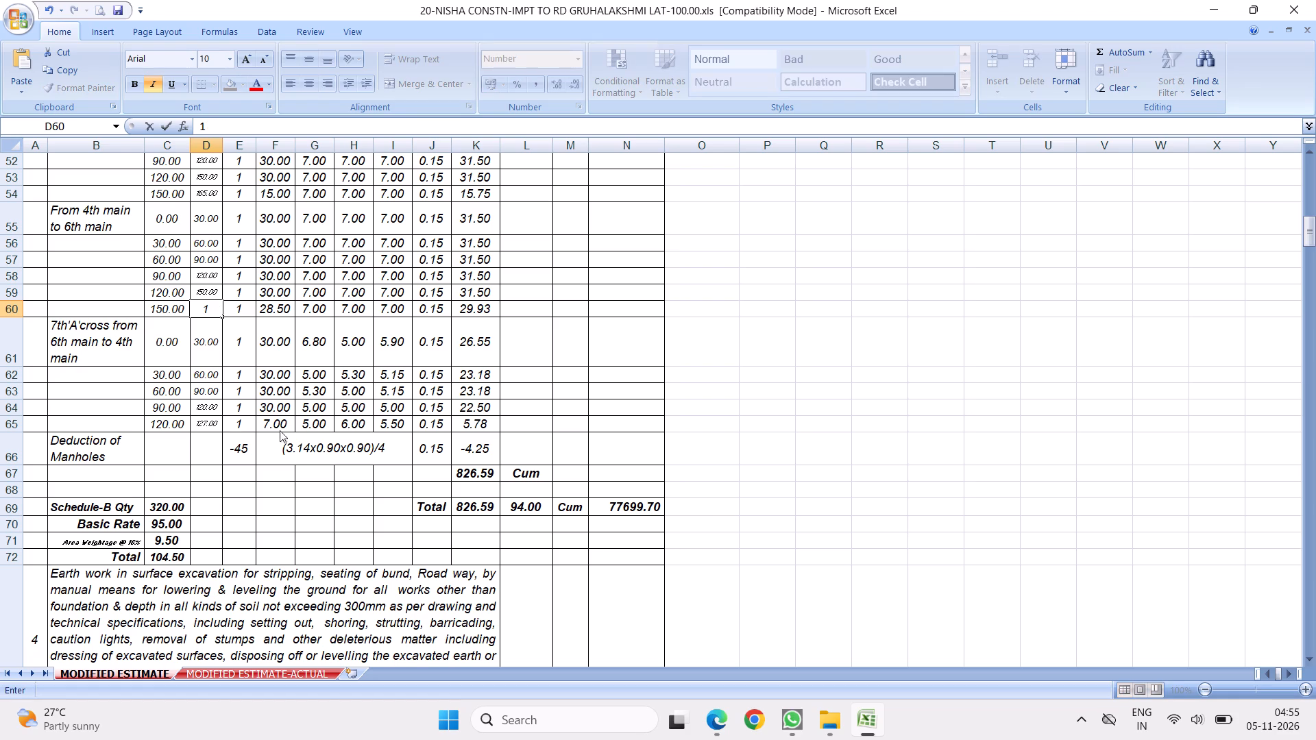
{"action": "key", "text": "7"}
{"action": "key", "text": "6"}
{"action": "left_click", "coordinate": [379, 431]}
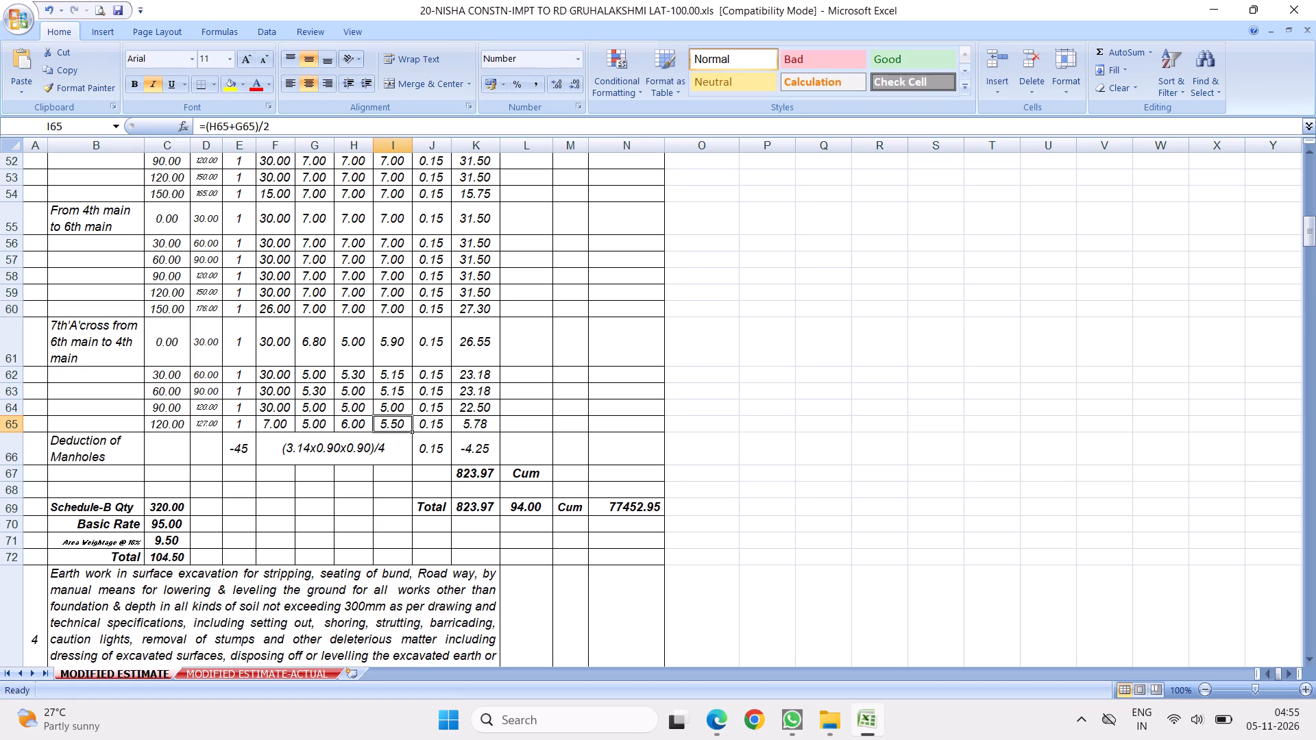
Set the last end chainage of 7th'A'cross from 6th main to 4th main (D65) to 125.
{"action": "left_click", "coordinate": [202, 425]}
{"action": "type", "text": "12"}
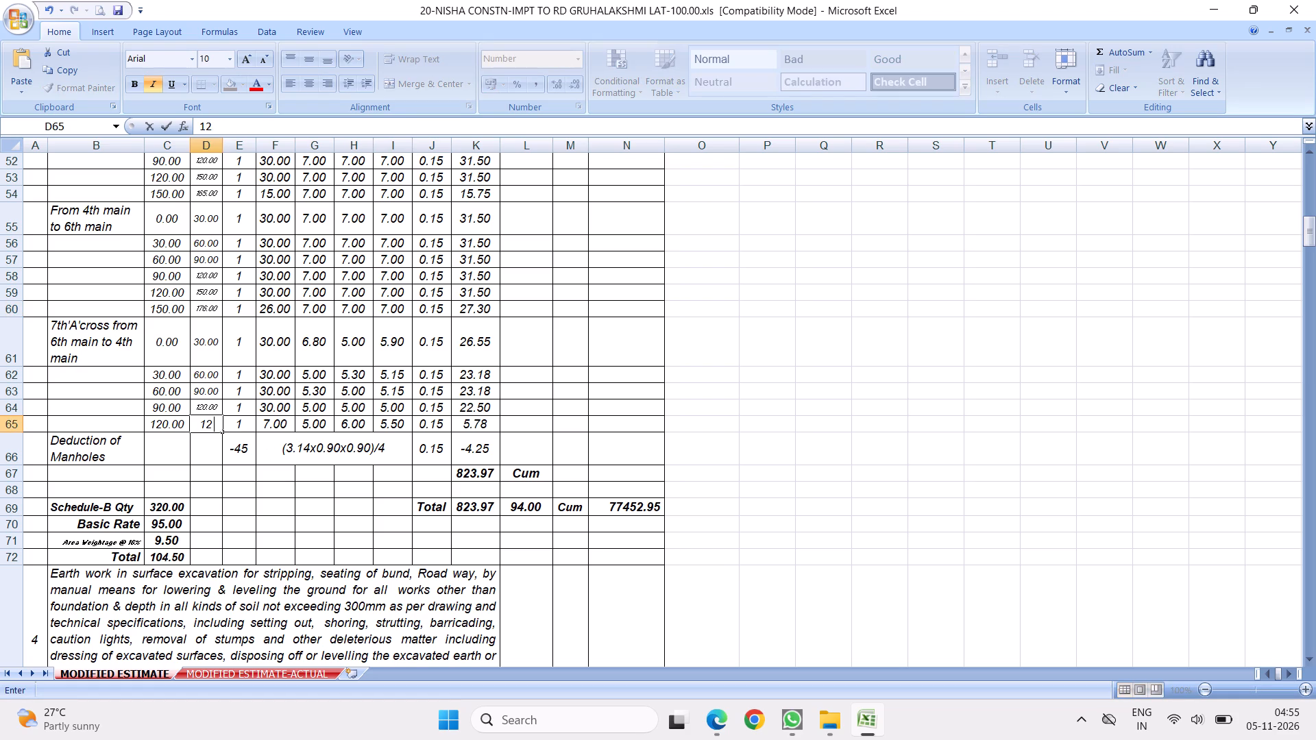
{"action": "key", "text": "5"}
{"action": "left_click", "coordinate": [381, 424]}
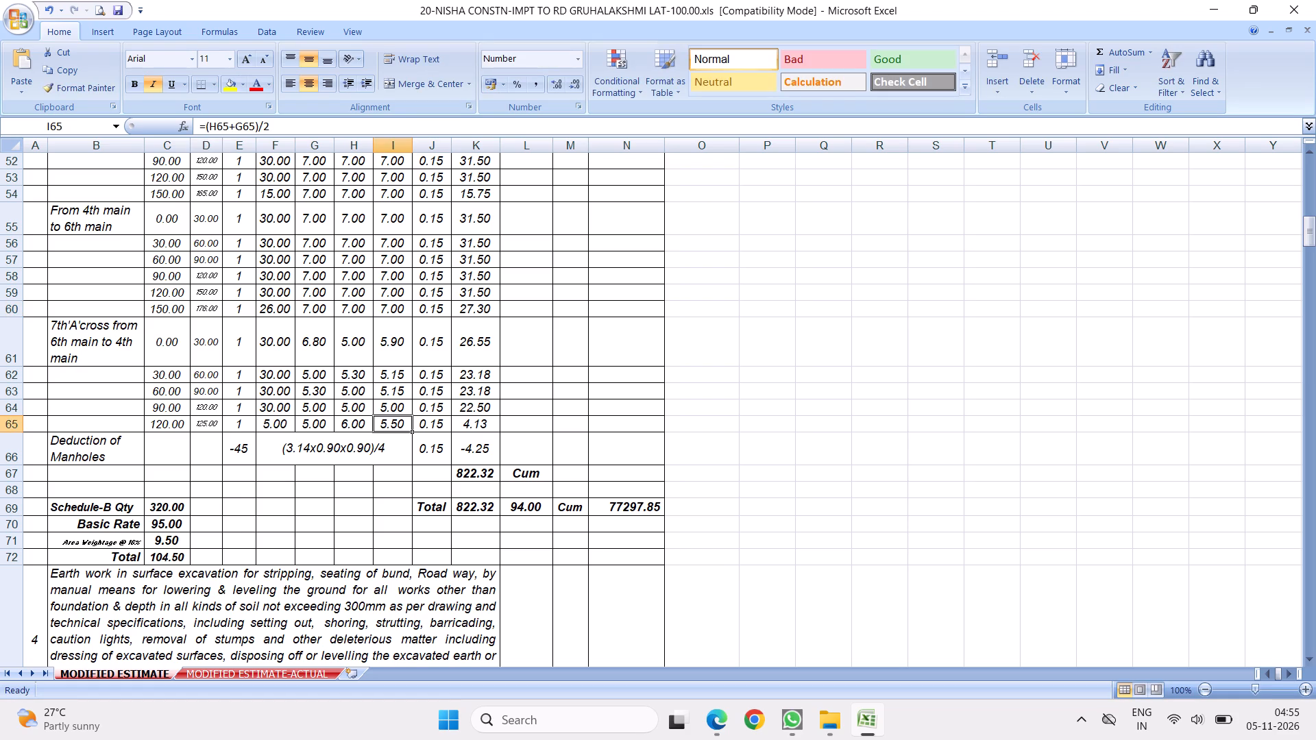
Copy item 3's road measurement rows from description to average width (B30:I65), leaving out the depth and quantity columns.
{"action": "scroll", "coordinate": [324, 363], "scroll_direction": "up", "scroll_amount": 9}
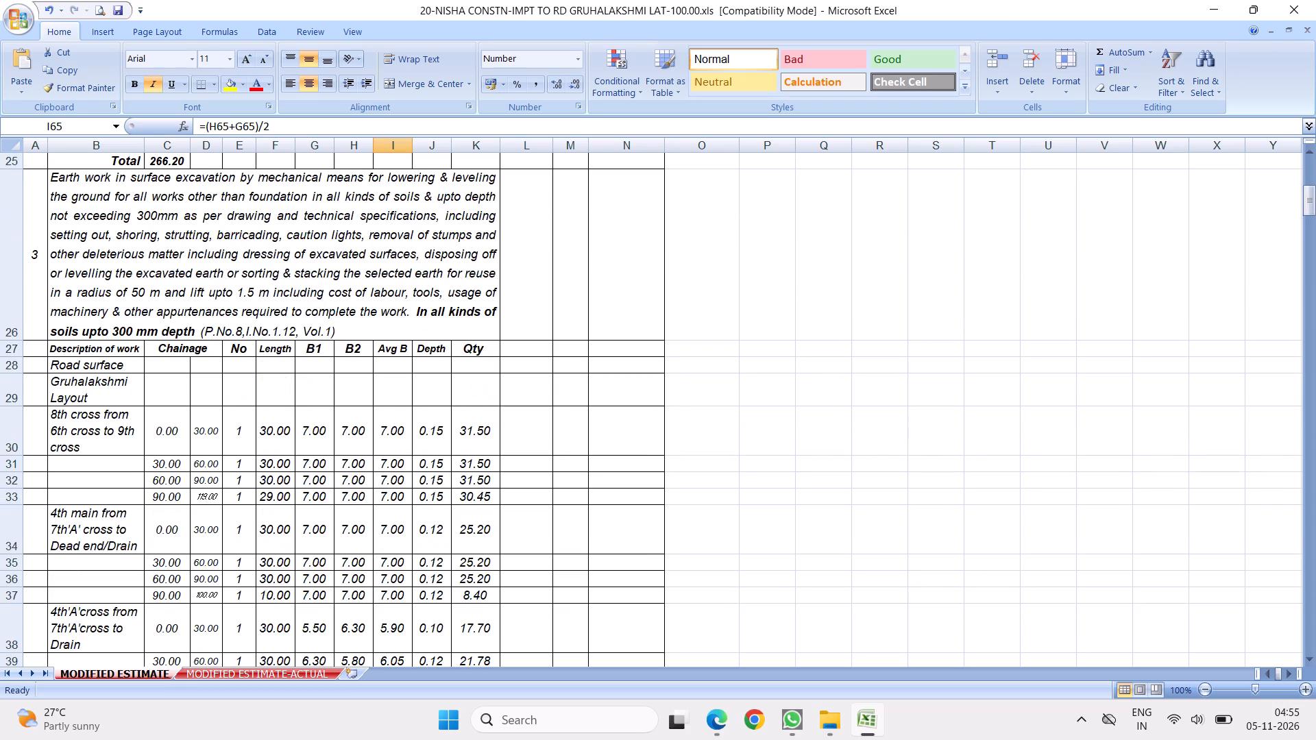
{"action": "left_click_drag", "start_coordinate": [103, 421], "coordinate": [341, 628]}
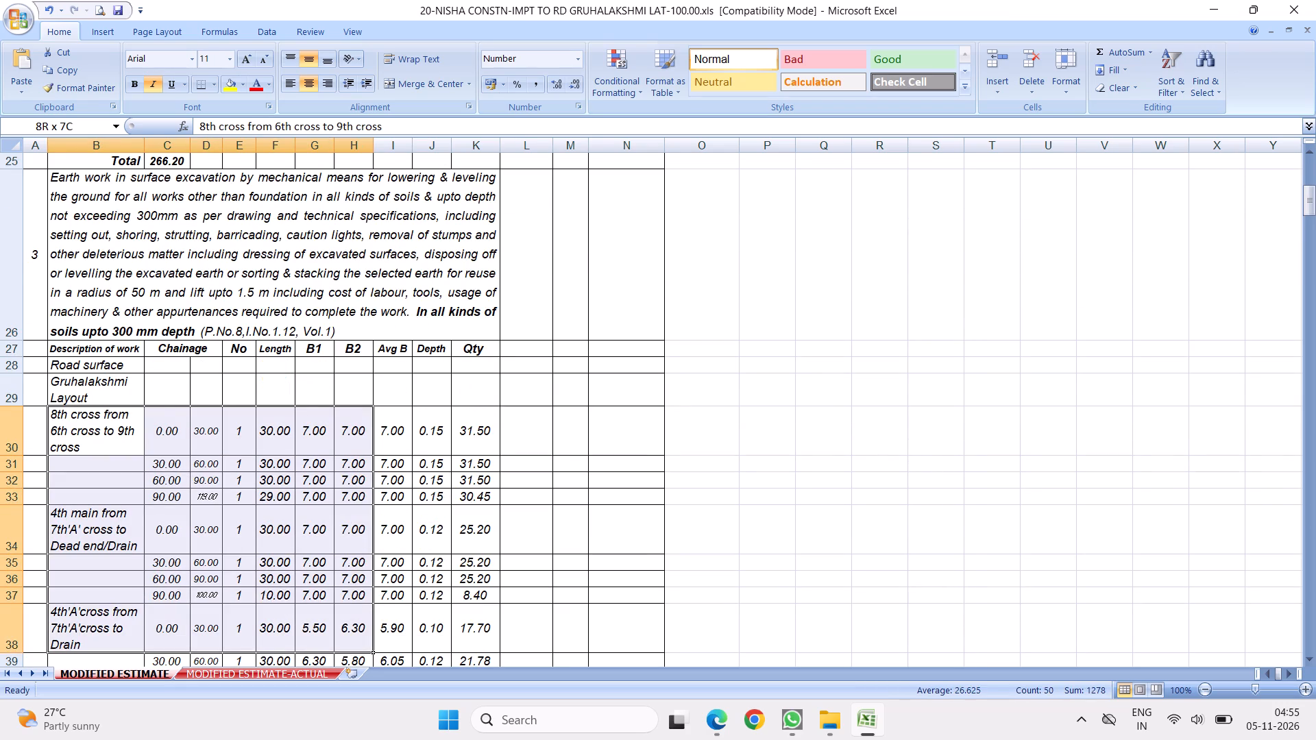
{"action": "left_click_drag", "start_coordinate": [341, 628], "coordinate": [371, 593]}
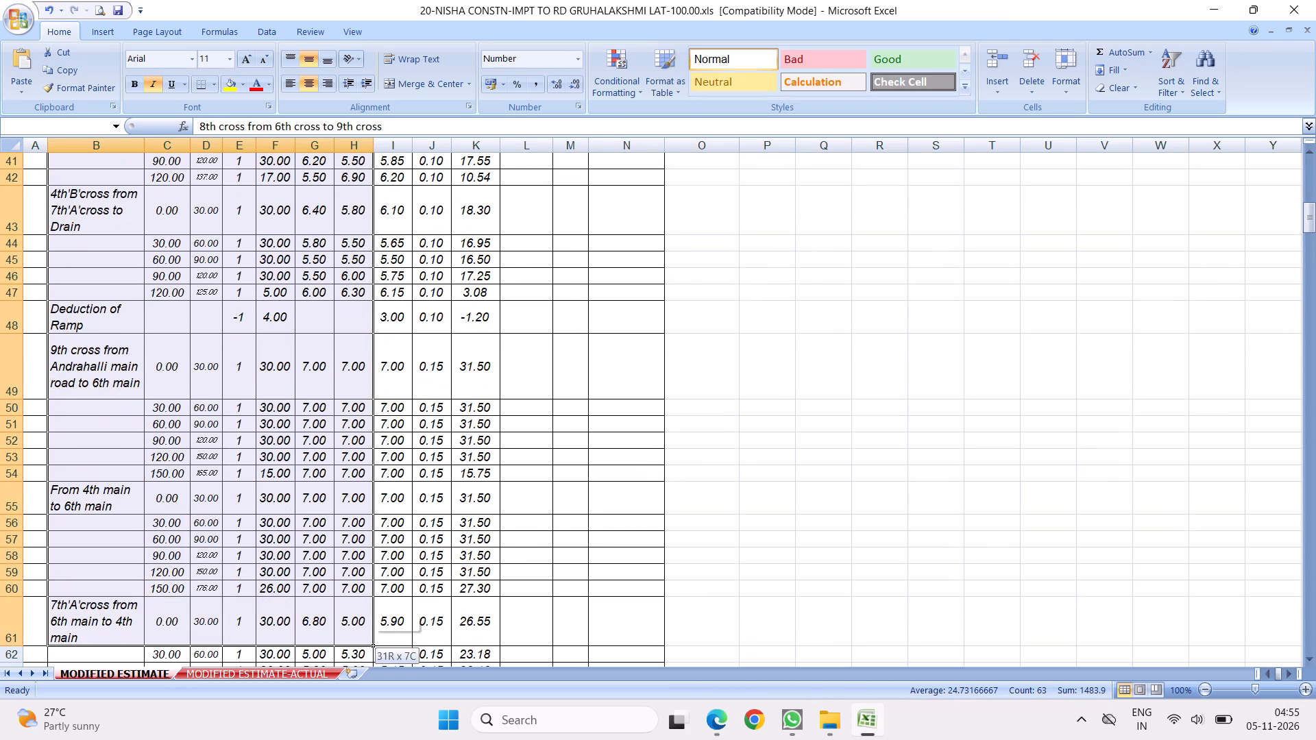
{"action": "left_click_drag", "start_coordinate": [371, 593], "coordinate": [398, 599]}
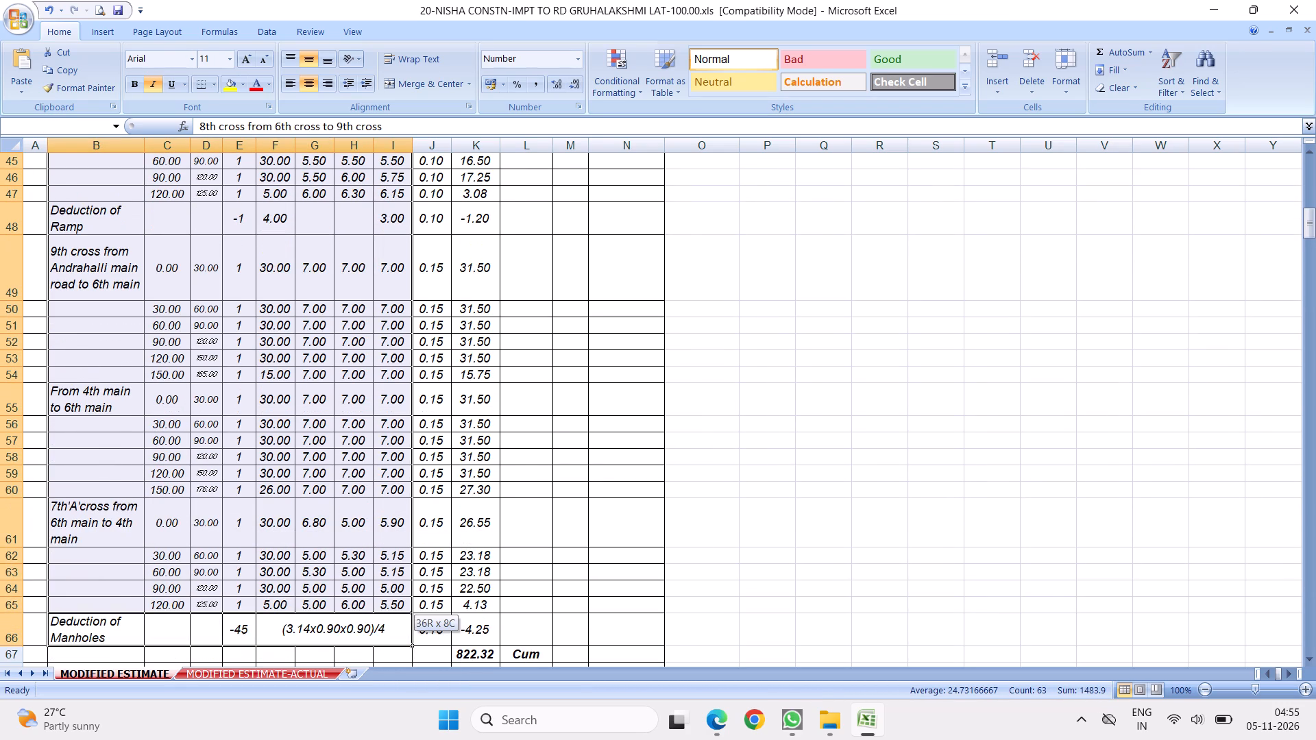
{"action": "left_click_drag", "start_coordinate": [398, 599], "coordinate": [396, 603]}
{"action": "right_click", "coordinate": [232, 352]}
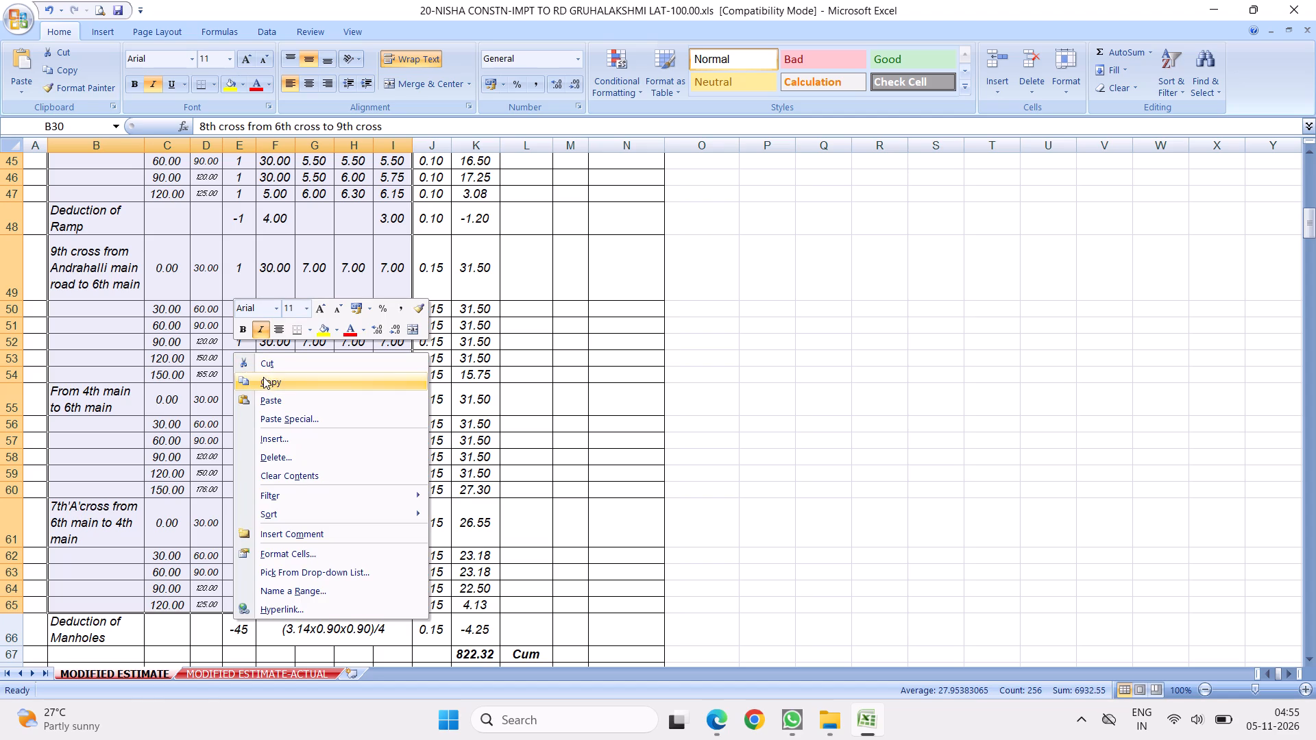
{"action": "left_click", "coordinate": [269, 380]}
Paste the copied road rows over the road surface table starting at 8th cross (B160), in the item preceding the primer coat.
{"action": "scroll", "coordinate": [311, 396], "scroll_direction": "down", "scroll_amount": 15}
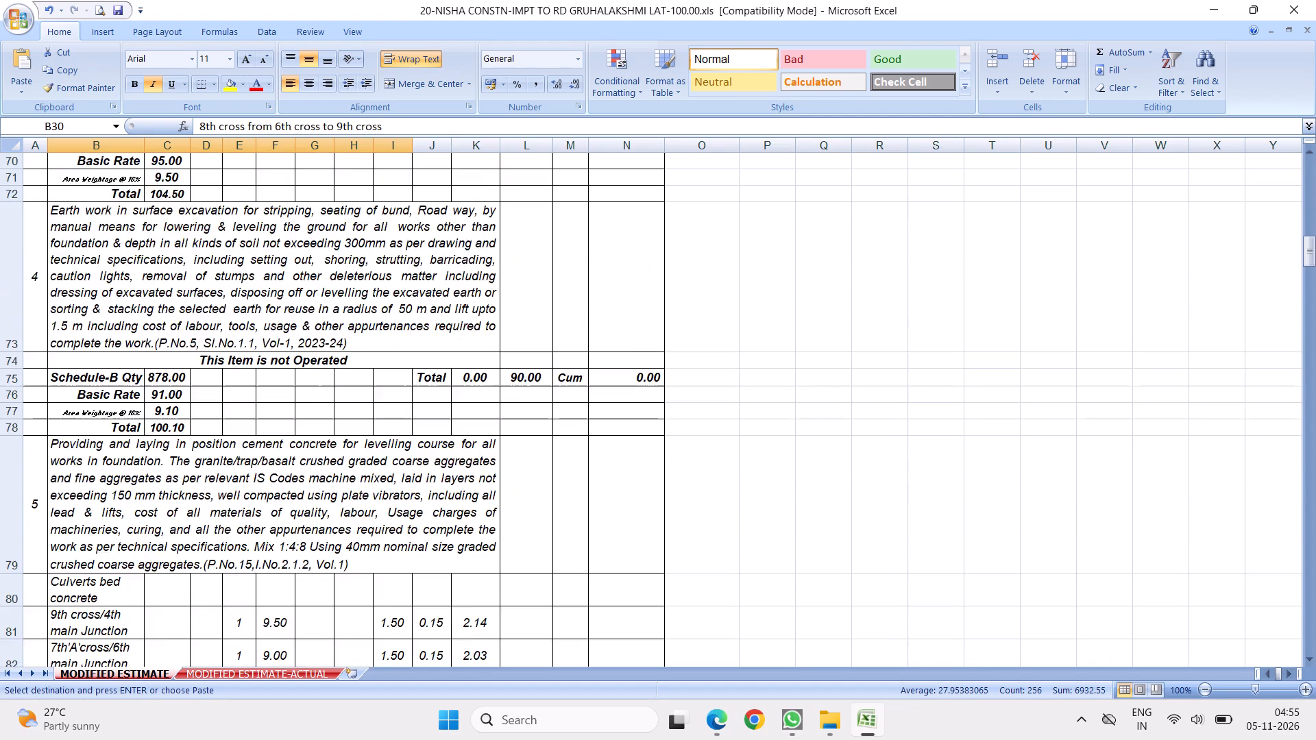
{"action": "scroll", "coordinate": [350, 324], "scroll_direction": "down", "scroll_amount": 3}
{"action": "scroll", "coordinate": [254, 339], "scroll_direction": "down", "scroll_amount": 4}
{"action": "scroll", "coordinate": [307, 325], "scroll_direction": "down", "scroll_amount": 8}
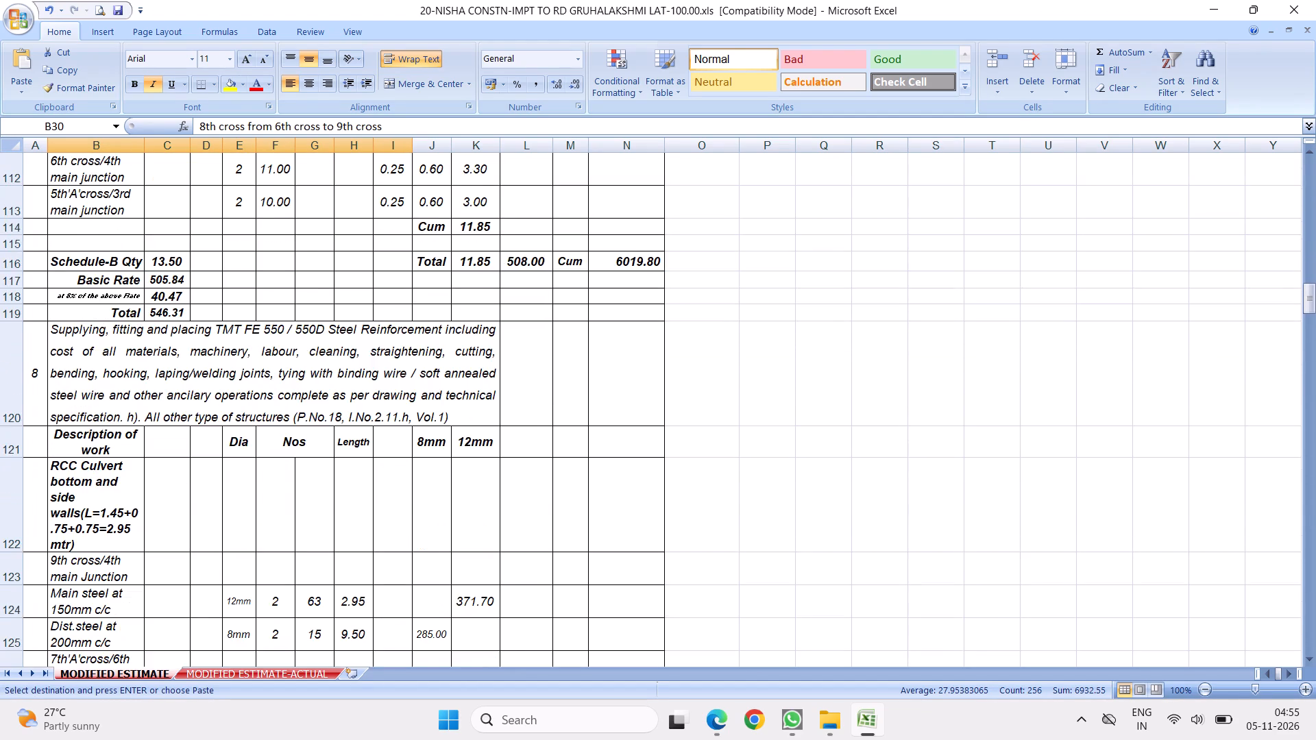
{"action": "scroll", "coordinate": [310, 324], "scroll_direction": "down", "scroll_amount": 16}
{"action": "scroll", "coordinate": [339, 311], "scroll_direction": "up", "scroll_amount": 2}
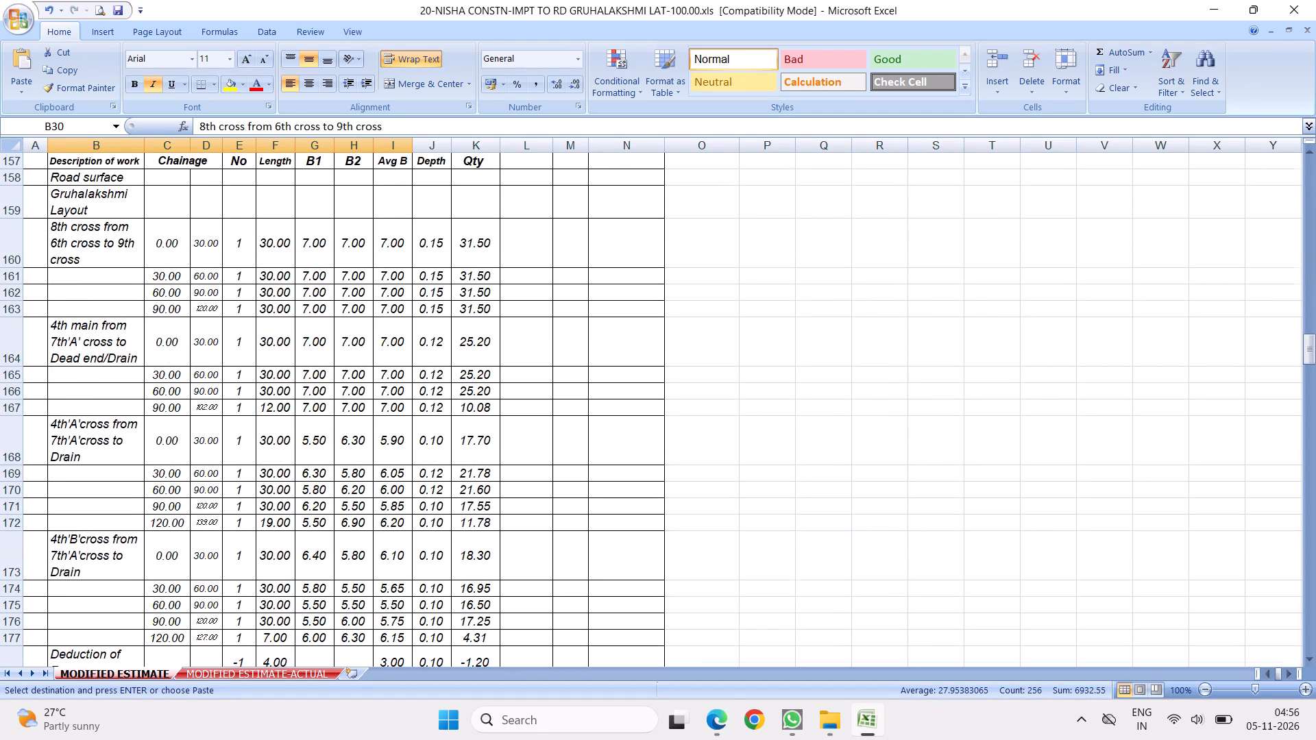
{"action": "right_click", "coordinate": [97, 245]}
{"action": "left_click", "coordinate": [141, 290]}
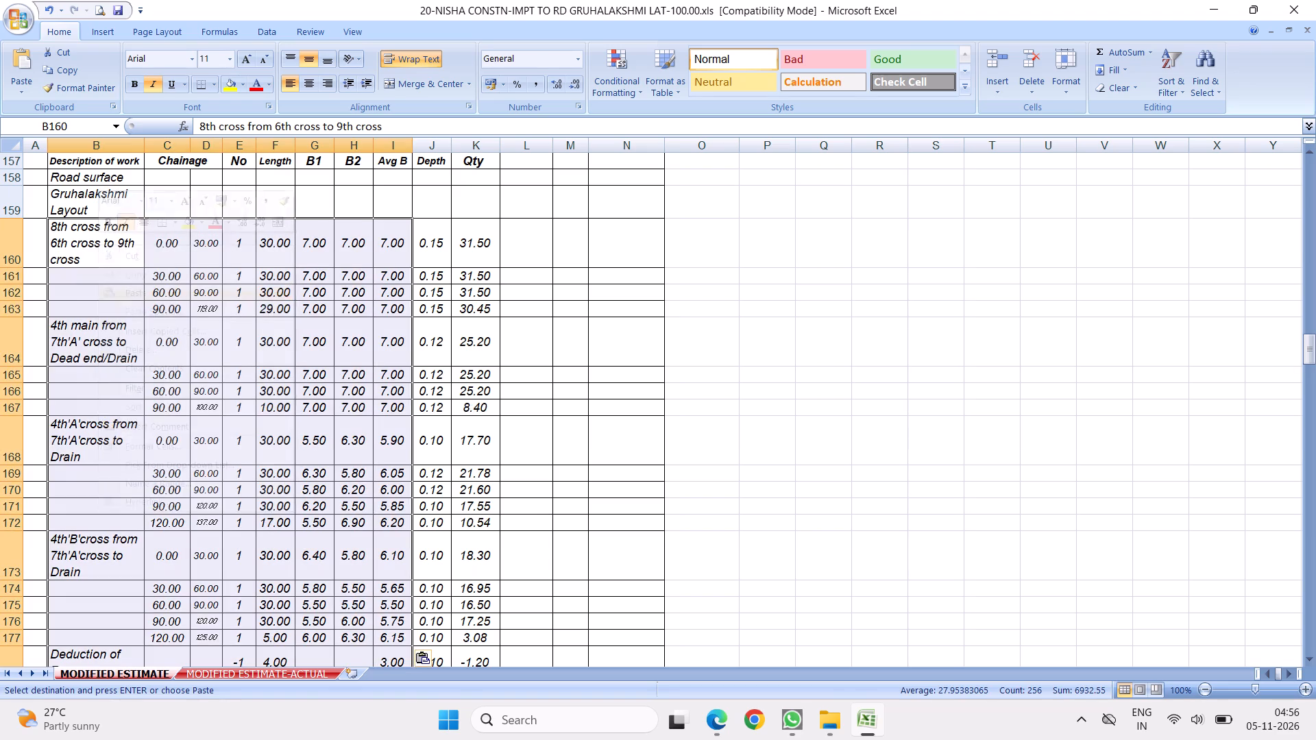
Paste the copied road rows over the primer coat table in item 11, starting at 8th cross (B207).
{"action": "scroll", "coordinate": [313, 420], "scroll_direction": "down", "scroll_amount": 7}
{"action": "scroll", "coordinate": [393, 385], "scroll_direction": "down", "scroll_amount": 11}
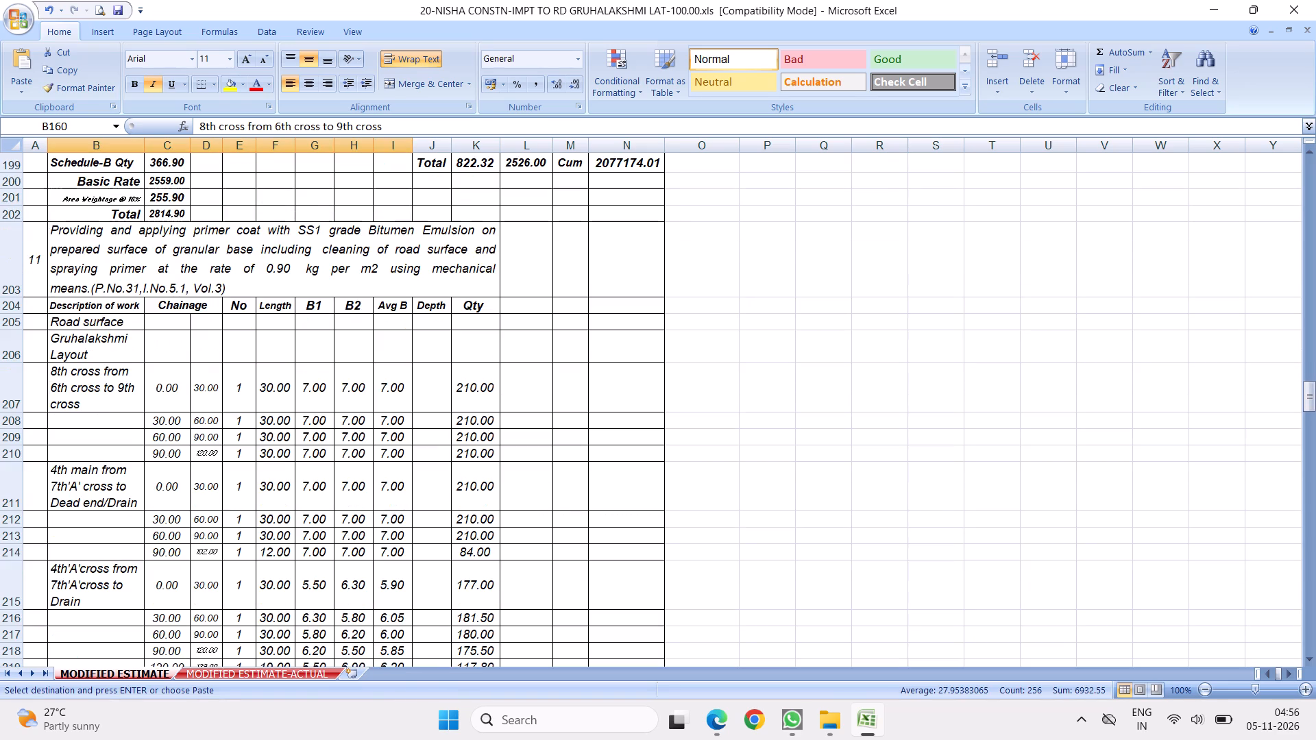
{"action": "right_click", "coordinate": [91, 380]}
{"action": "left_click", "coordinate": [123, 425]}
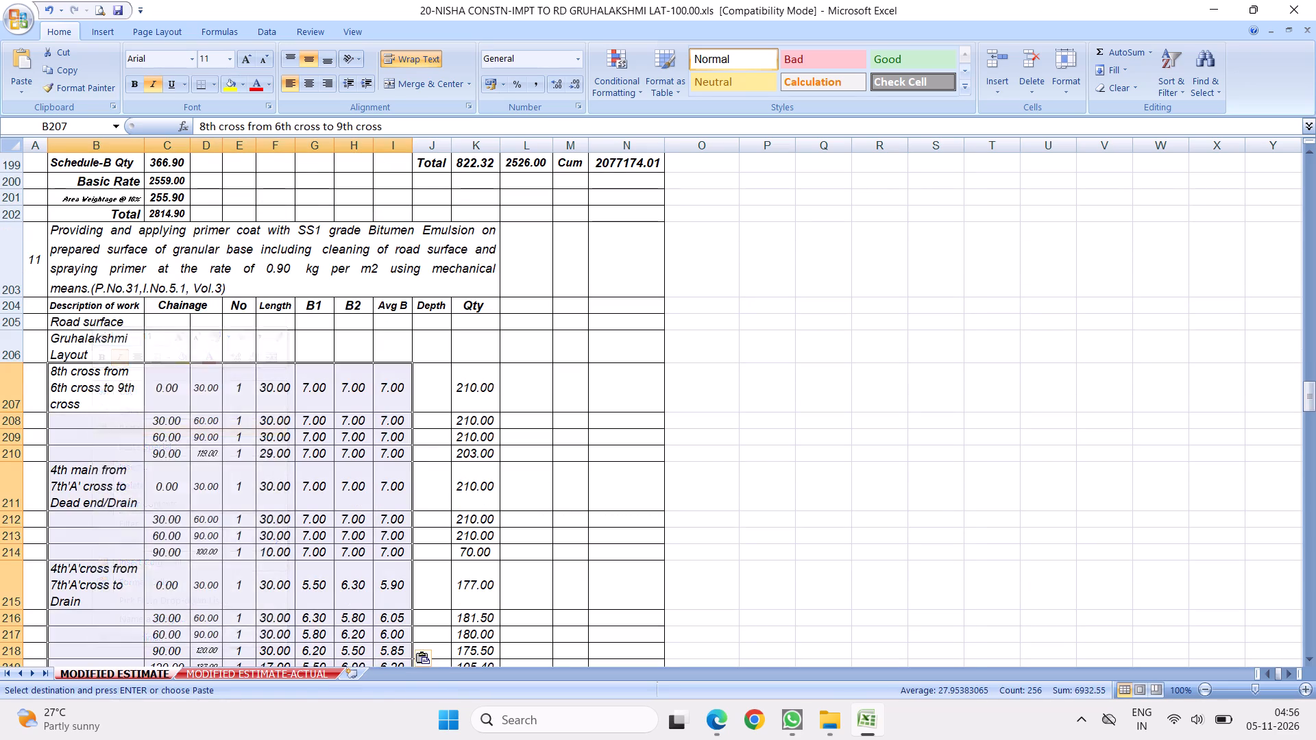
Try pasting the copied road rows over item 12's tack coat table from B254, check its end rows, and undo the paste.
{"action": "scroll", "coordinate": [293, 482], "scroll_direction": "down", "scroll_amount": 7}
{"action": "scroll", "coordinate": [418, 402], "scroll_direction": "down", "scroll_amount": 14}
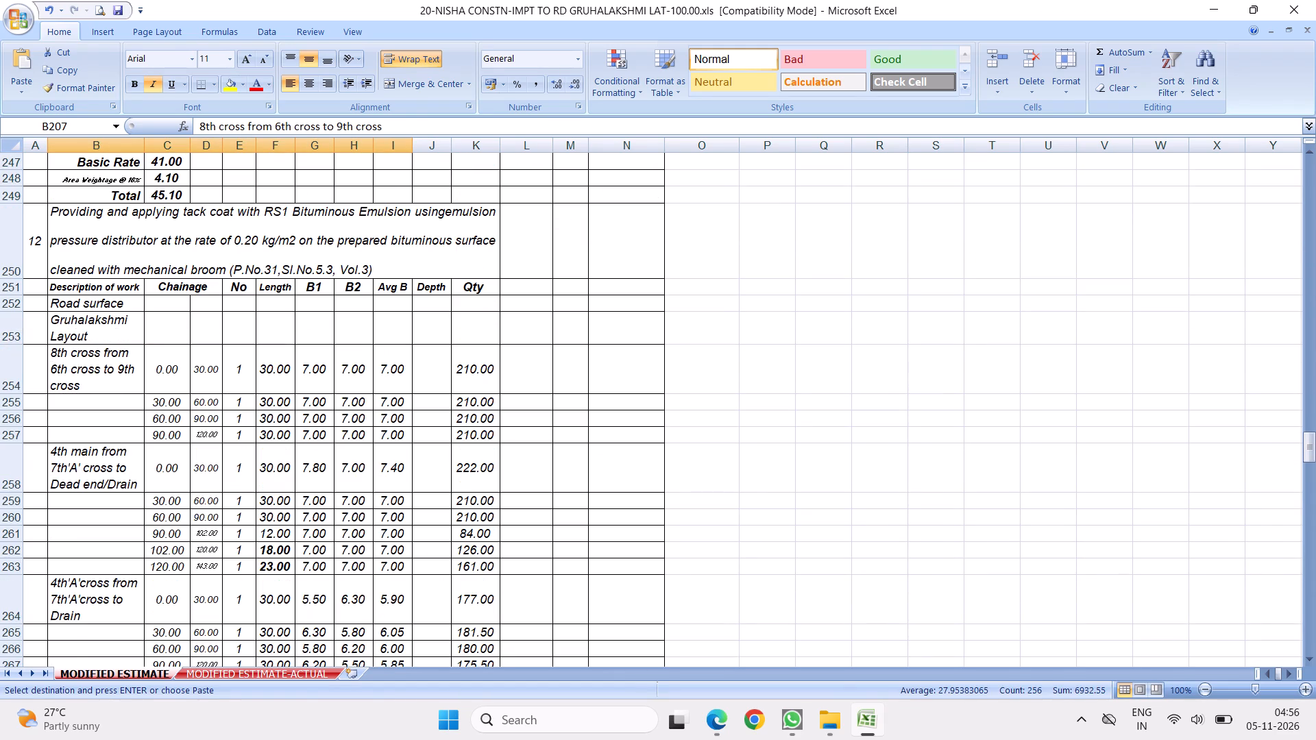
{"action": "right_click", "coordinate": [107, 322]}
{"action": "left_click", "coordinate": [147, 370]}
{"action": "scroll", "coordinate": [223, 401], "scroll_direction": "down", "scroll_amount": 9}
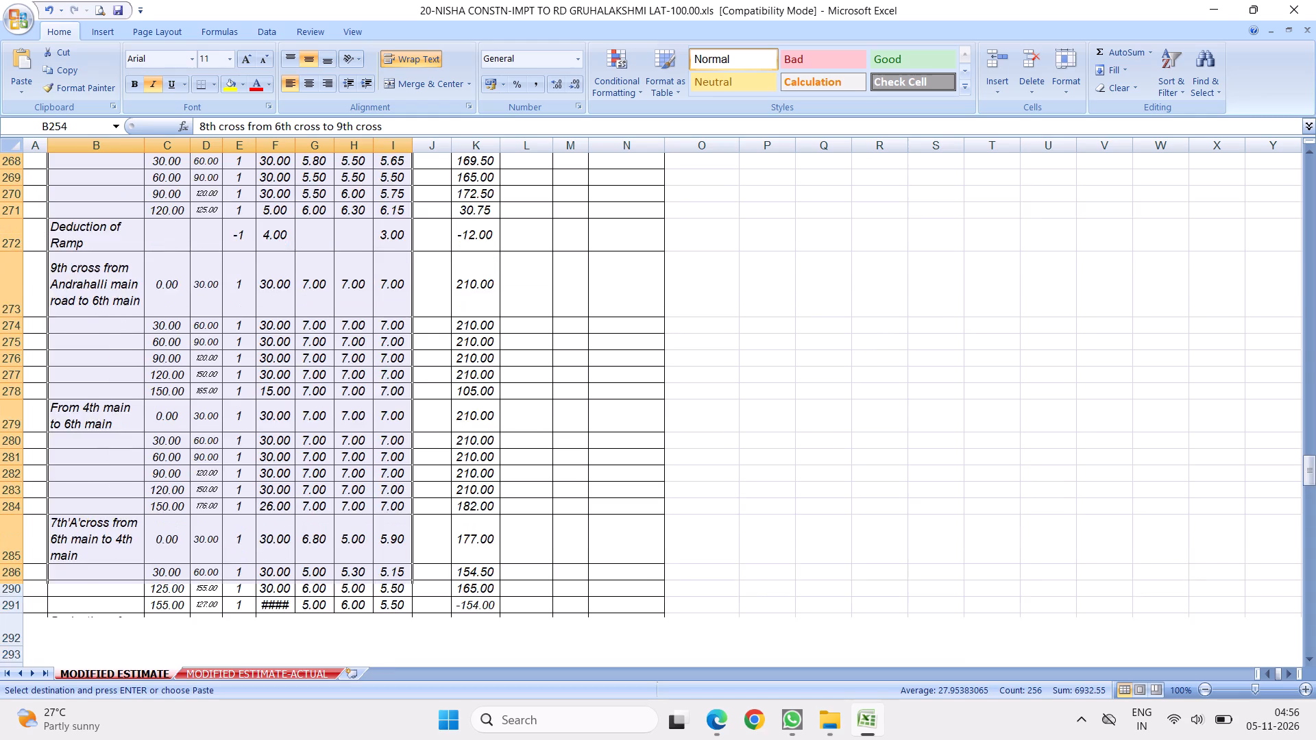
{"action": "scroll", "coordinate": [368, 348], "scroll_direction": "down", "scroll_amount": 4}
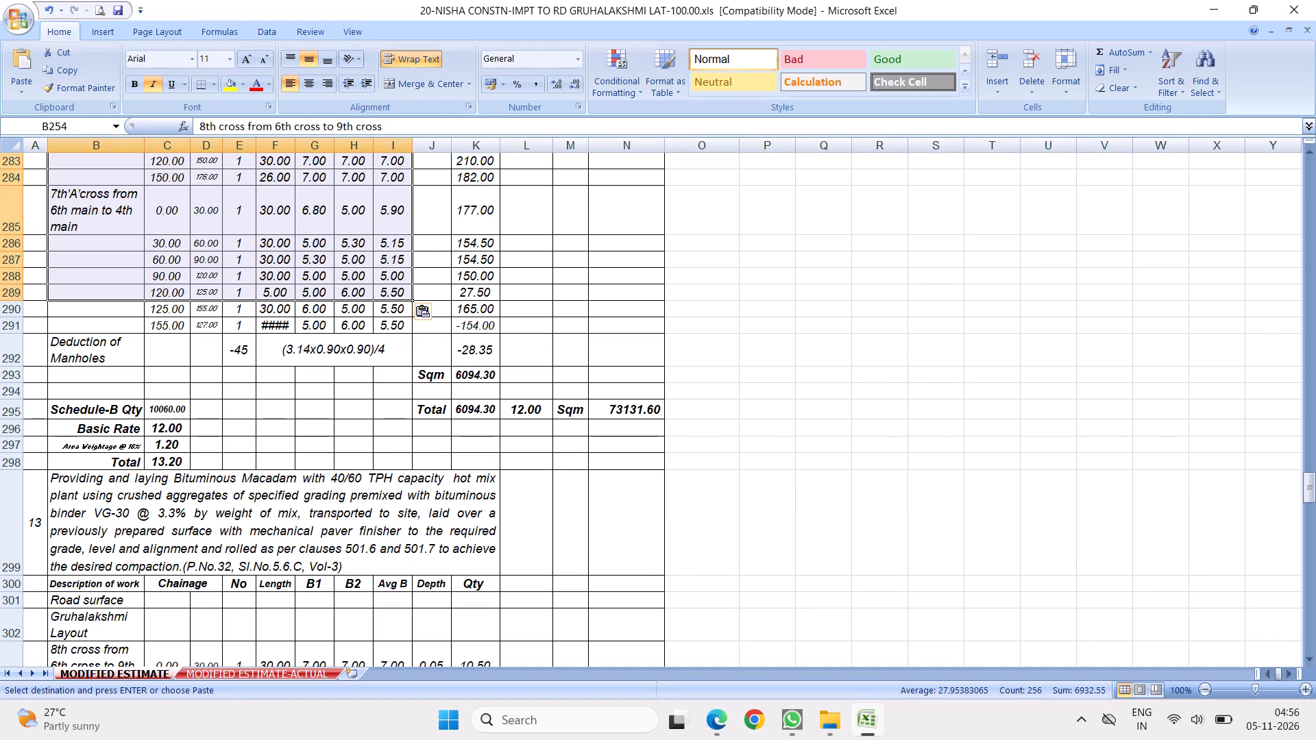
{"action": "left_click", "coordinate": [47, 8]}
Paste the copied road rows over the Bituminous Macadam table in item 13, starting at 8th cross (B303).
{"action": "scroll", "coordinate": [405, 399], "scroll_direction": "down", "scroll_amount": 4}
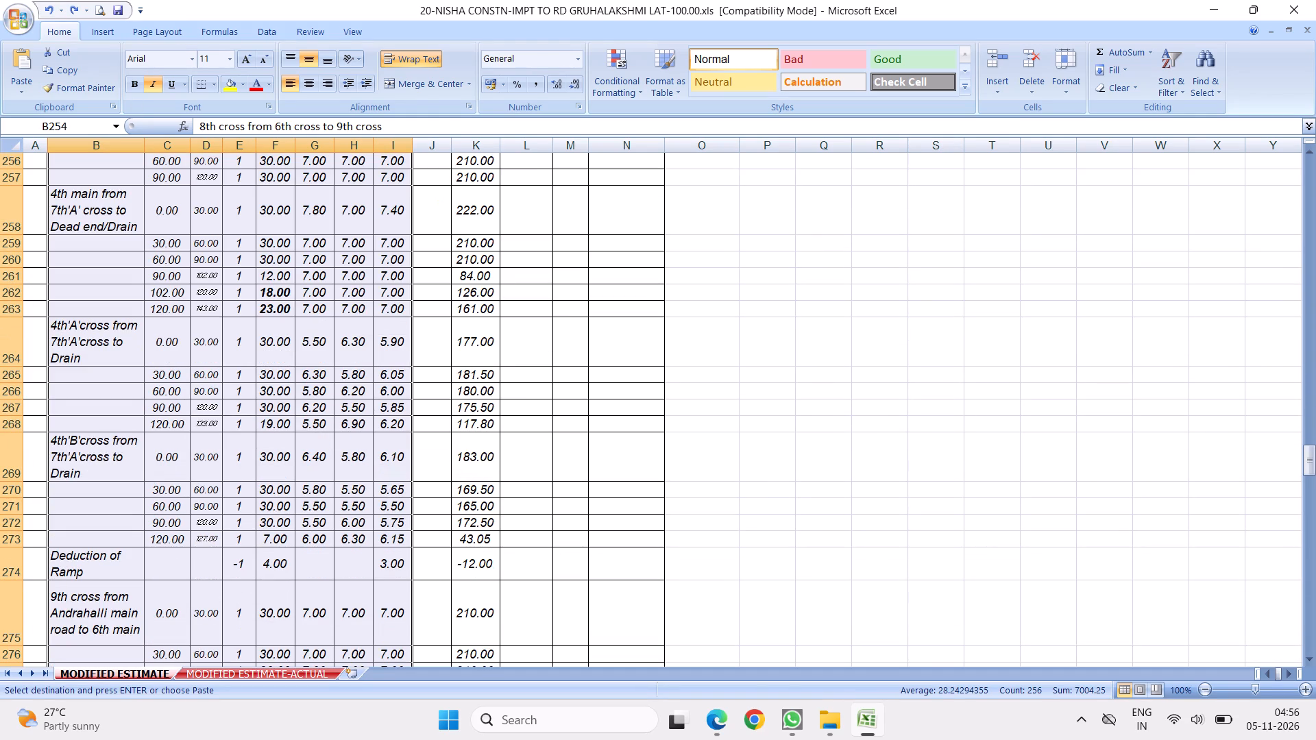
{"action": "scroll", "coordinate": [402, 318], "scroll_direction": "up", "scroll_amount": 3}
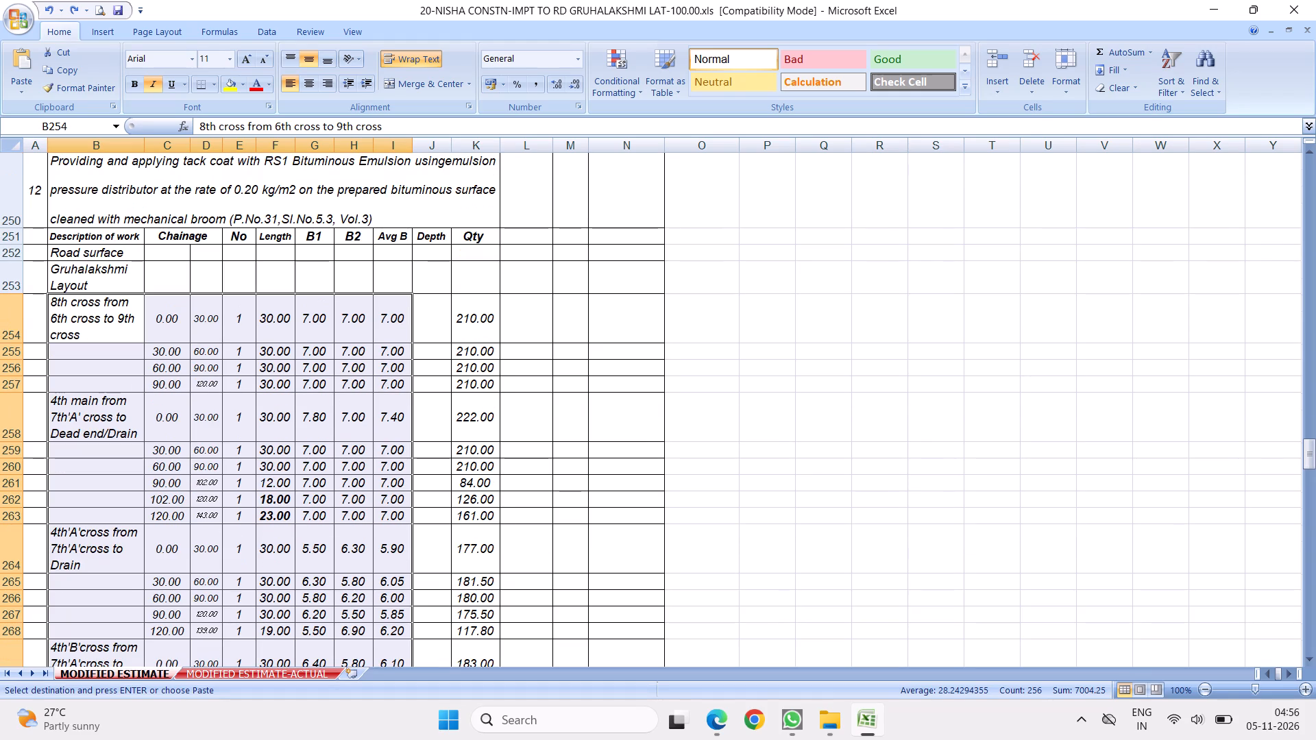
{"action": "scroll", "coordinate": [491, 409], "scroll_direction": "down", "scroll_amount": 8}
{"action": "scroll", "coordinate": [438, 334], "scroll_direction": "down", "scroll_amount": 13}
{"action": "scroll", "coordinate": [407, 339], "scroll_direction": "up", "scroll_amount": 3}
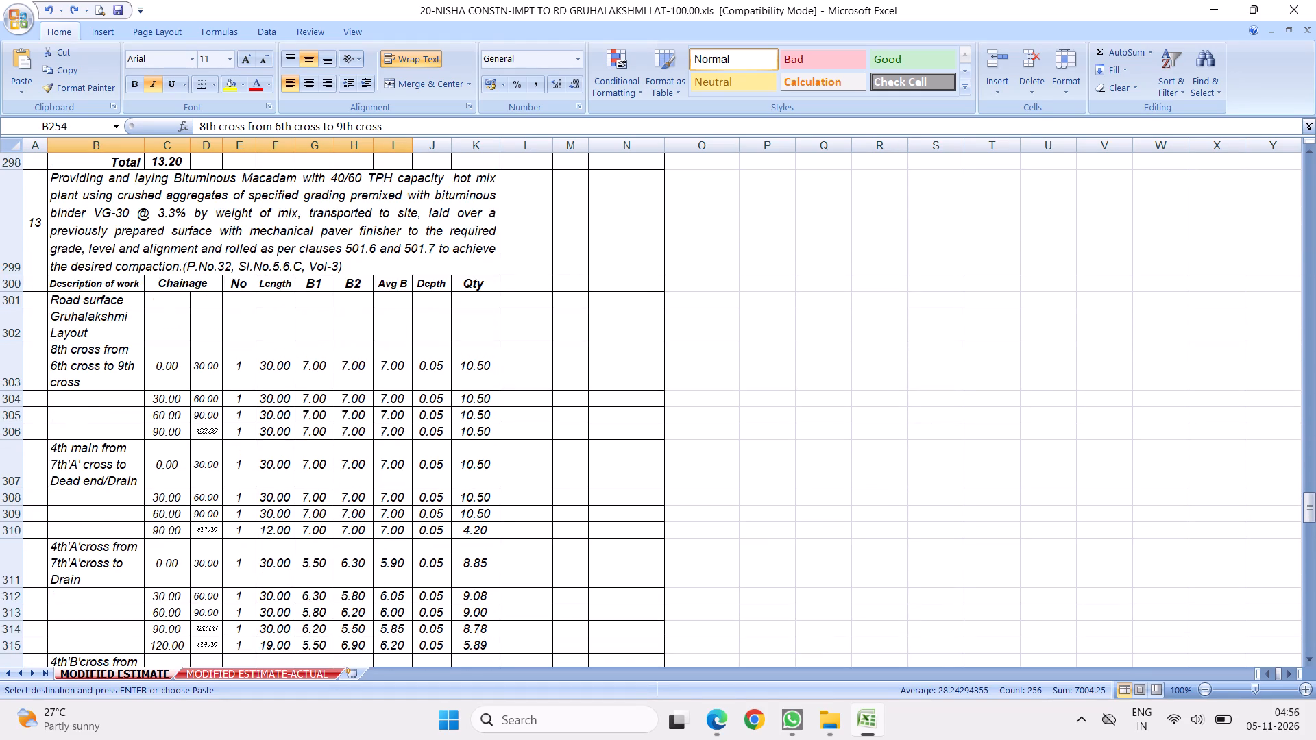
{"action": "scroll", "coordinate": [398, 375], "scroll_direction": "down", "scroll_amount": 10}
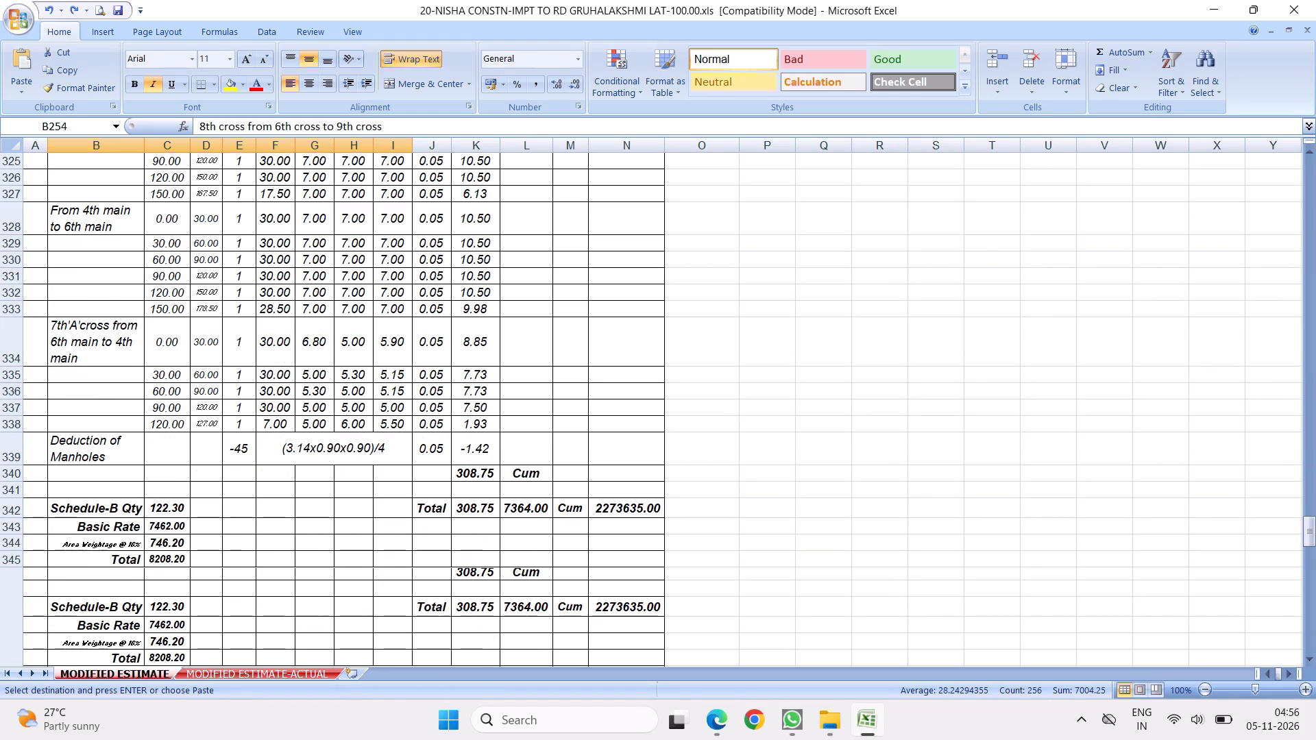
{"action": "scroll", "coordinate": [316, 336], "scroll_direction": "up", "scroll_amount": 8}
{"action": "right_click", "coordinate": [106, 229]}
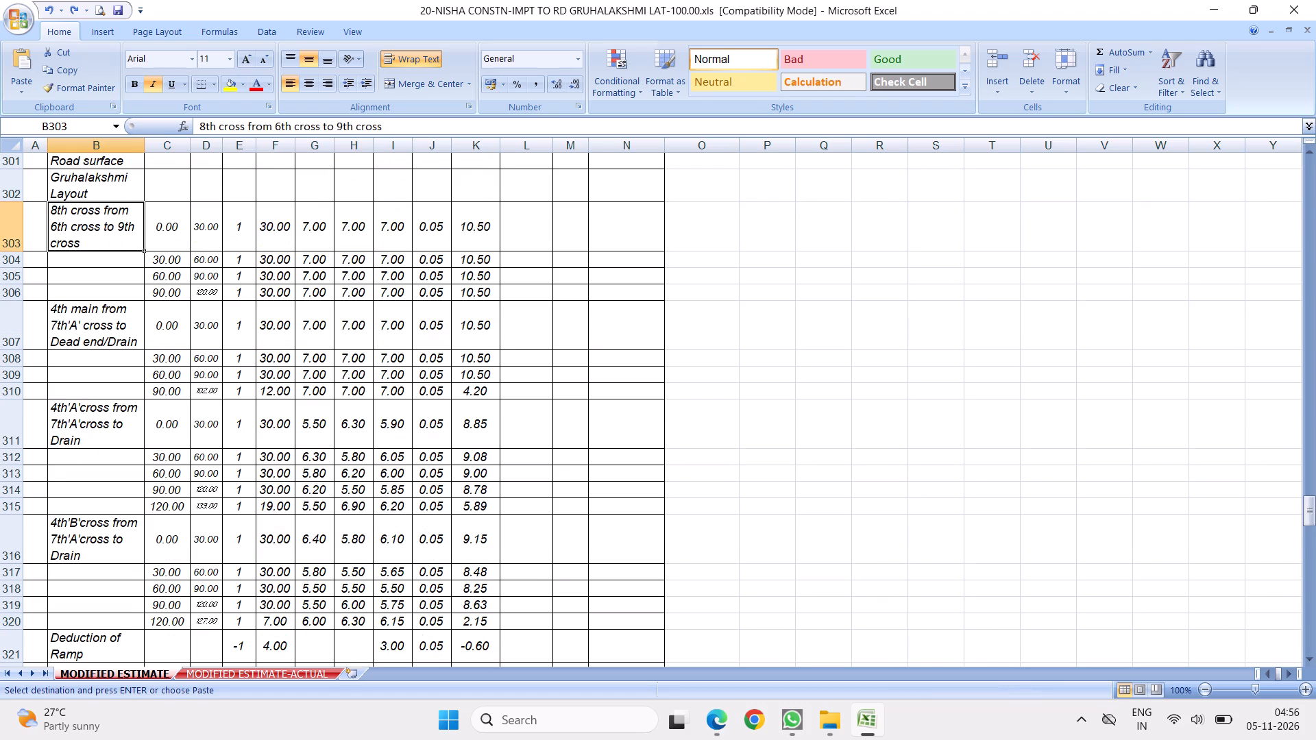
{"action": "left_click", "coordinate": [143, 271]}
Compare the updated Bituminous Macadam rows in item 13 with the Bituminous Concrete road rows in item 14.
{"action": "scroll", "coordinate": [476, 352], "scroll_direction": "down", "scroll_amount": 10}
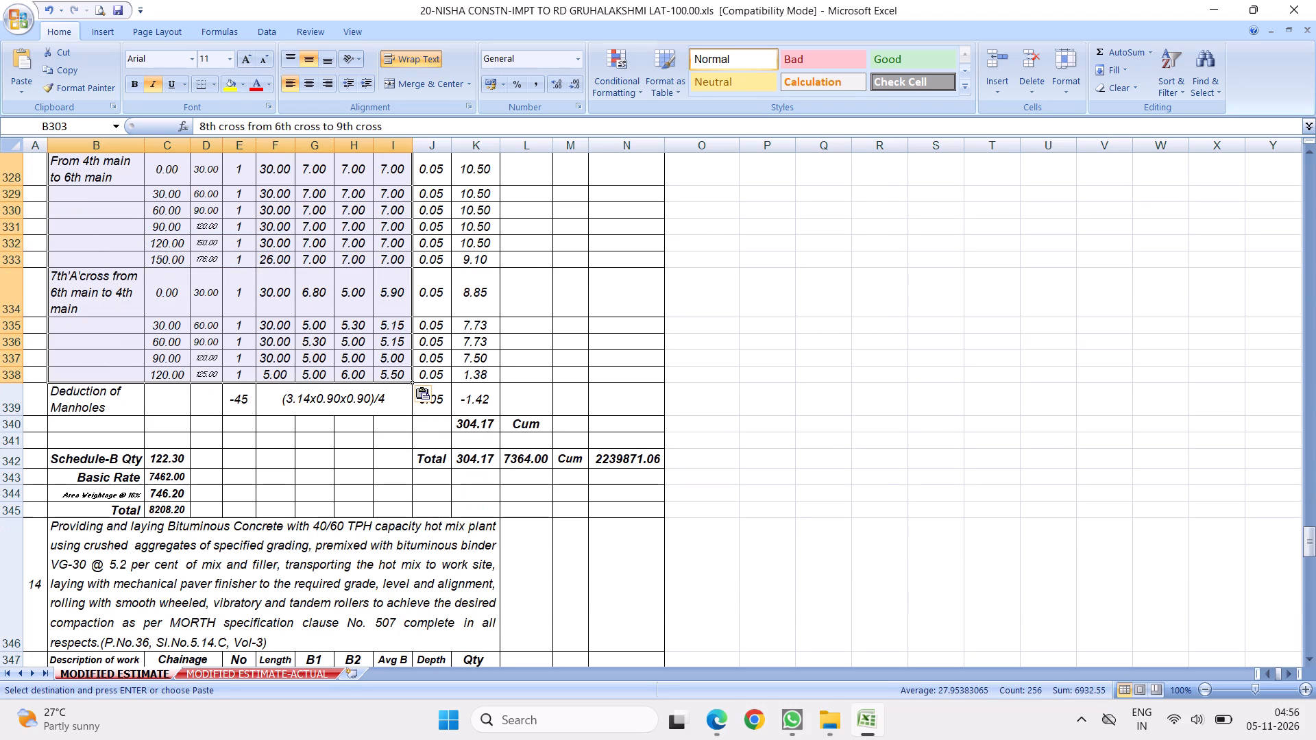
{"action": "scroll", "coordinate": [419, 369], "scroll_direction": "up", "scroll_amount": 5}
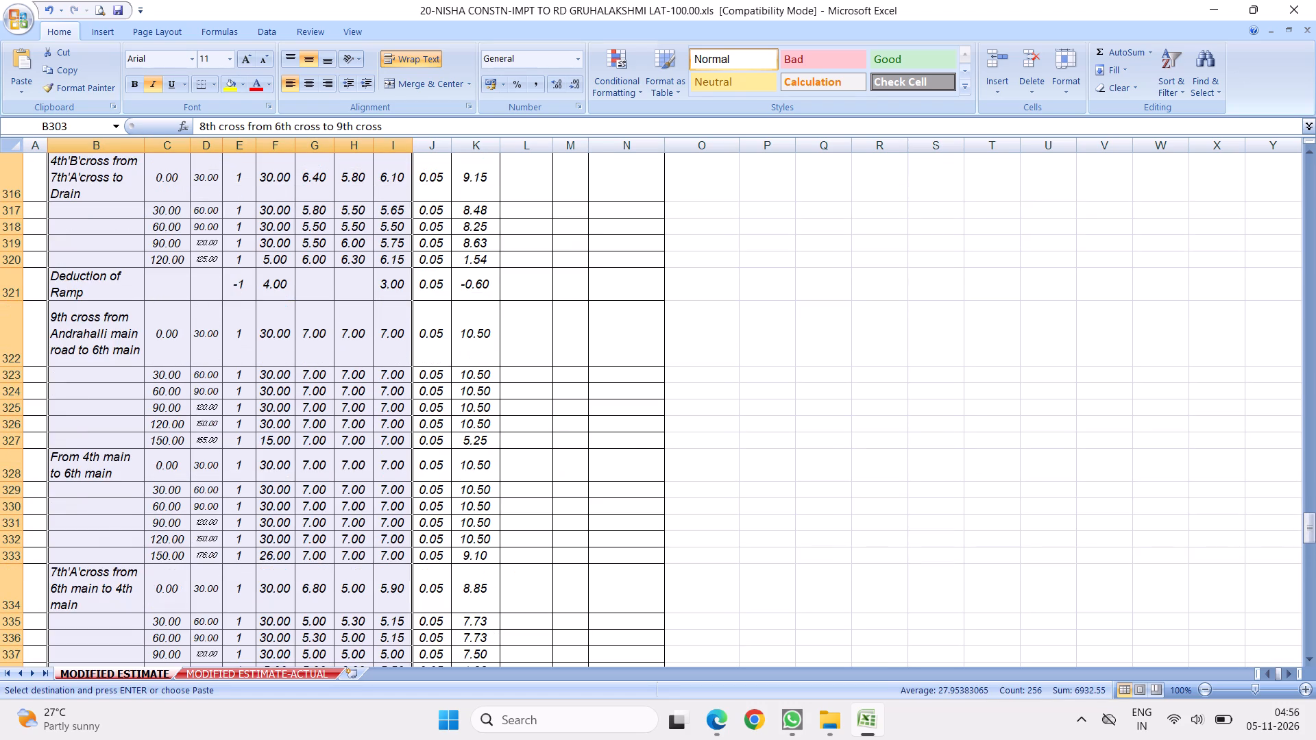
{"action": "scroll", "coordinate": [413, 386], "scroll_direction": "down", "scroll_amount": 8}
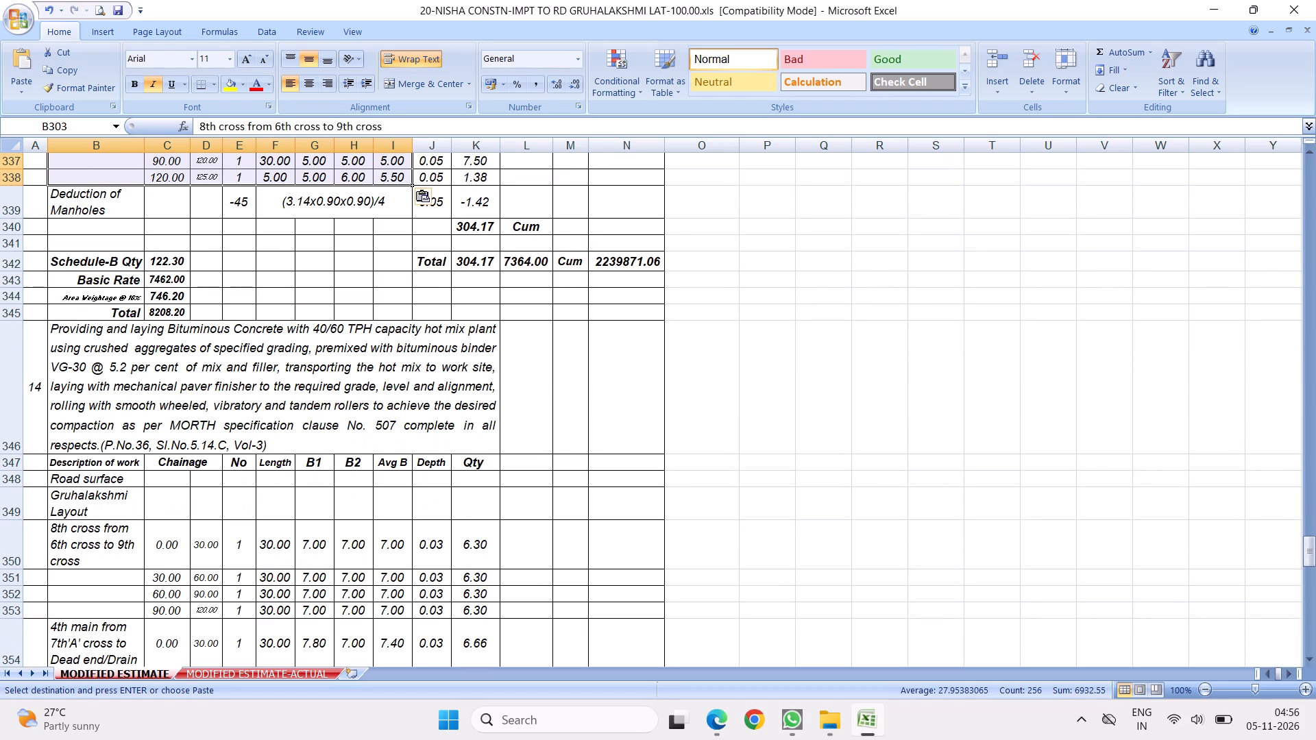
{"action": "scroll", "coordinate": [331, 410], "scroll_direction": "down", "scroll_amount": 3}
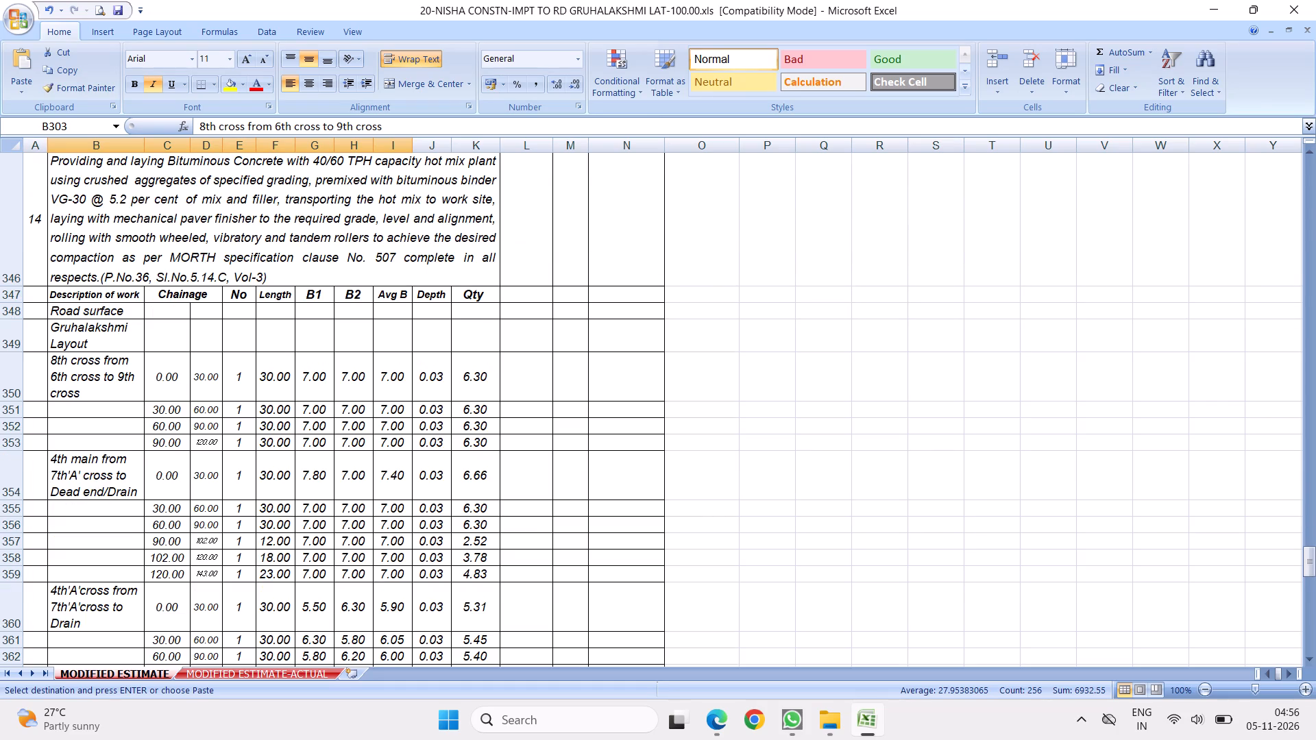
{"action": "scroll", "coordinate": [234, 457], "scroll_direction": "down", "scroll_amount": 2}
{"action": "scroll", "coordinate": [254, 436], "scroll_direction": "up", "scroll_amount": 17}
{"action": "scroll", "coordinate": [265, 380], "scroll_direction": "up", "scroll_amount": 4}
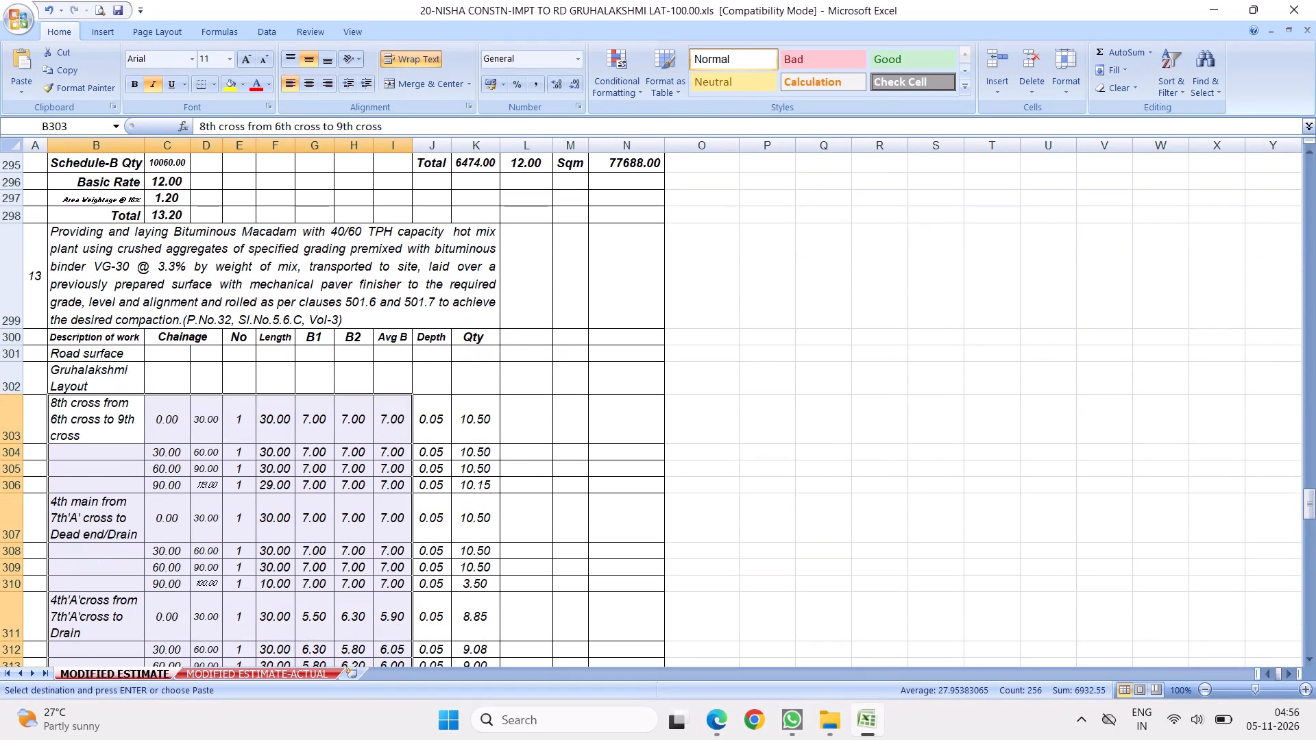
{"action": "scroll", "coordinate": [208, 502], "scroll_direction": "down", "scroll_amount": 2}
{"action": "left_click_drag", "start_coordinate": [103, 374], "coordinate": [204, 443]}
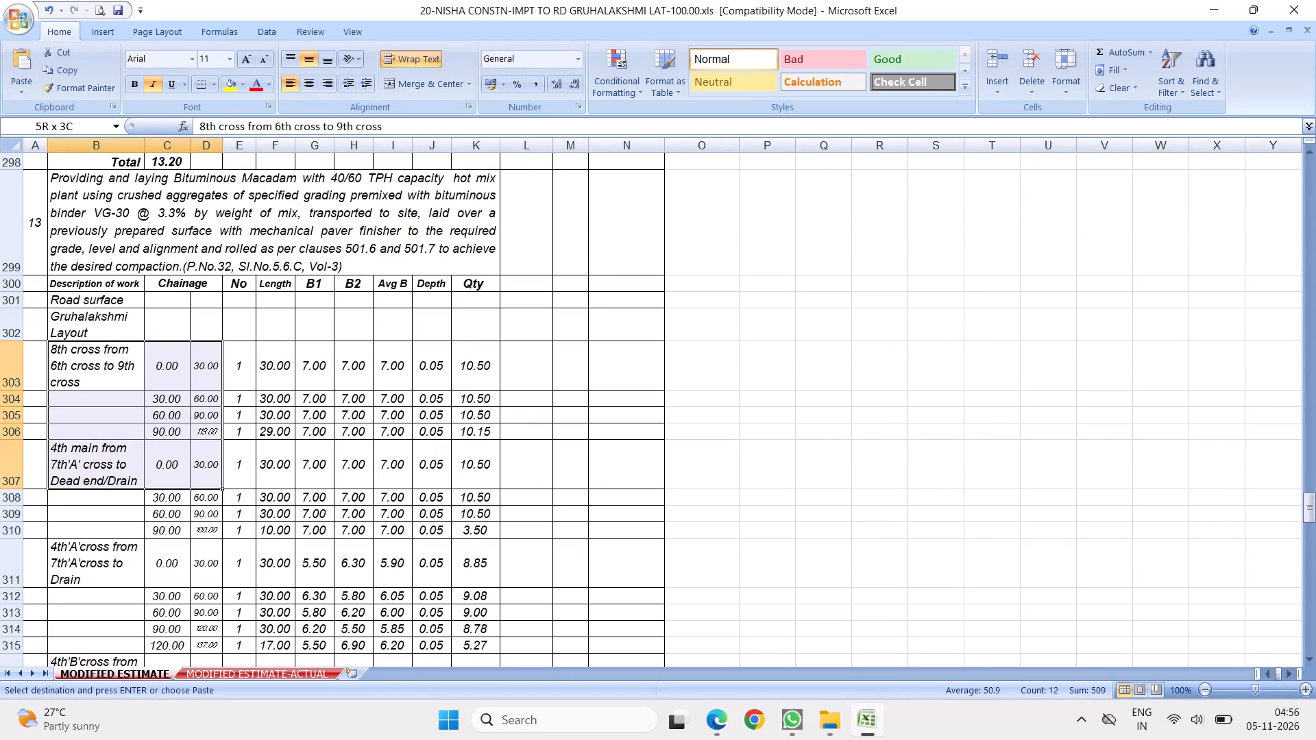
{"action": "left_click_drag", "start_coordinate": [204, 443], "coordinate": [214, 436]}
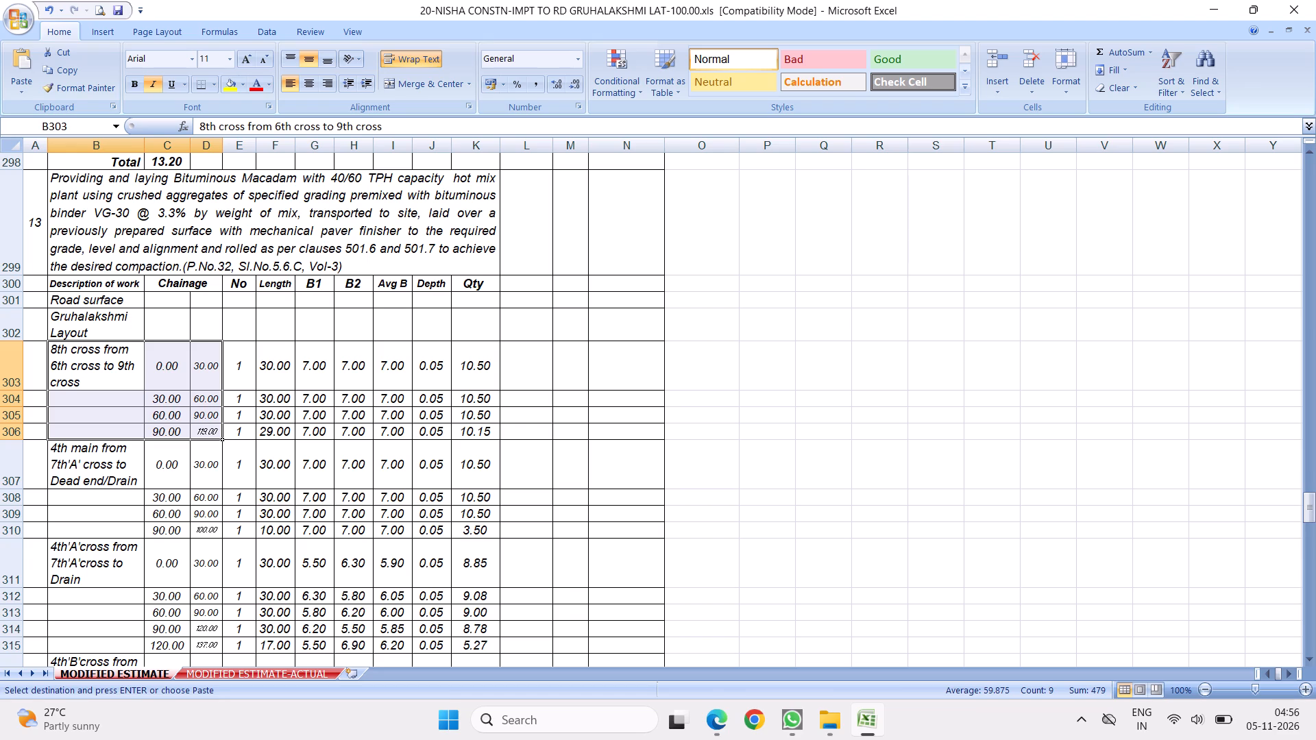
Set the last end chainage of 8th cross in the Bituminous Concrete item 14 (D353) to 119.
{"action": "scroll", "coordinate": [277, 460], "scroll_direction": "down", "scroll_amount": 5}
{"action": "scroll", "coordinate": [339, 413], "scroll_direction": "down", "scroll_amount": 5}
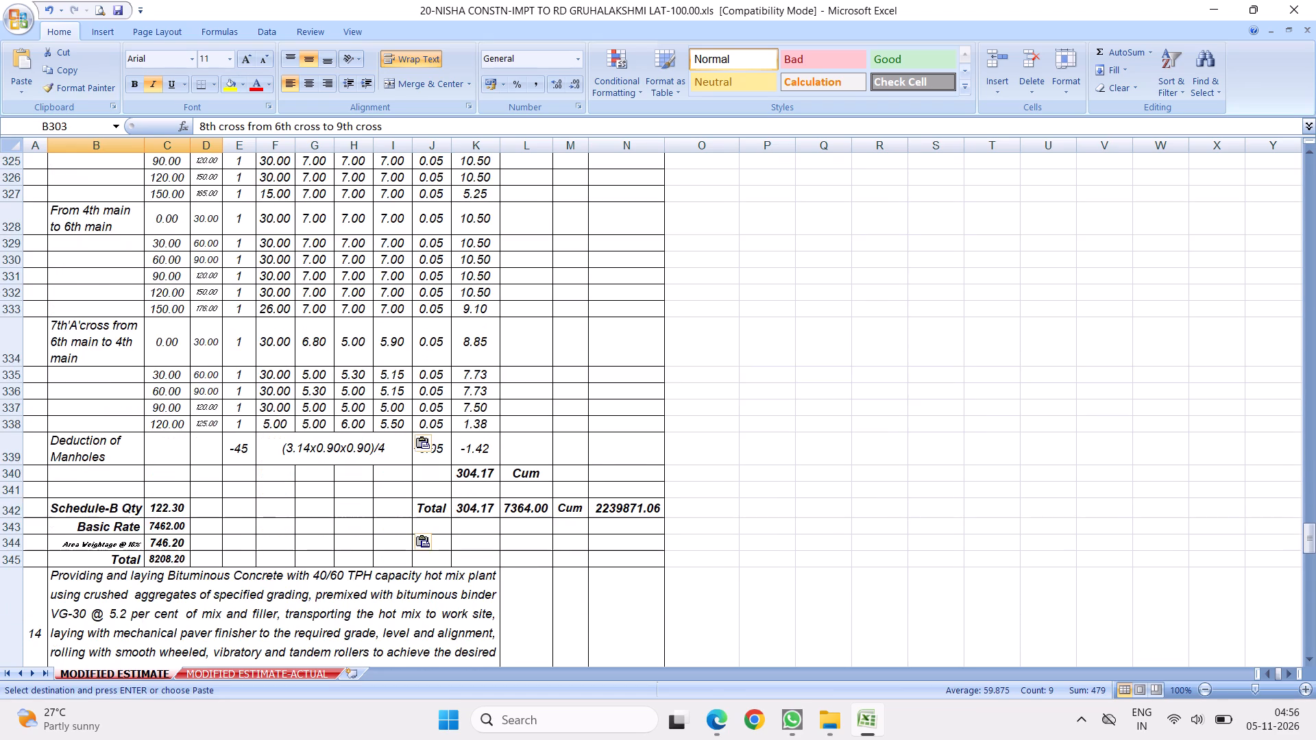
{"action": "scroll", "coordinate": [332, 406], "scroll_direction": "down", "scroll_amount": 5}
{"action": "left_click", "coordinate": [198, 493]}
{"action": "type", "text": "11"}
{"action": "key", "text": "9"}
{"action": "left_click", "coordinate": [385, 456]}
Compare 4th main's end chainage with item 13 and set its last end chainage in Bituminous Concrete item 14 (D359) to 140.
{"action": "scroll", "coordinate": [316, 381], "scroll_direction": "up", "scroll_amount": 4}
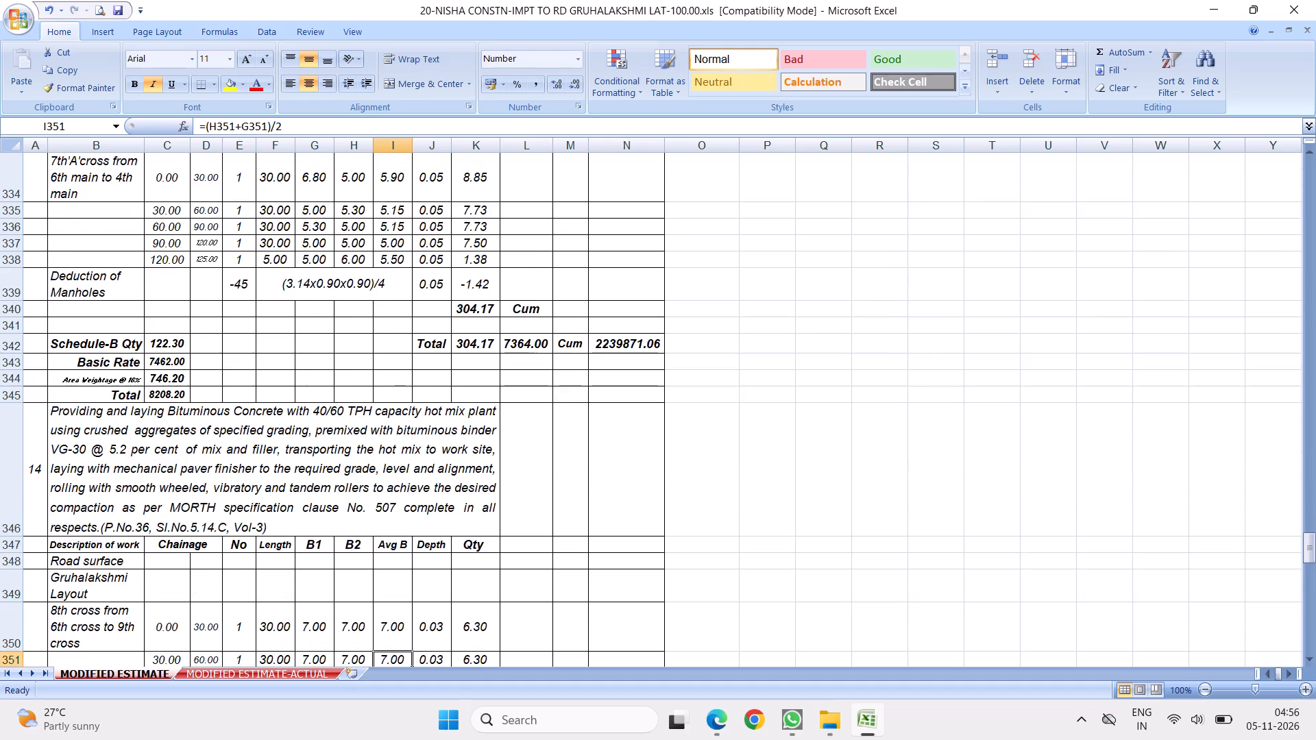
{"action": "scroll", "coordinate": [291, 380], "scroll_direction": "up", "scroll_amount": 7}
{"action": "scroll", "coordinate": [241, 354], "scroll_direction": "up", "scroll_amount": 5}
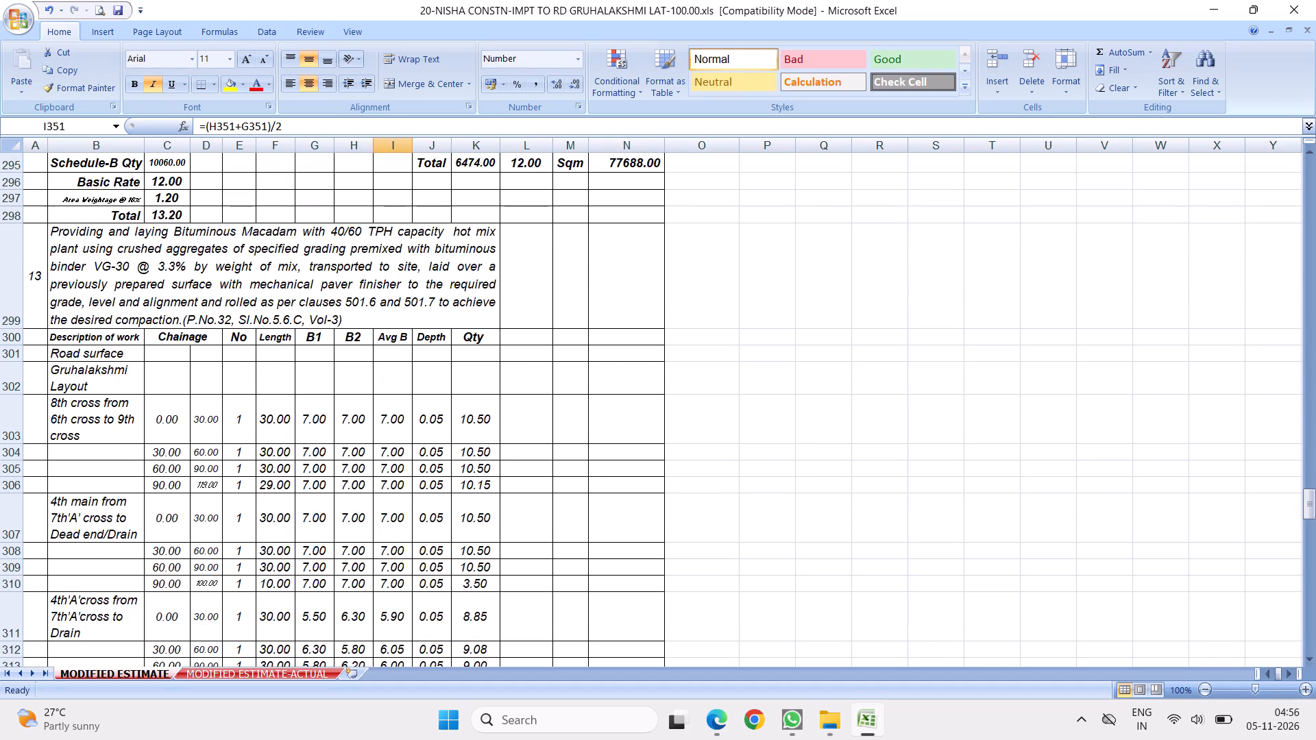
{"action": "left_click", "coordinate": [206, 481]}
{"action": "scroll", "coordinate": [88, 512], "scroll_direction": "down", "scroll_amount": 2}
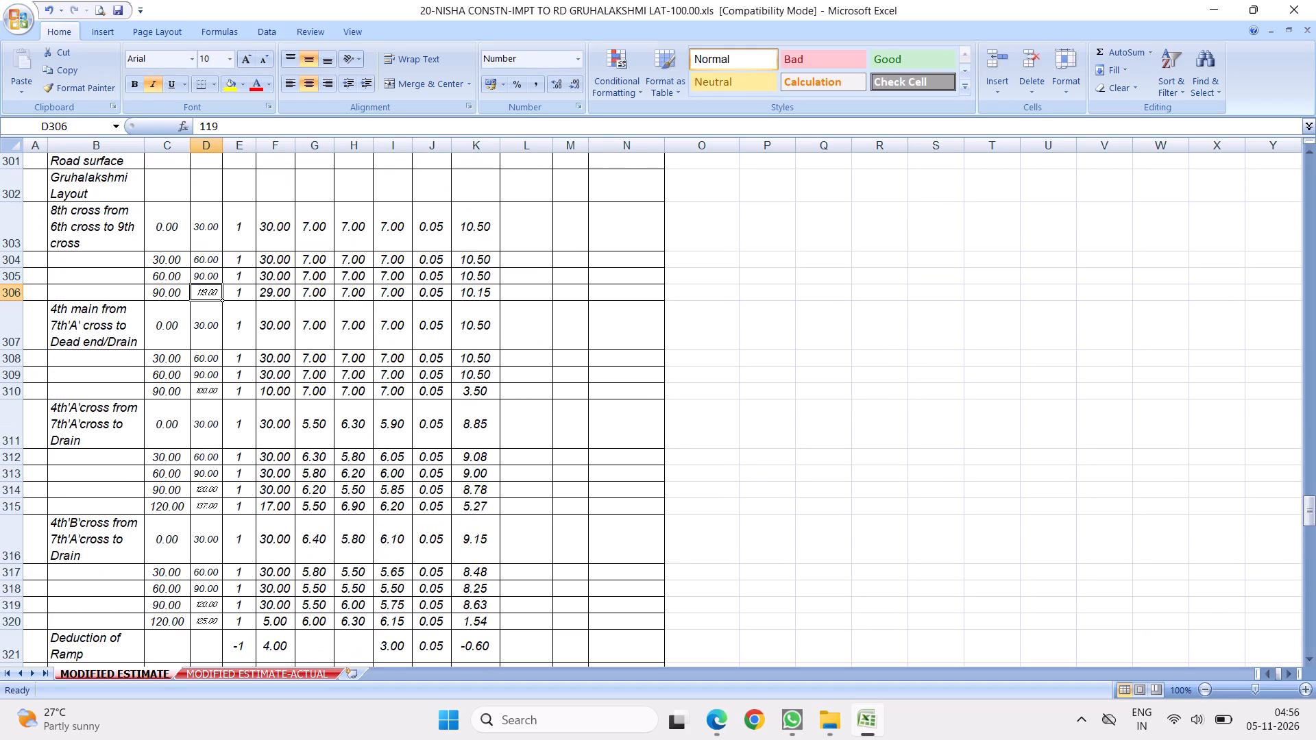
{"action": "left_click", "coordinate": [200, 388]}
{"action": "scroll", "coordinate": [297, 390], "scroll_direction": "down", "scroll_amount": 10}
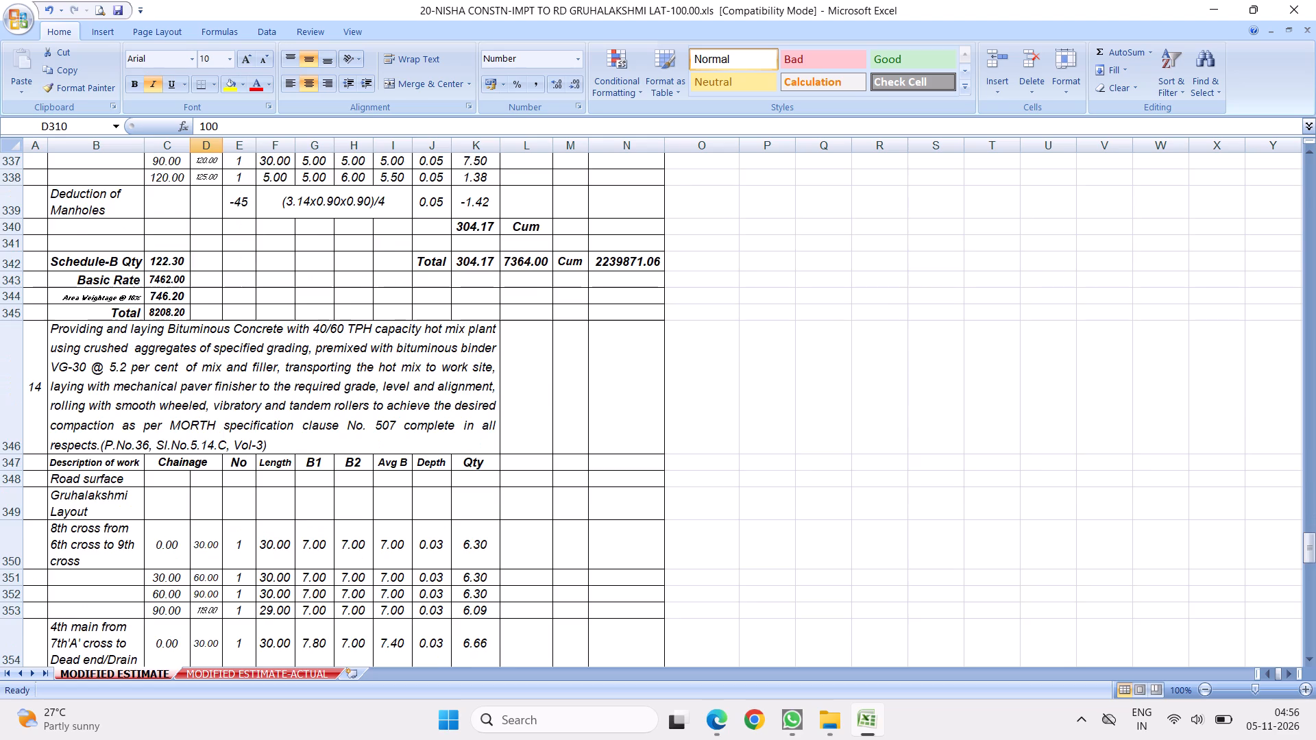
{"action": "scroll", "coordinate": [334, 375], "scroll_direction": "down", "scroll_amount": 7}
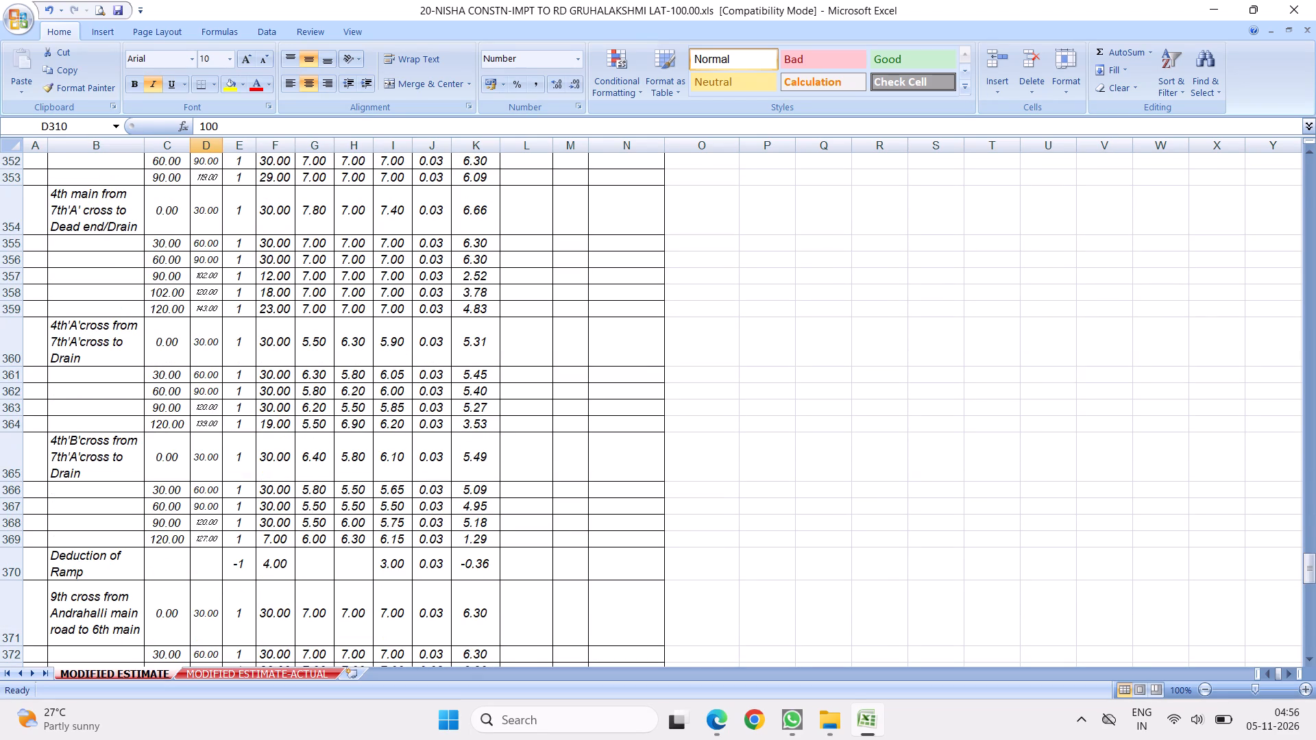
{"action": "left_click", "coordinate": [203, 311]}
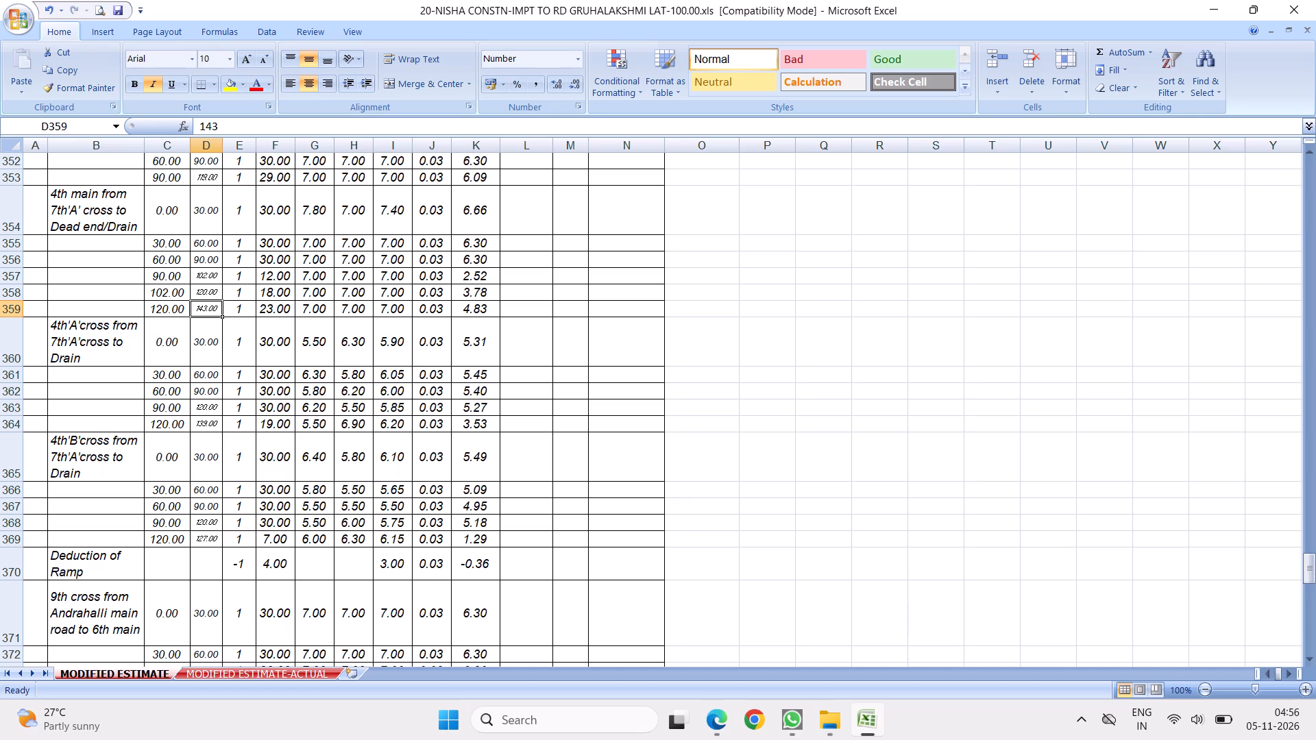
{"action": "type", "text": "14"}
{"action": "key", "text": "0"}
{"action": "left_click", "coordinate": [391, 345]}
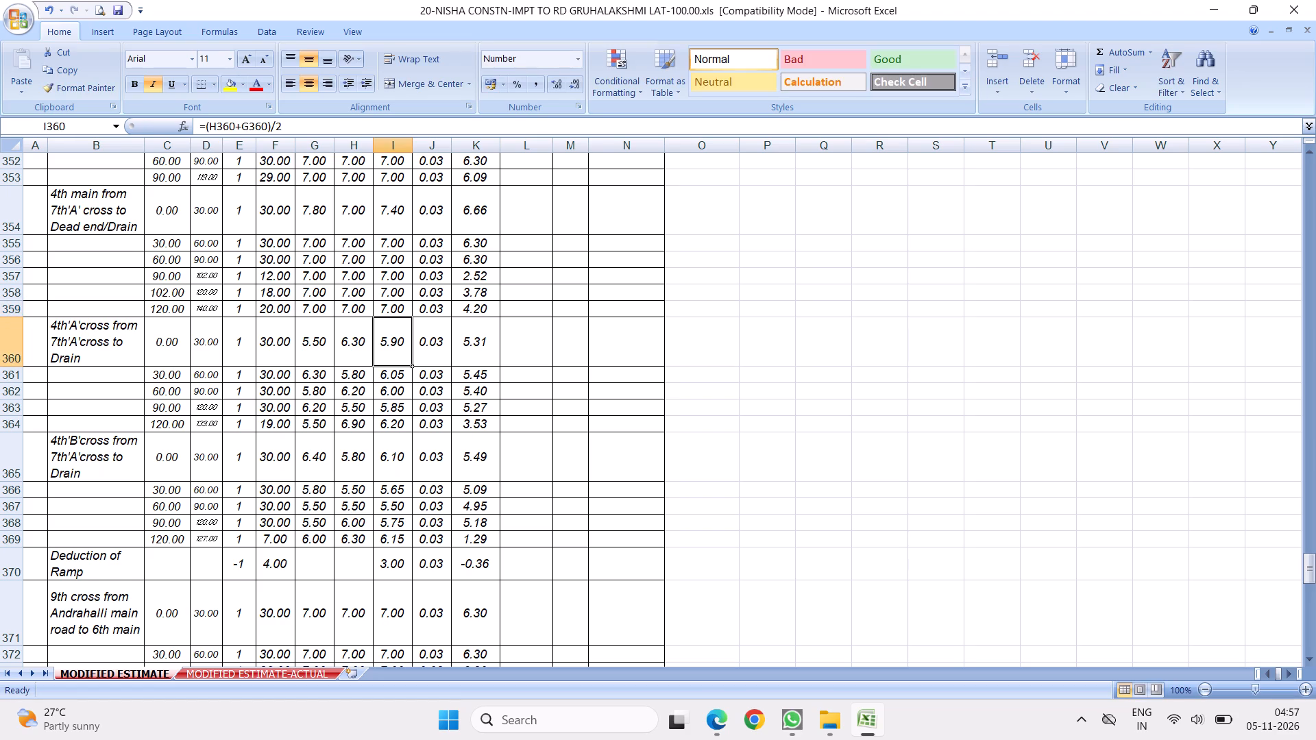
Set the last end chainage of 4th'A'cross in the Bituminous Concrete item 14 (D364) to 137.
{"action": "left_click", "coordinate": [205, 425]}
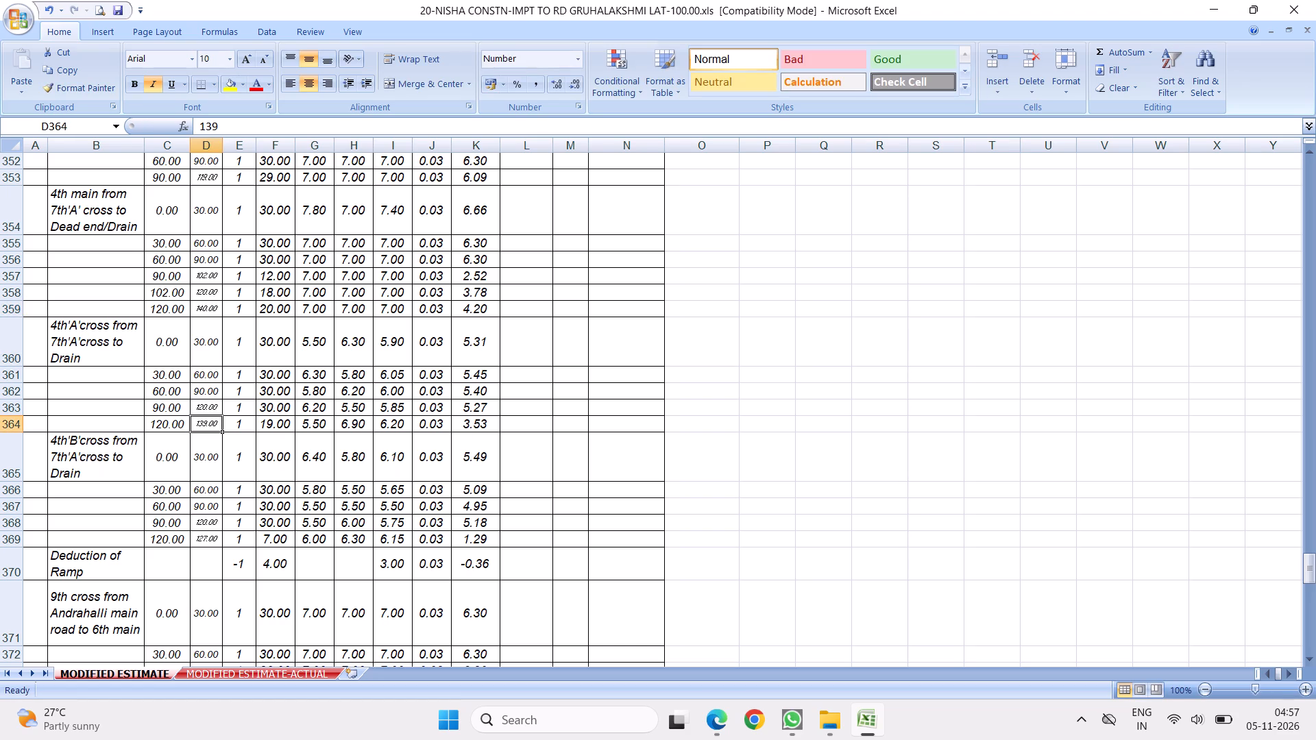
{"action": "scroll", "coordinate": [313, 319], "scroll_direction": "up", "scroll_amount": 13}
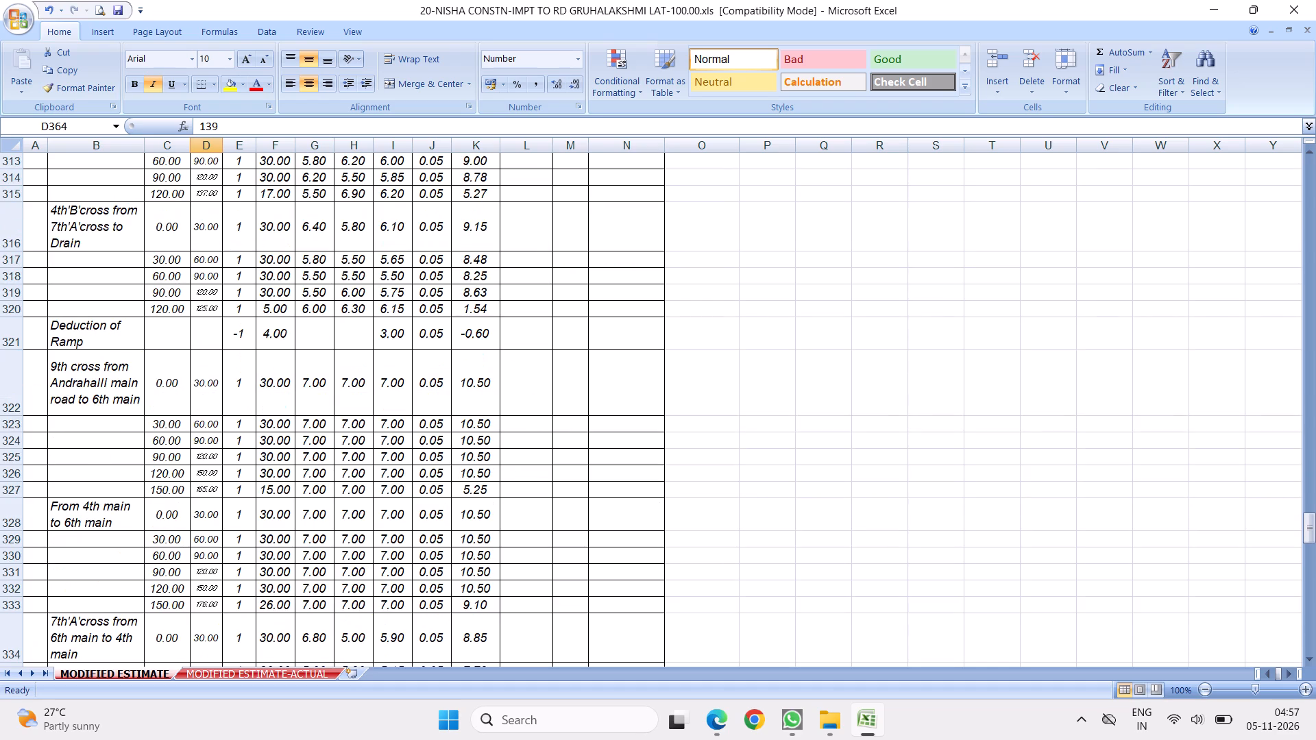
{"action": "scroll", "coordinate": [319, 378], "scroll_direction": "down", "scroll_amount": 16}
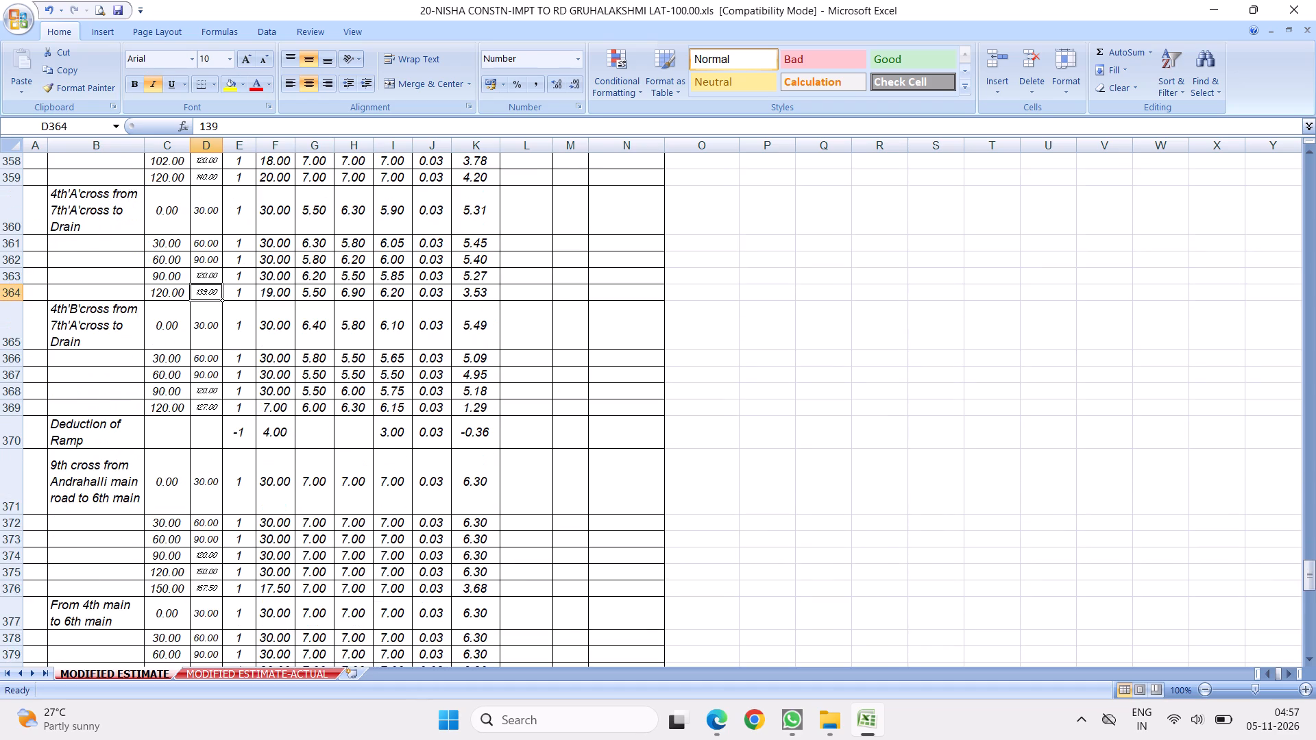
{"action": "scroll", "coordinate": [285, 424], "scroll_direction": "down", "scroll_amount": 3}
{"action": "scroll", "coordinate": [240, 428], "scroll_direction": "up", "scroll_amount": 3}
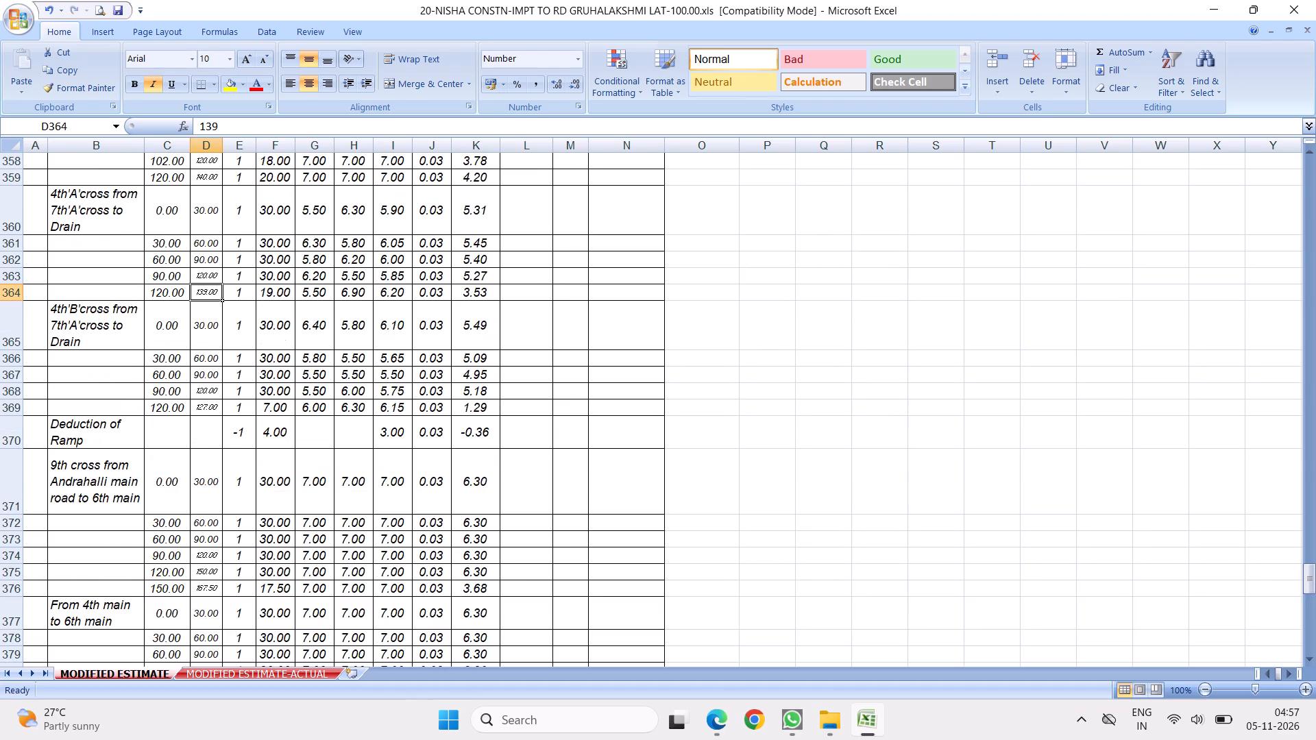
{"action": "scroll", "coordinate": [265, 421], "scroll_direction": "up", "scroll_amount": 2}
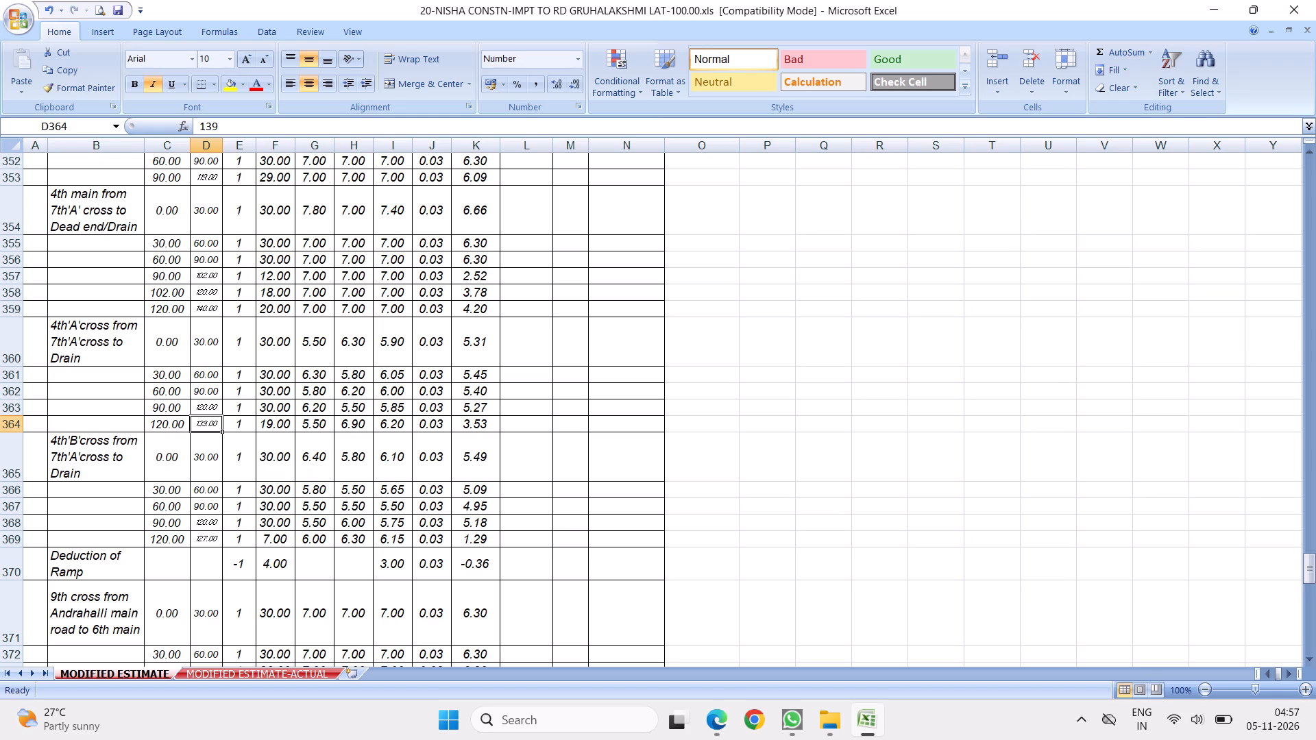
{"action": "type", "text": "137"}
{"action": "left_click", "coordinate": [315, 463]}
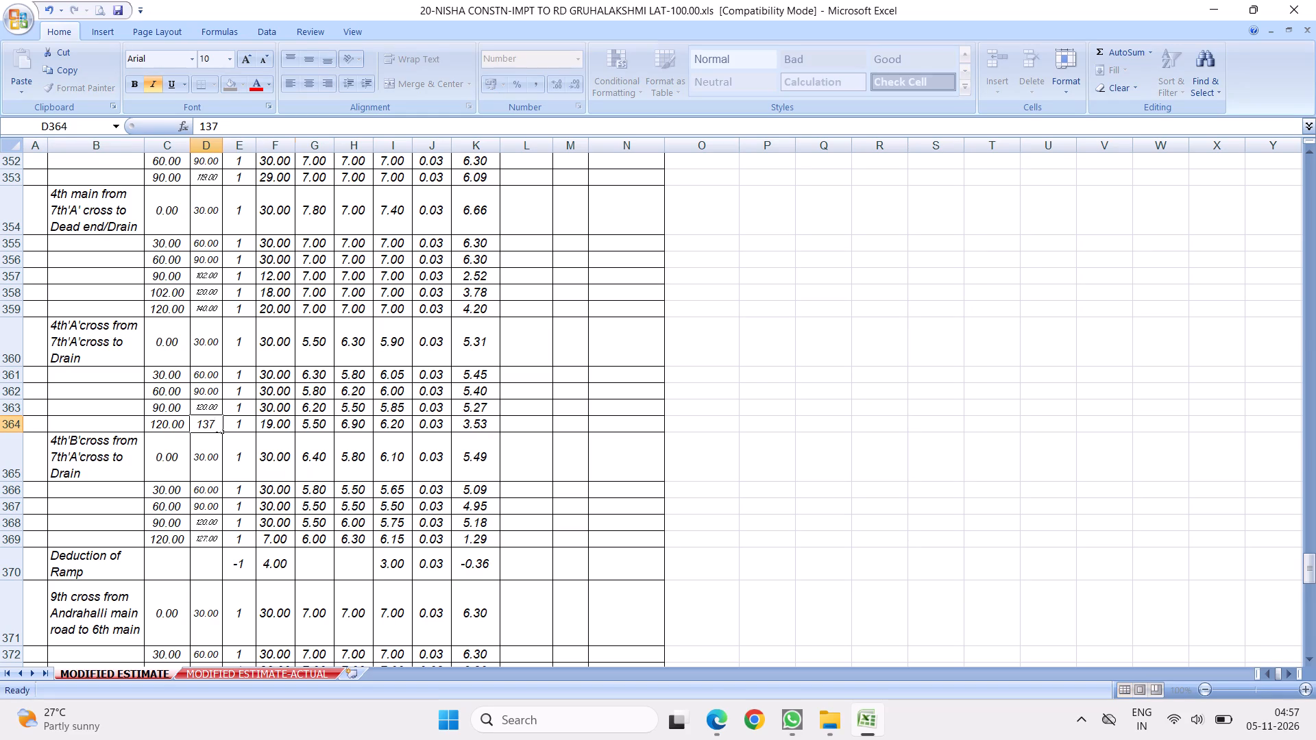
{"action": "left_click", "coordinate": [200, 423]}
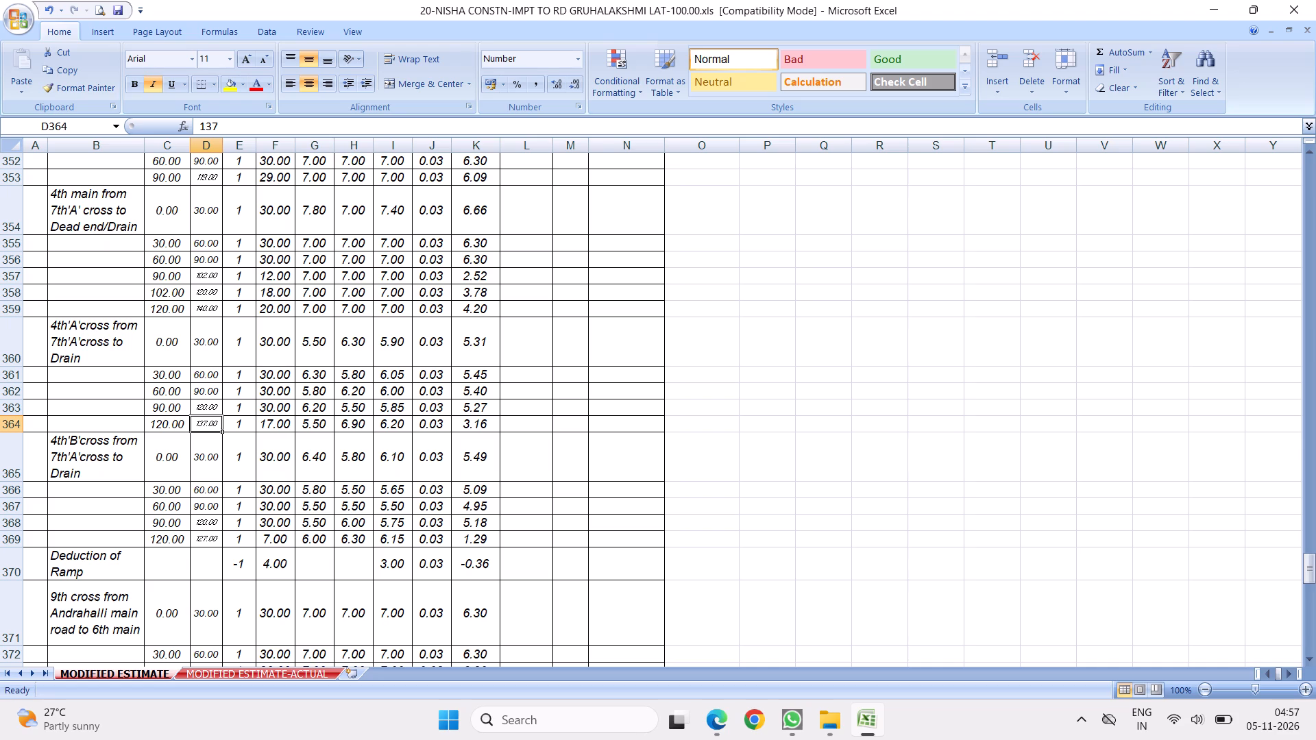
Set the last end chainage of 7th'A'cross in Bituminous Concrete item 14 (D387) to 125, matching its row in item 13.
{"action": "left_click", "coordinate": [211, 536]}
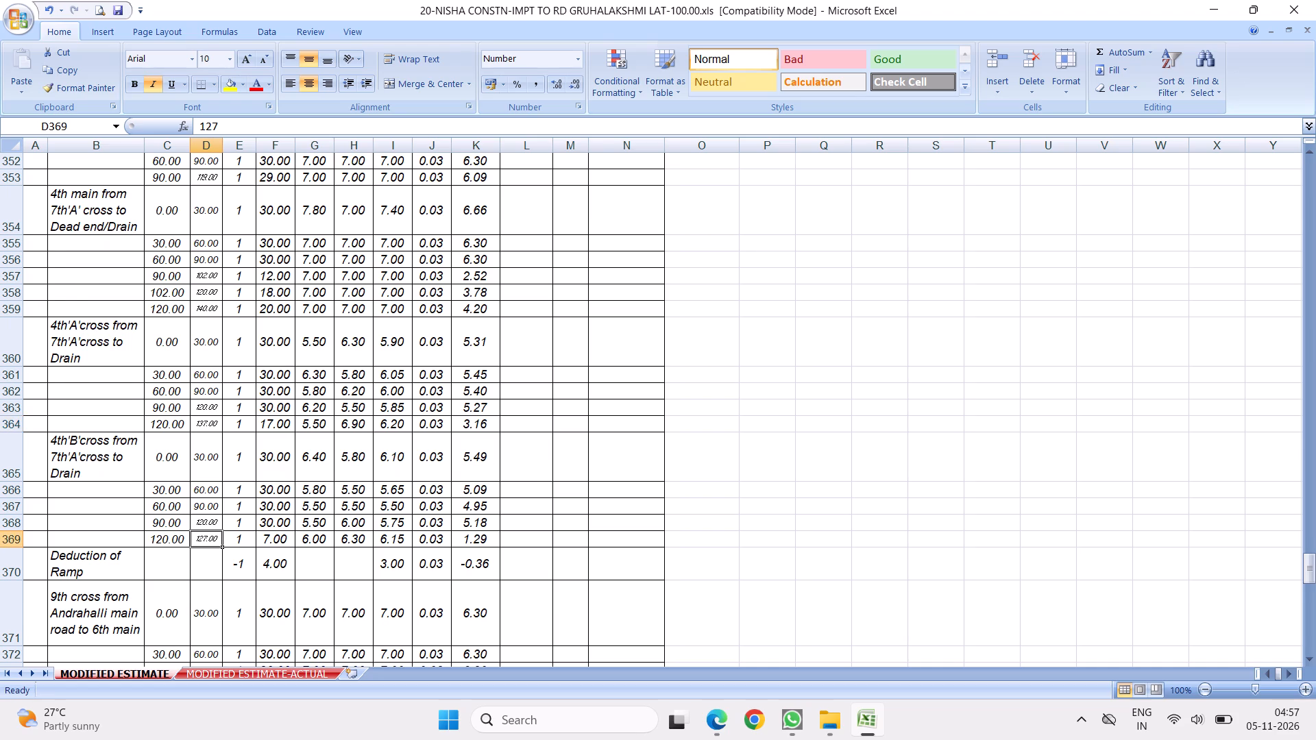
{"action": "scroll", "coordinate": [312, 375], "scroll_direction": "up", "scroll_amount": 10}
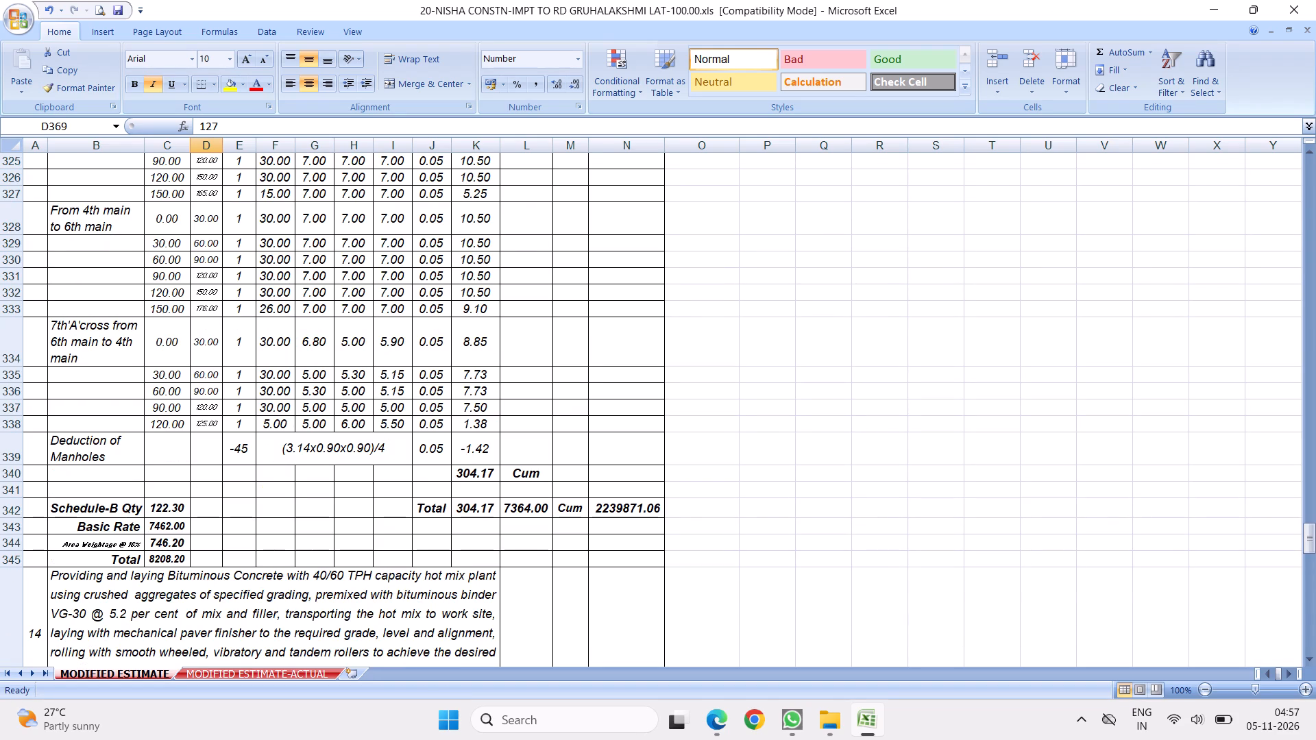
{"action": "left_click", "coordinate": [210, 525]}
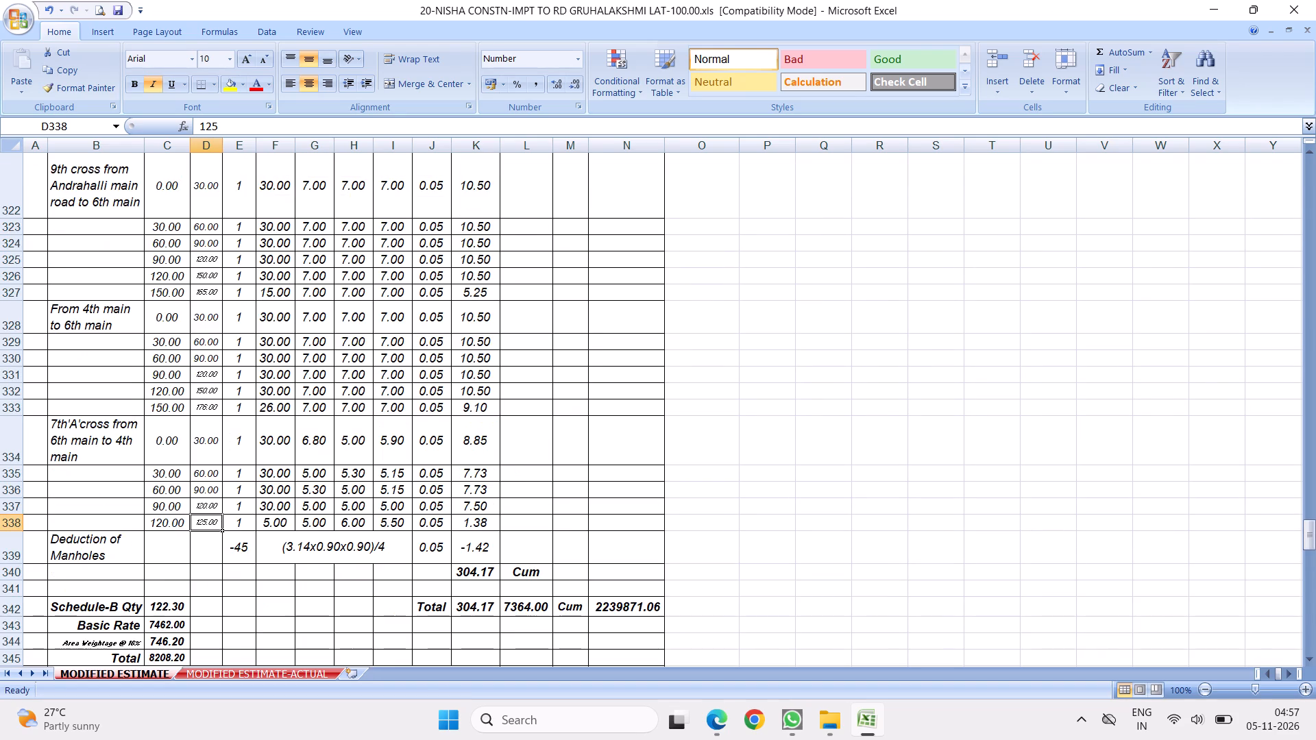
{"action": "scroll", "coordinate": [304, 474], "scroll_direction": "down", "scroll_amount": 15}
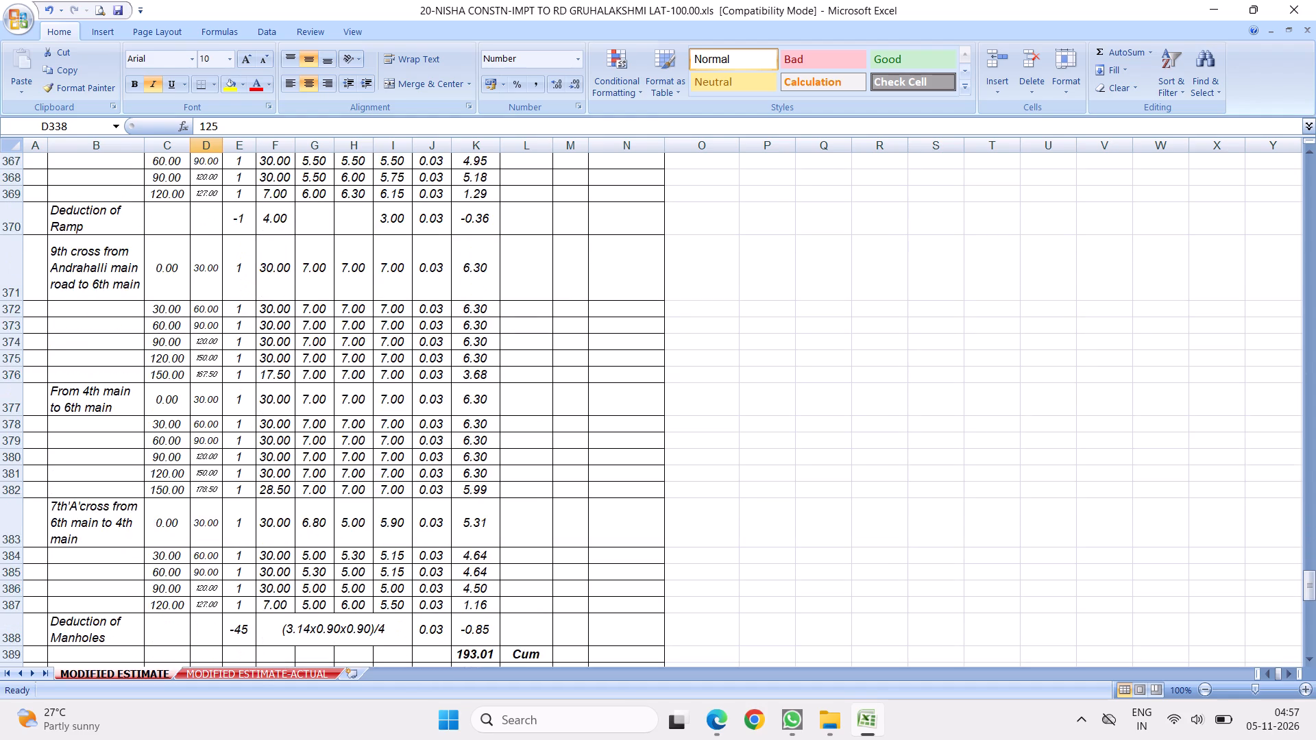
{"action": "scroll", "coordinate": [297, 439], "scroll_direction": "down", "scroll_amount": 2}
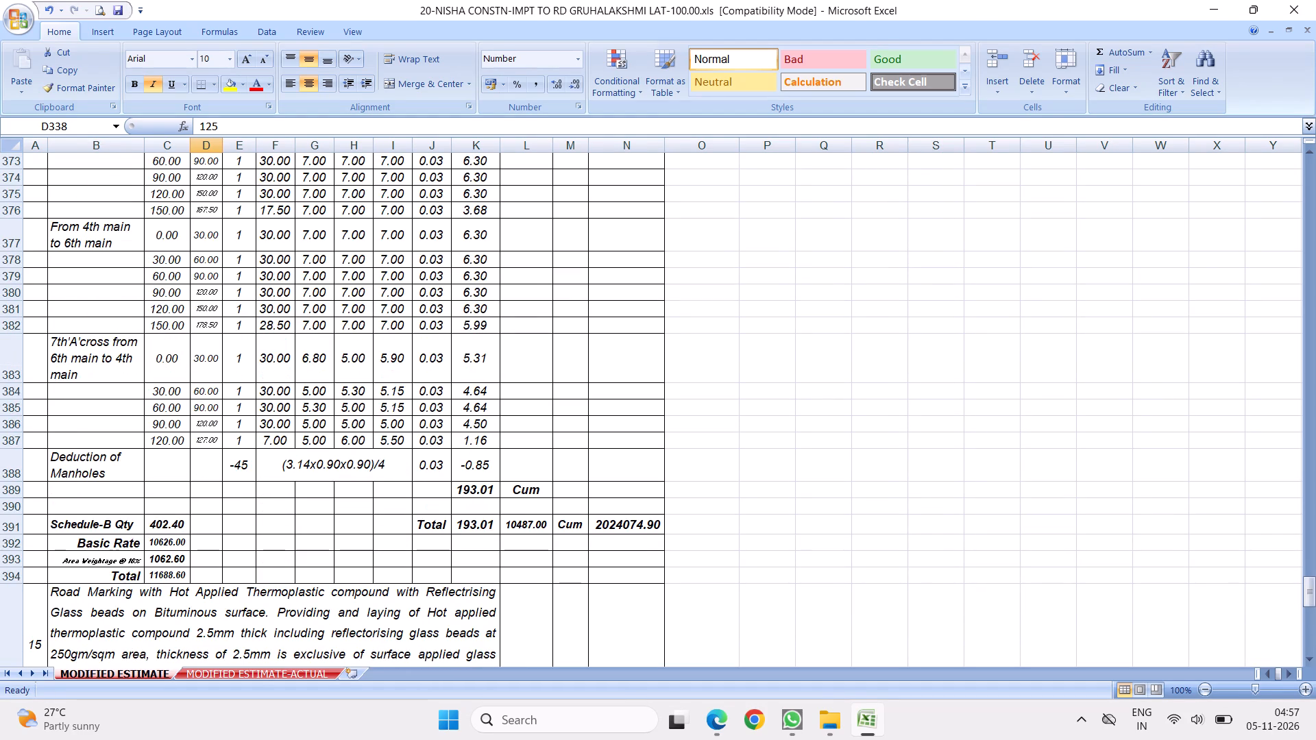
{"action": "left_click", "coordinate": [214, 443]}
{"action": "type", "text": "12"}
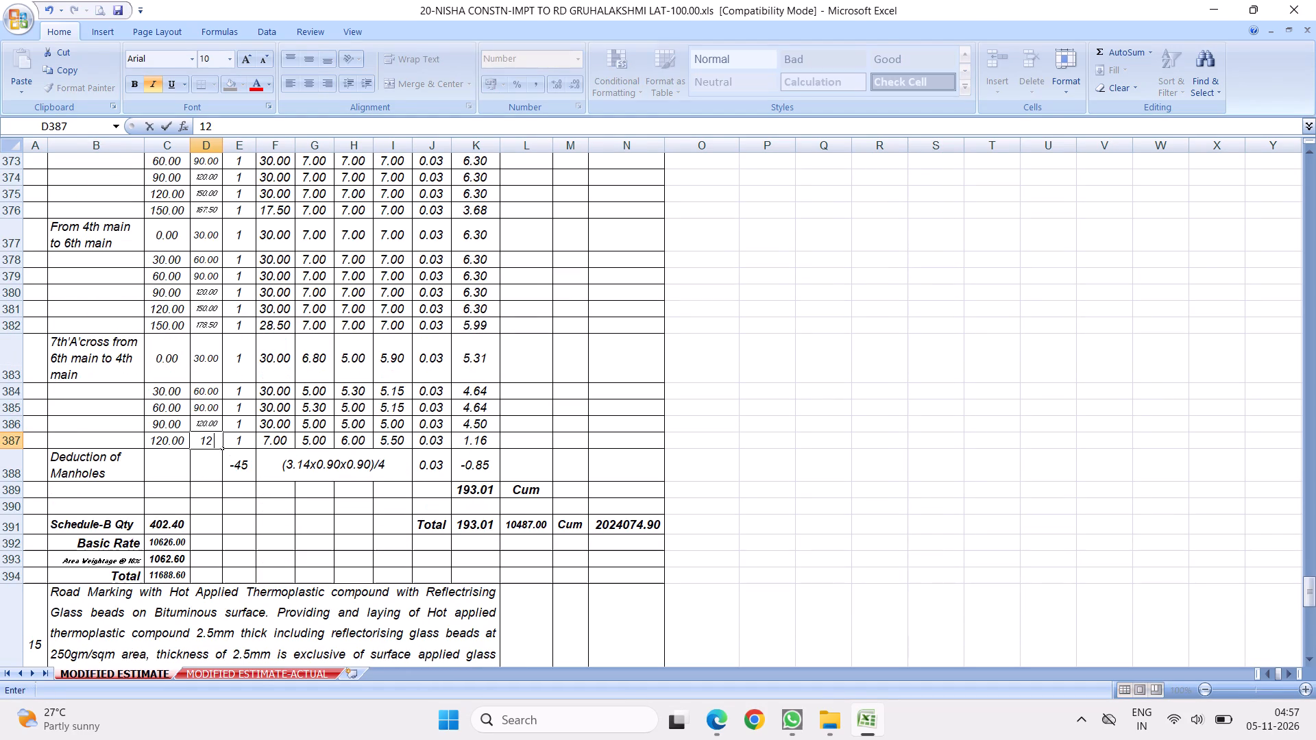
{"action": "key", "text": "Escape"}
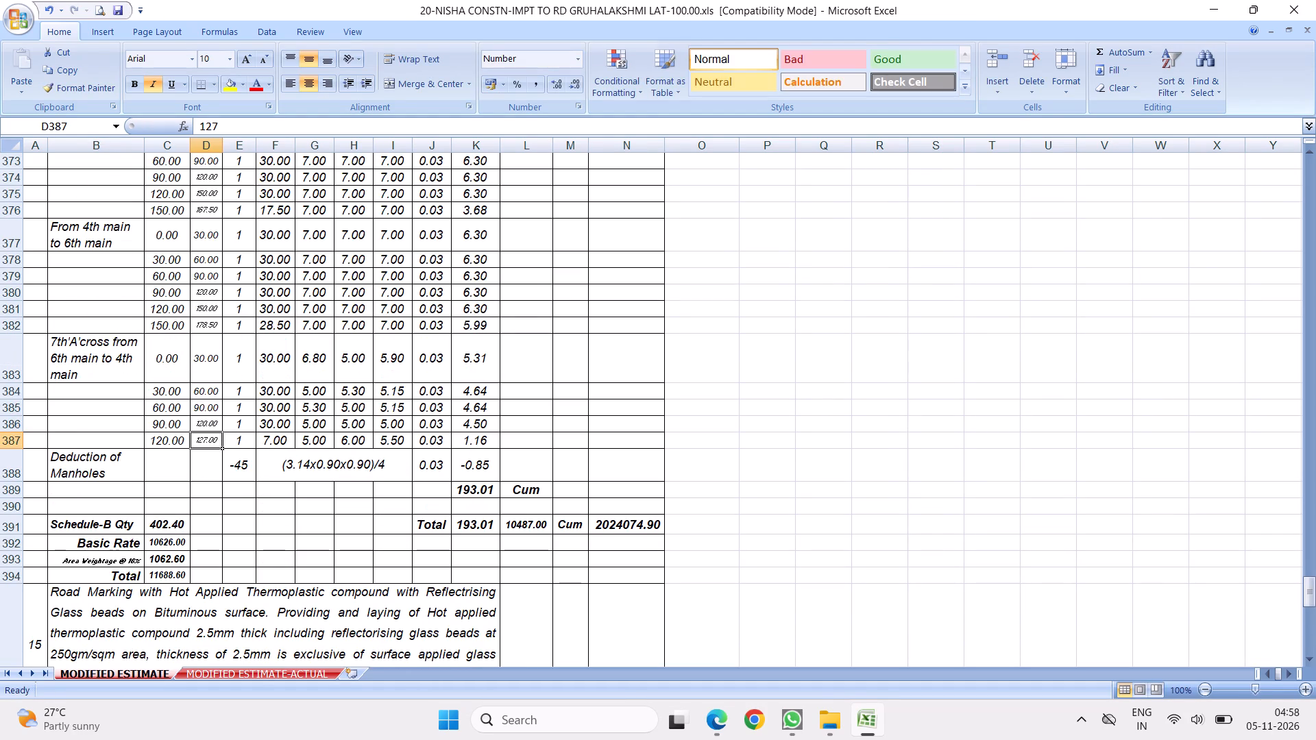
{"action": "type", "text": "12"}
{"action": "key", "text": "5"}
{"action": "left_click", "coordinate": [322, 454]}
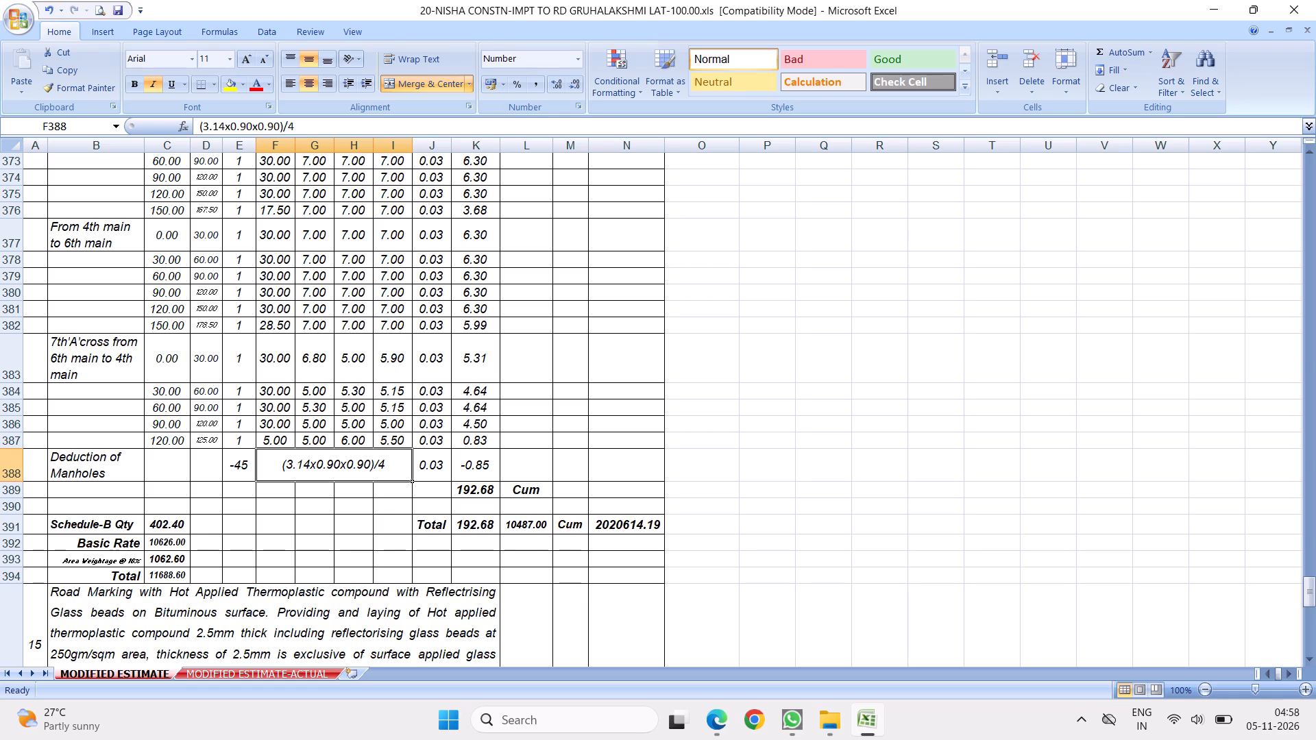
Set the last end chainage of the 4th main to 6th main stretch in item 14 (D382) to 176, as in item 13.
{"action": "left_click", "coordinate": [264, 351]}
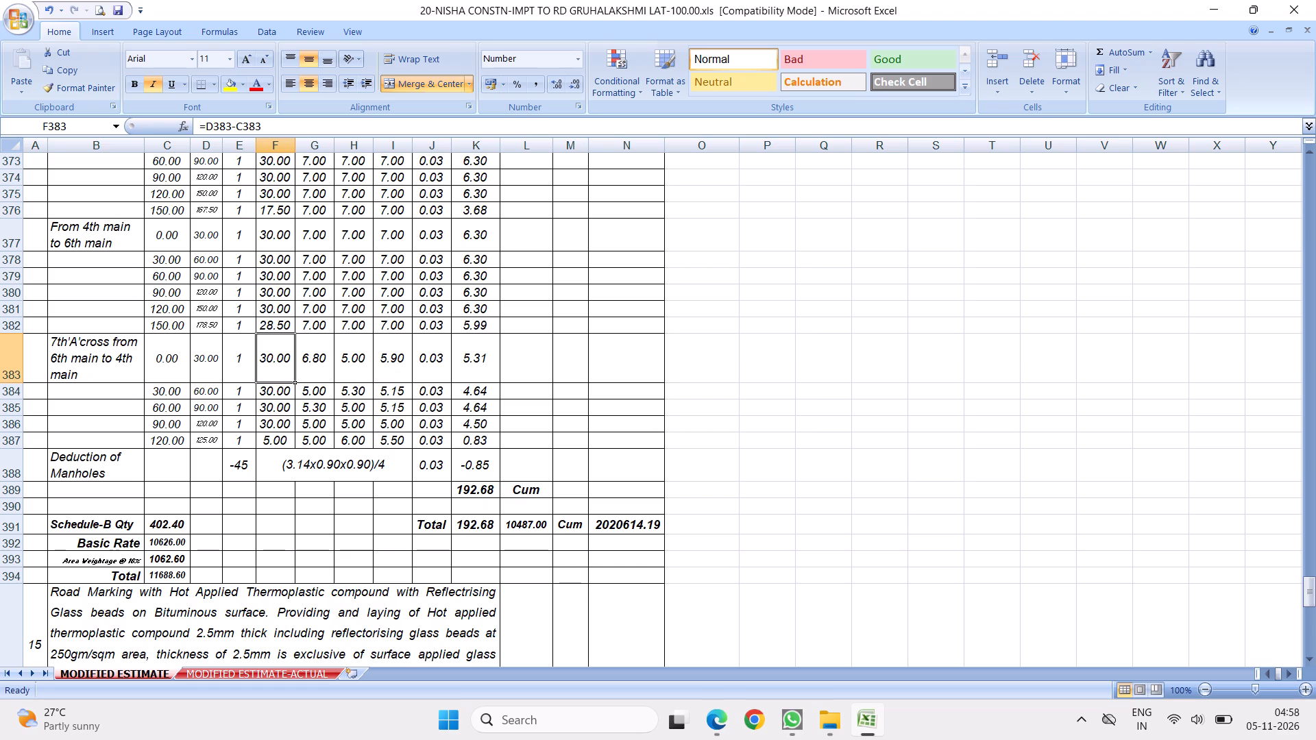
{"action": "left_click", "coordinate": [205, 328]}
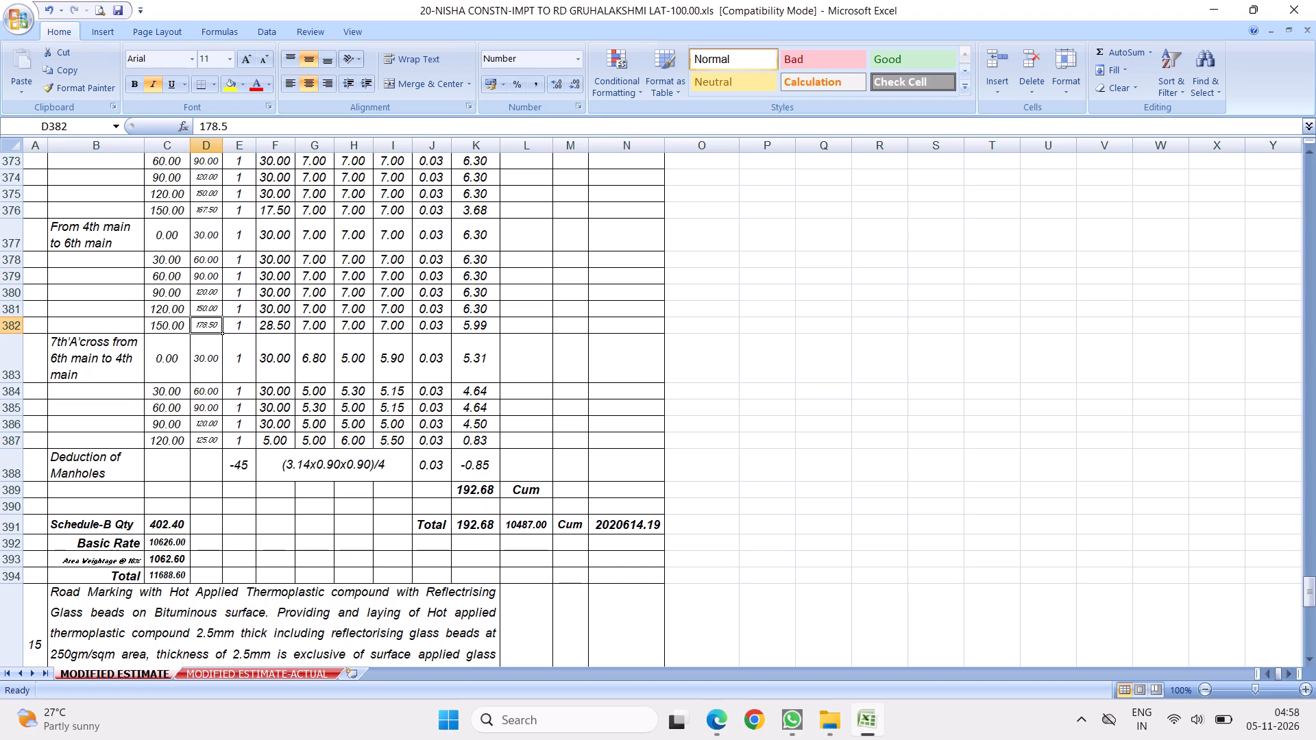
{"action": "left_click", "coordinate": [302, 344]}
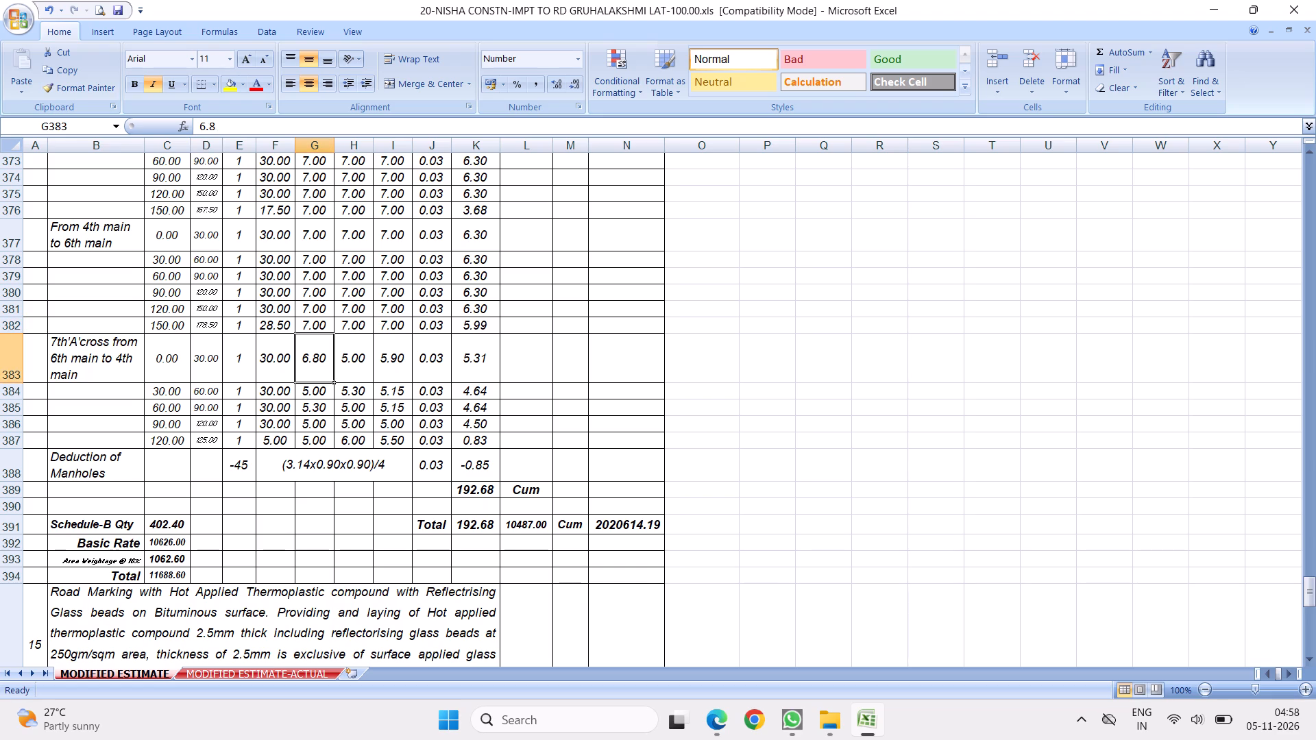
{"action": "left_click", "coordinate": [203, 324]}
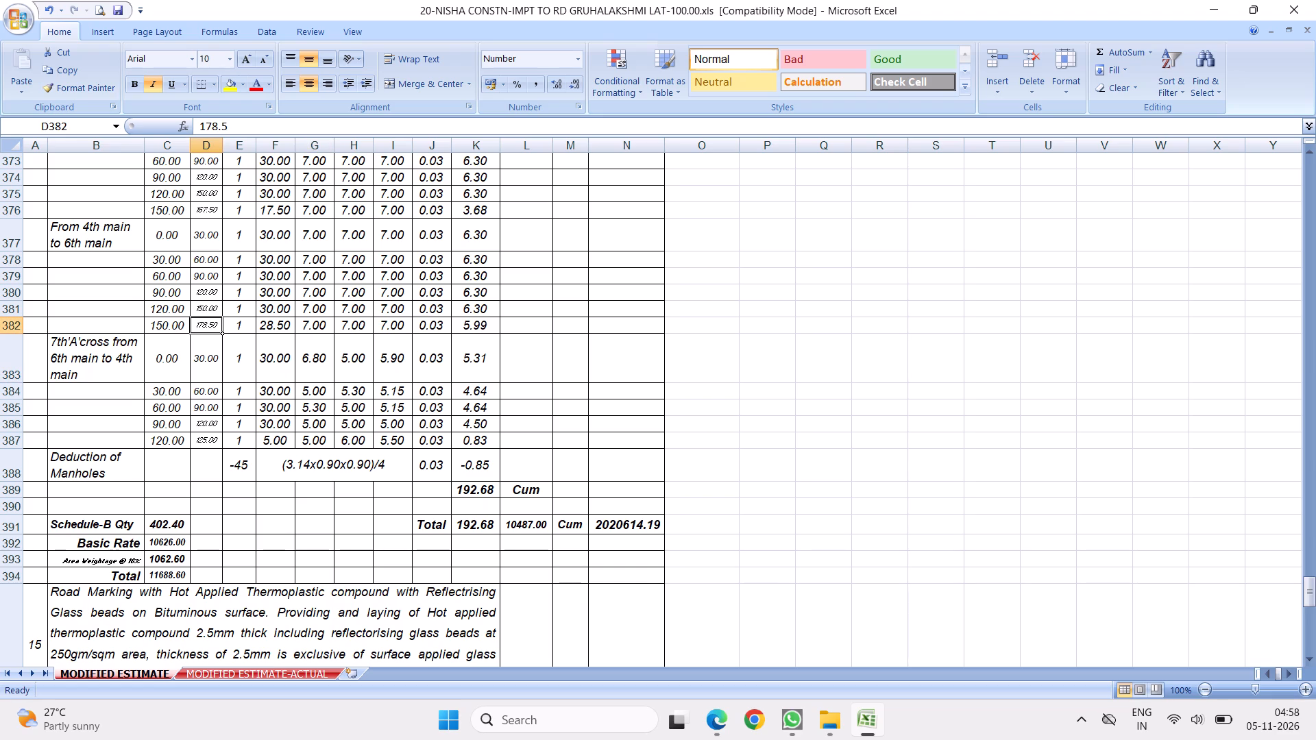
{"action": "scroll", "coordinate": [239, 323], "scroll_direction": "up", "scroll_amount": 3}
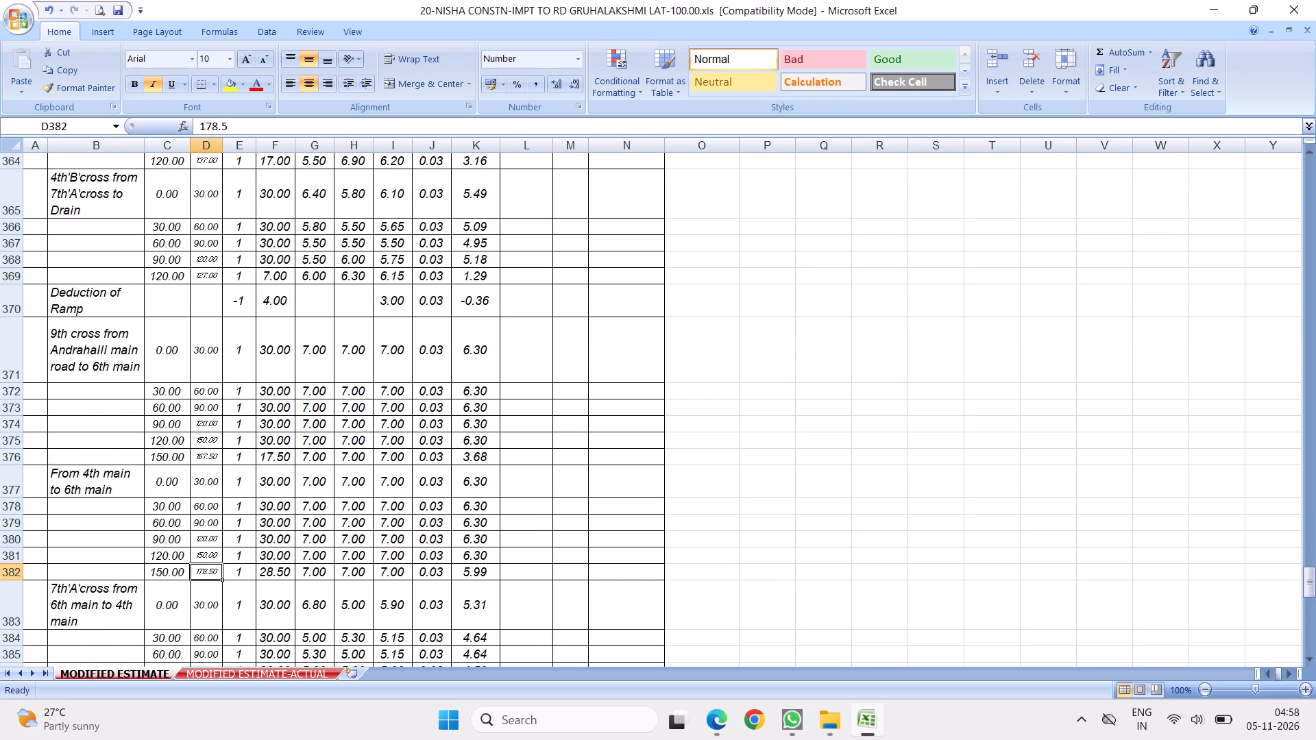
{"action": "scroll", "coordinate": [242, 386], "scroll_direction": "down", "scroll_amount": 2}
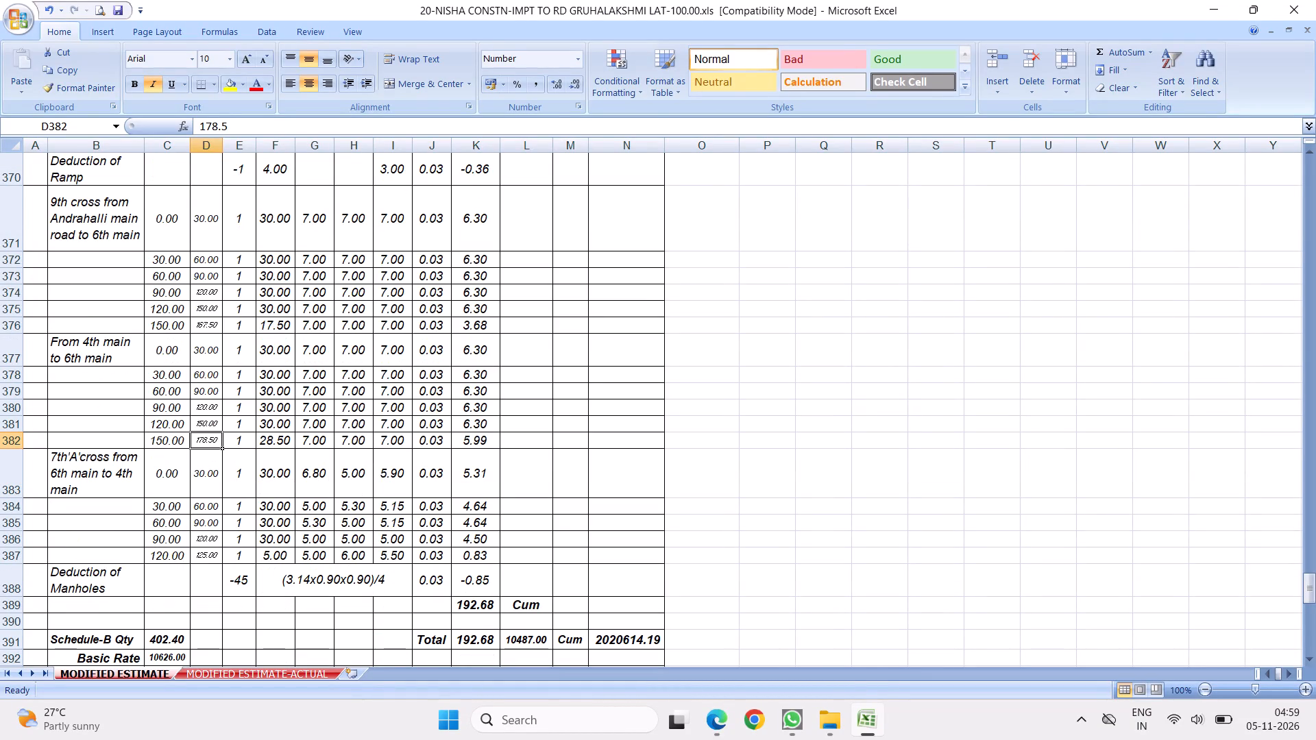
{"action": "scroll", "coordinate": [270, 346], "scroll_direction": "up", "scroll_amount": 8}
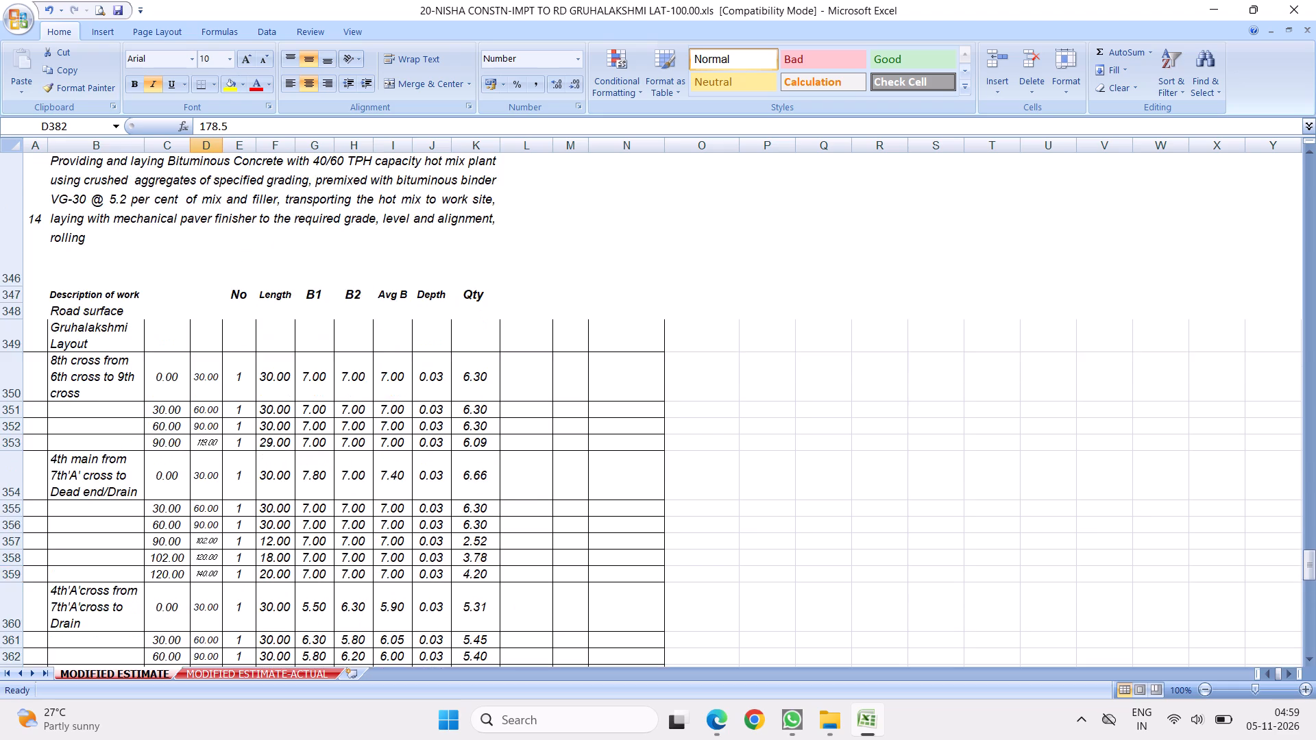
{"action": "scroll", "coordinate": [270, 346], "scroll_direction": "up", "scroll_amount": 8}
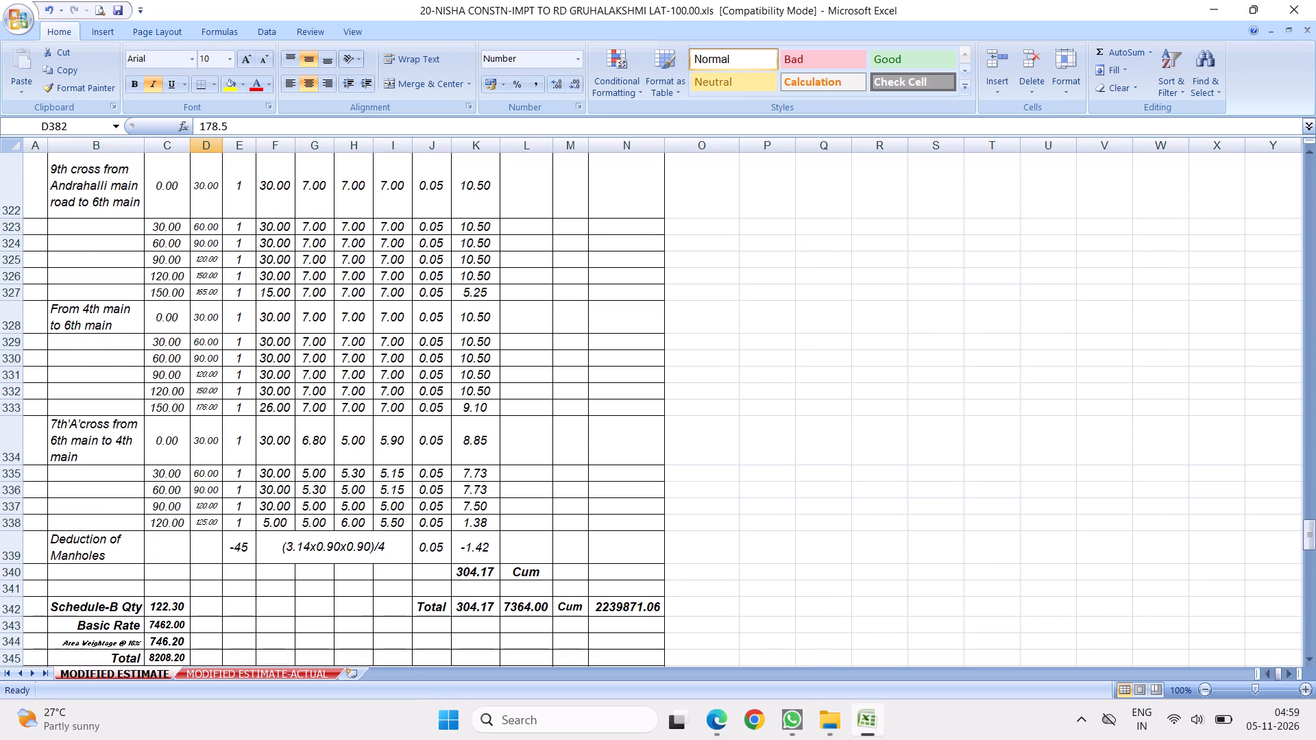
{"action": "left_click", "coordinate": [206, 406]}
{"action": "scroll", "coordinate": [310, 421], "scroll_direction": "down", "scroll_amount": 10}
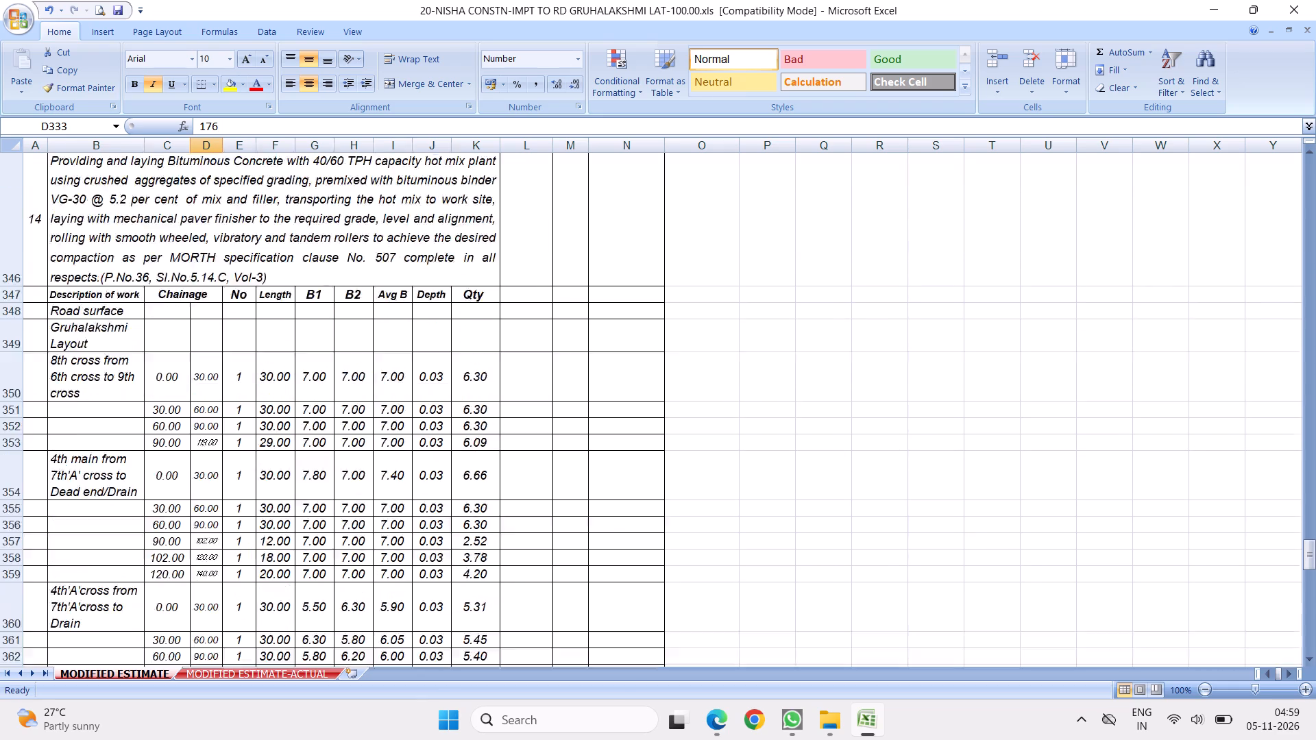
{"action": "scroll", "coordinate": [306, 395], "scroll_direction": "down", "scroll_amount": 8}
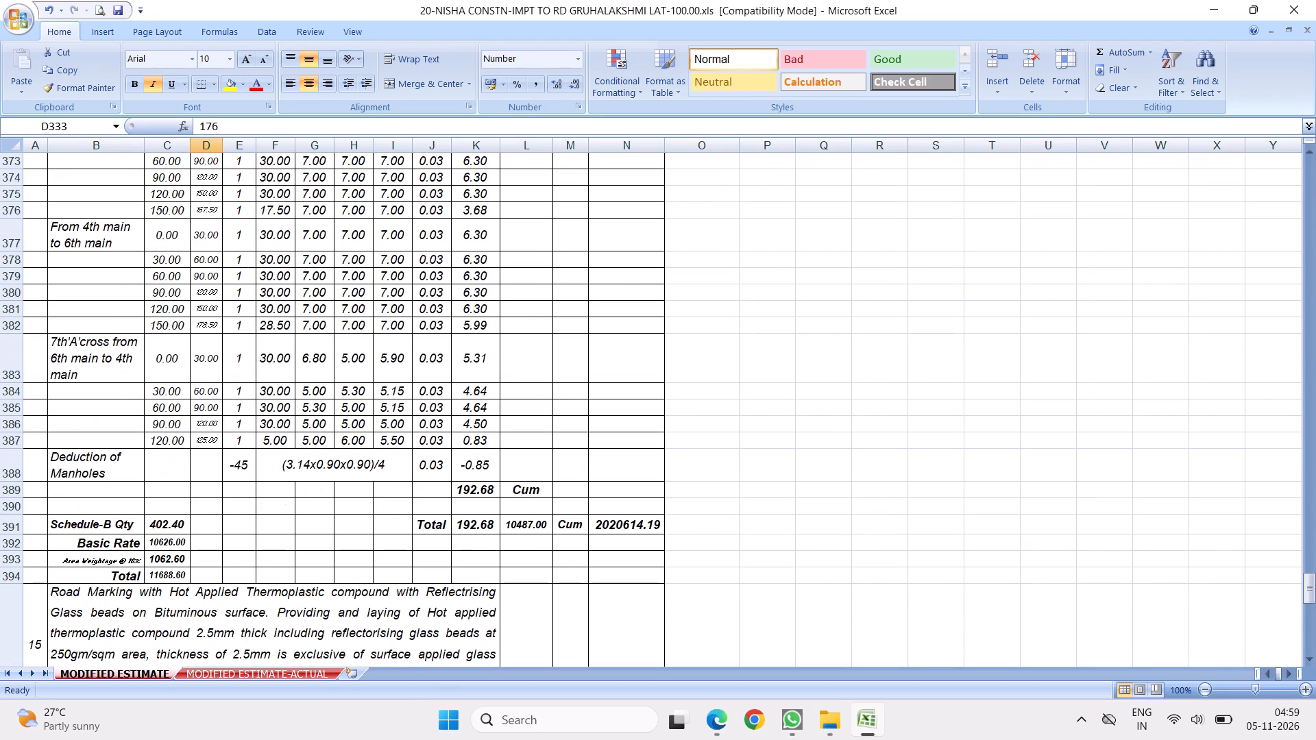
{"action": "left_click", "coordinate": [208, 327]}
{"action": "type", "text": "176"}
{"action": "key", "text": "Return"}
{"action": "left_click", "coordinate": [341, 360]}
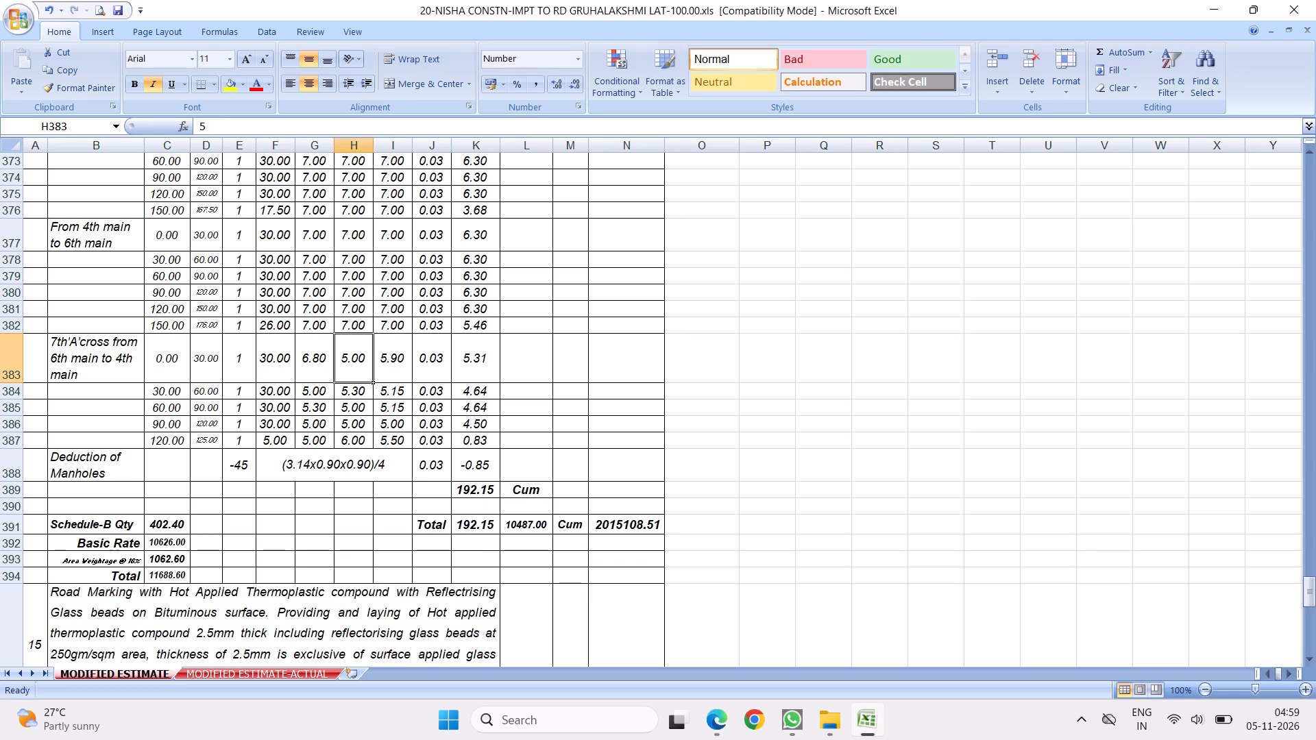
{"action": "left_click", "coordinate": [210, 392]}
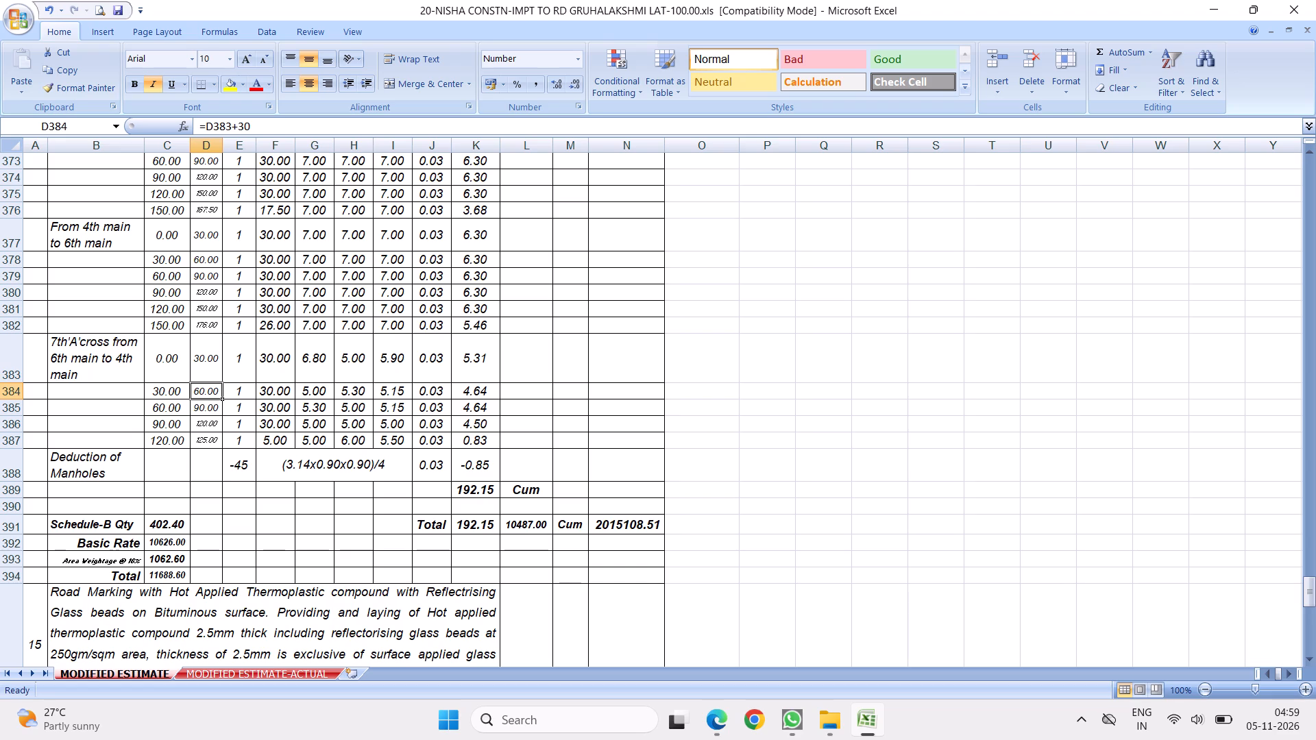
{"action": "left_click", "coordinate": [199, 443]}
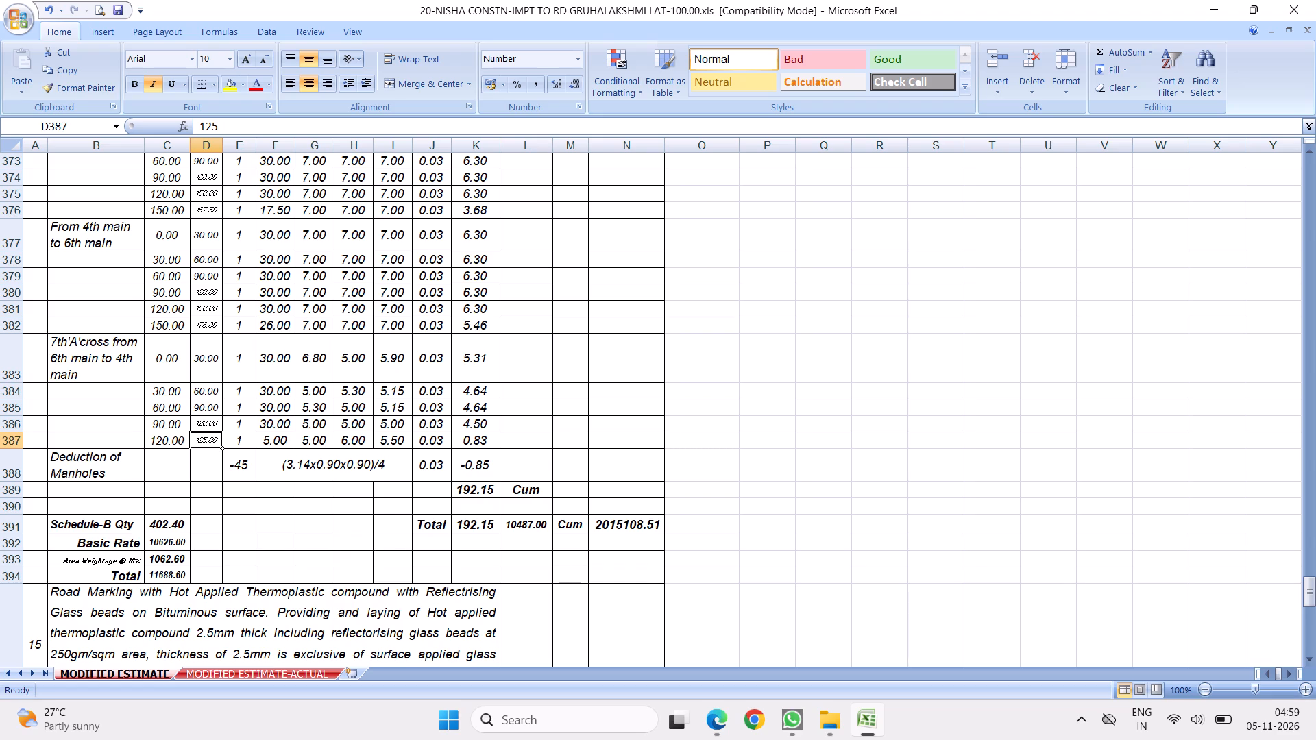
Set the last end chainage of 4th'B'cross in Bituminous Concrete item 14 (D369) to 125, matching its row in item 13.
{"action": "left_click", "coordinate": [216, 211]}
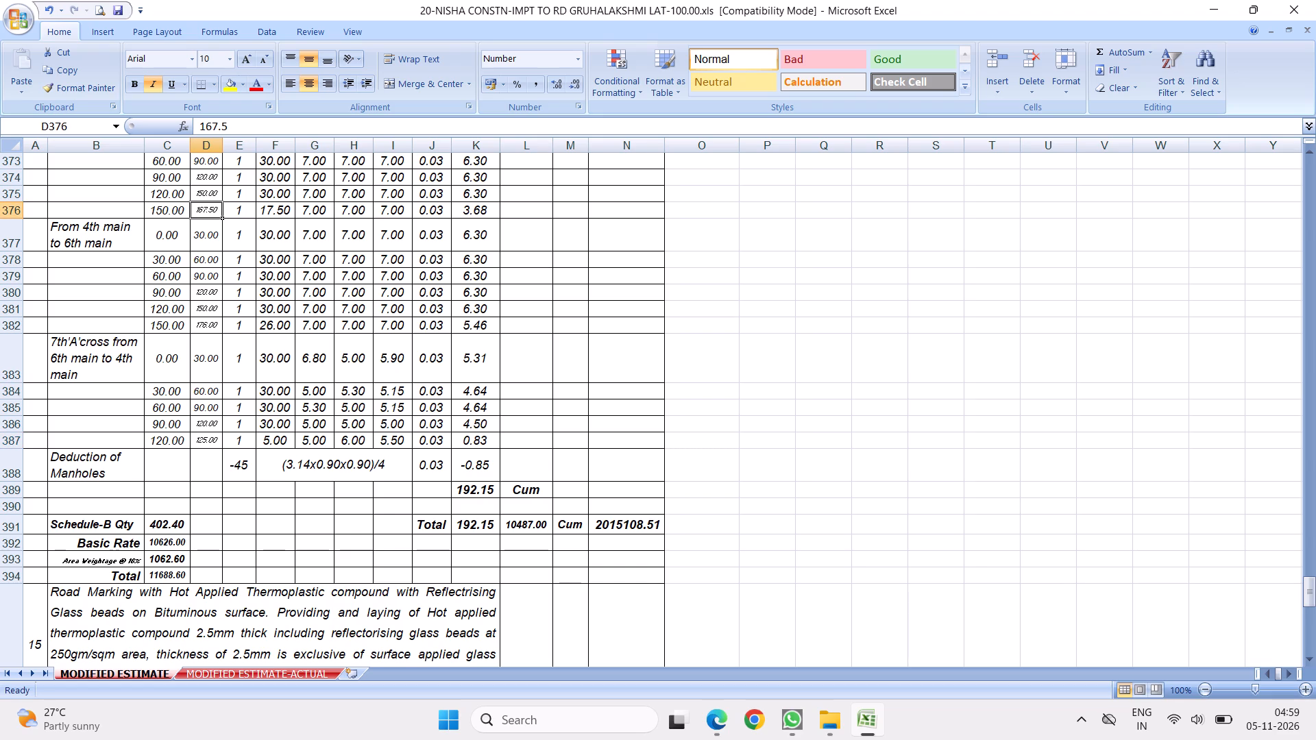
{"action": "scroll", "coordinate": [216, 296], "scroll_direction": "up", "scroll_amount": 5}
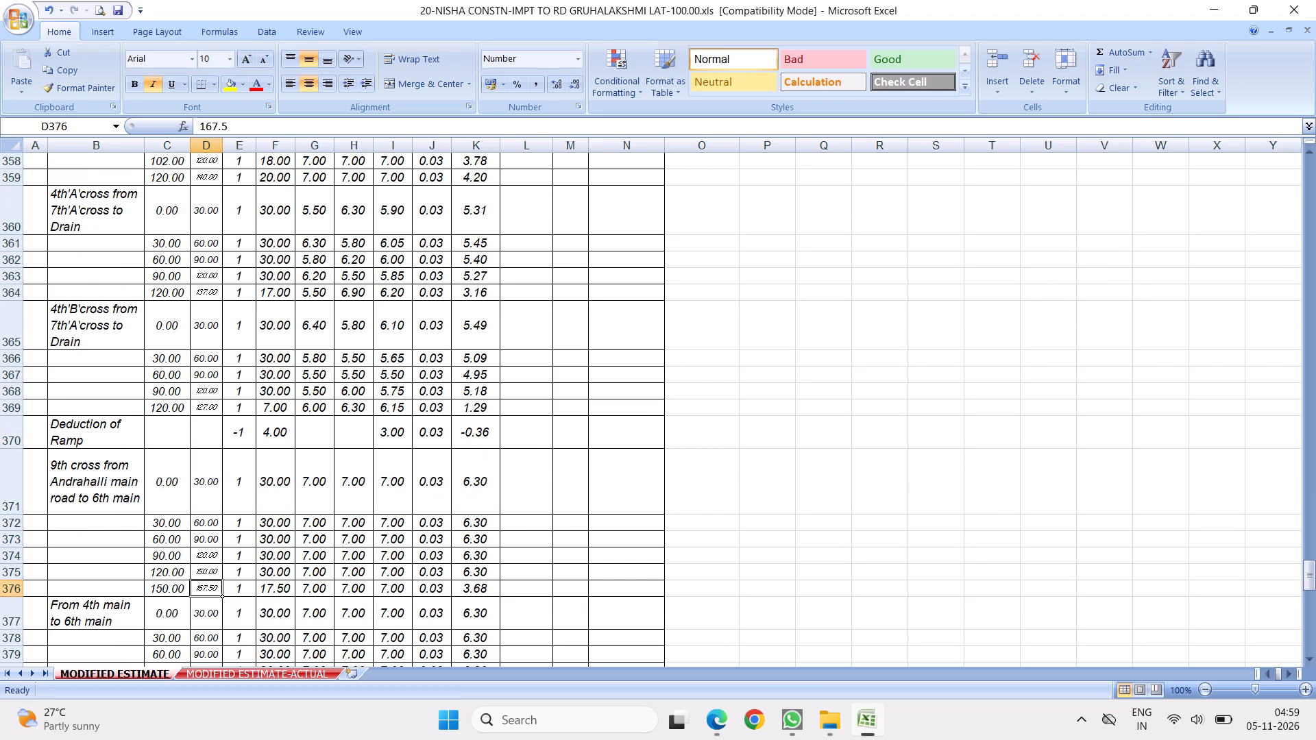
{"action": "scroll", "coordinate": [244, 331], "scroll_direction": "up", "scroll_amount": 1}
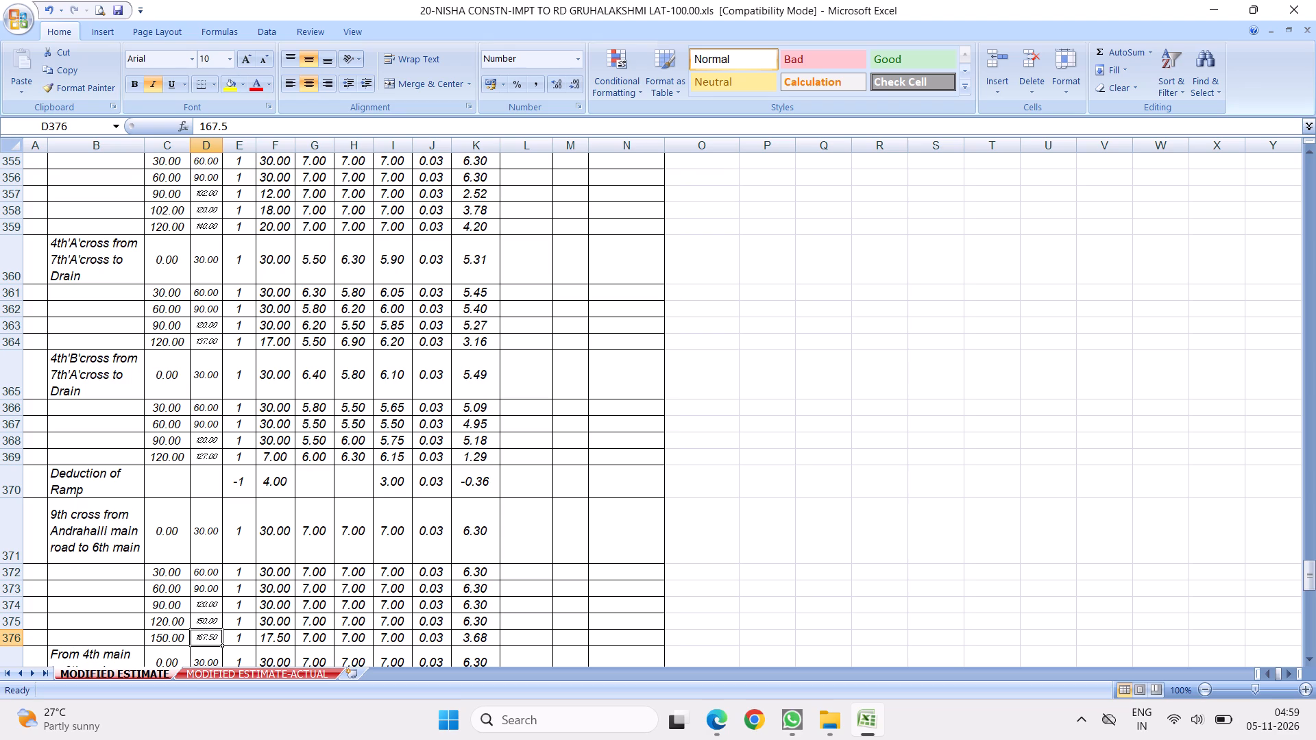
{"action": "left_click", "coordinate": [212, 460]}
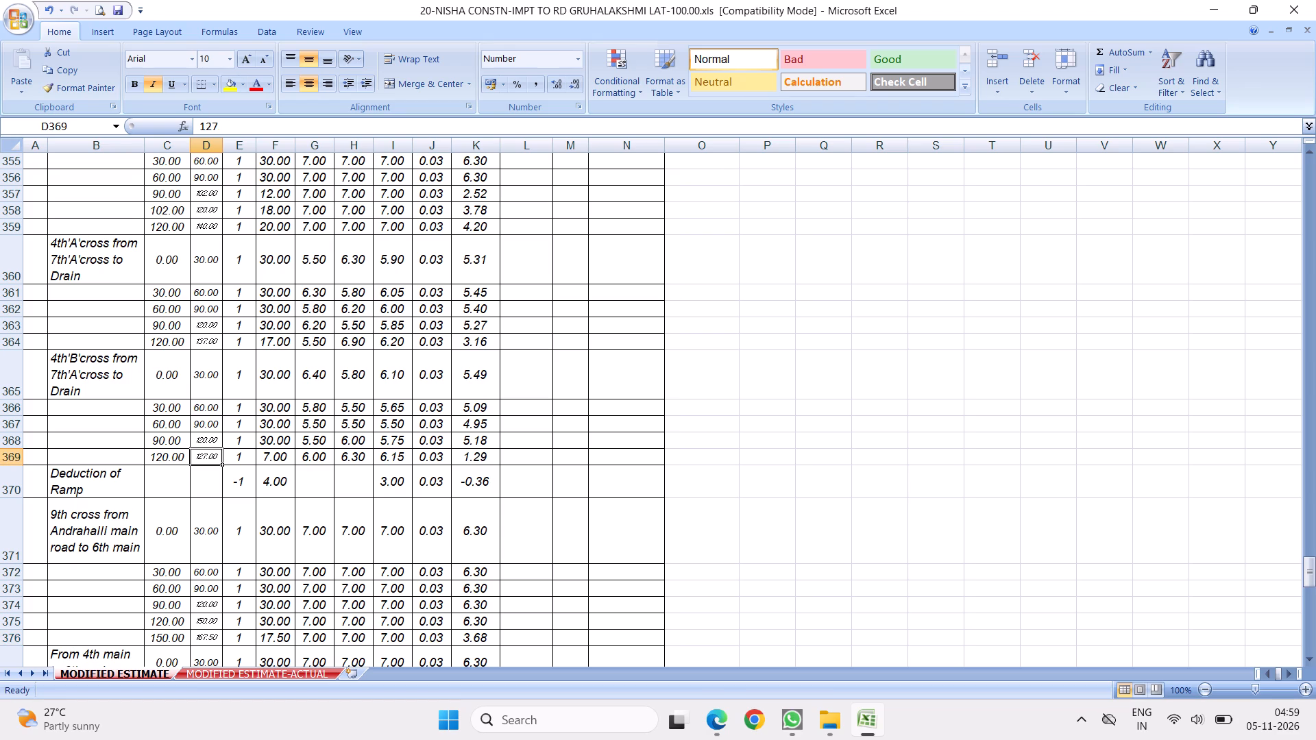
{"action": "scroll", "coordinate": [240, 453], "scroll_direction": "down", "scroll_amount": 4}
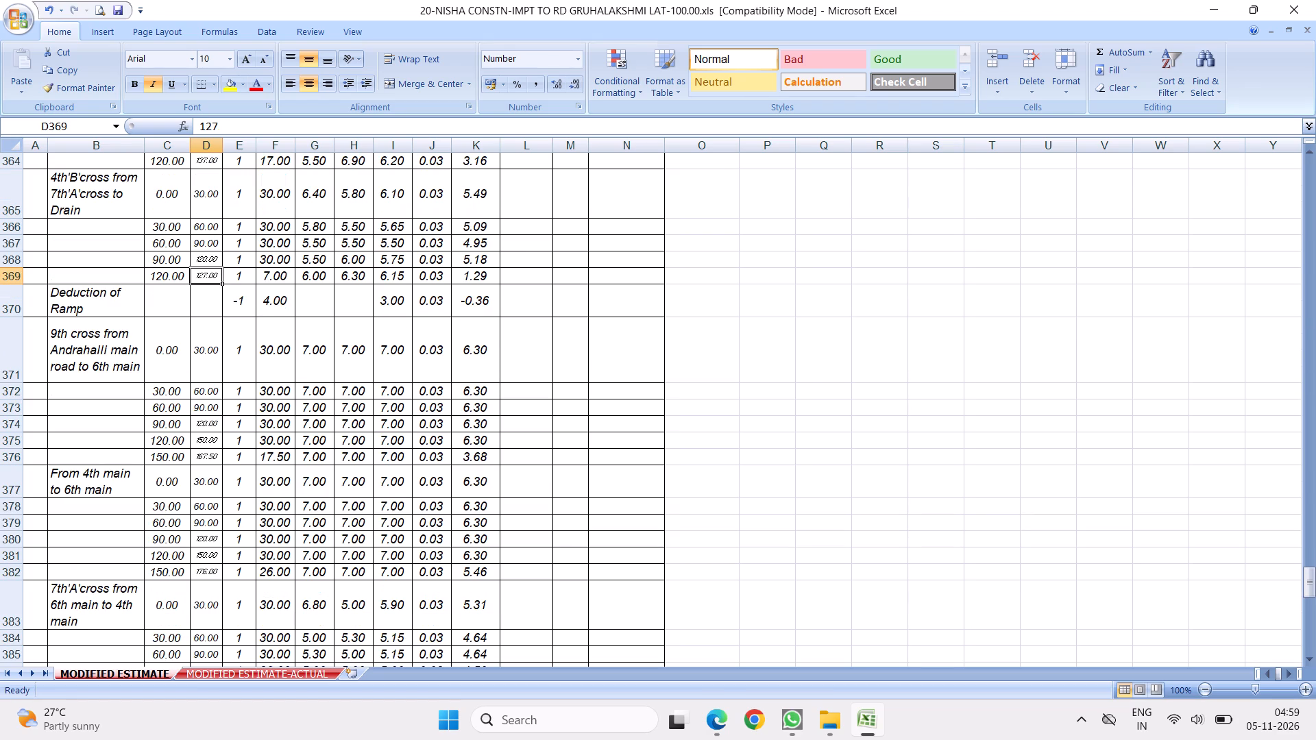
{"action": "scroll", "coordinate": [289, 377], "scroll_direction": "up", "scroll_amount": 2}
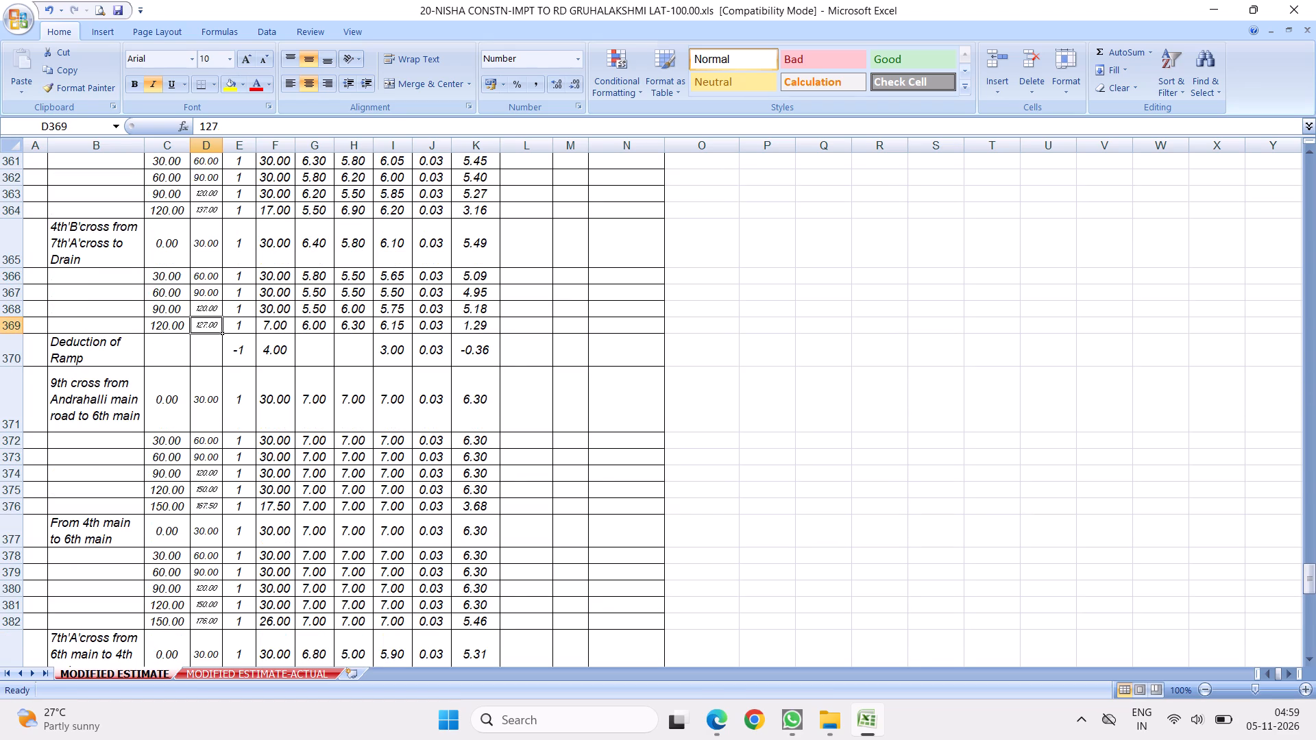
{"action": "scroll", "coordinate": [267, 337], "scroll_direction": "up", "scroll_amount": 13}
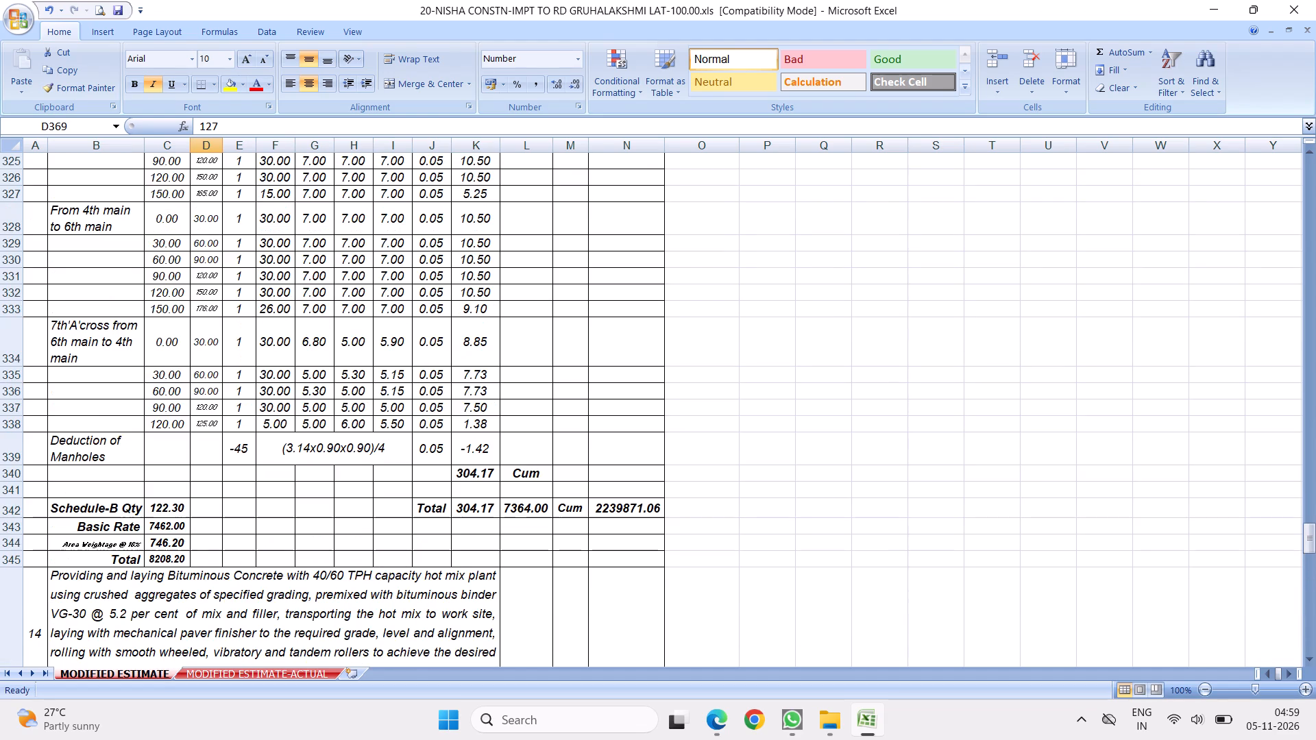
{"action": "scroll", "coordinate": [273, 349], "scroll_direction": "up", "scroll_amount": 5}
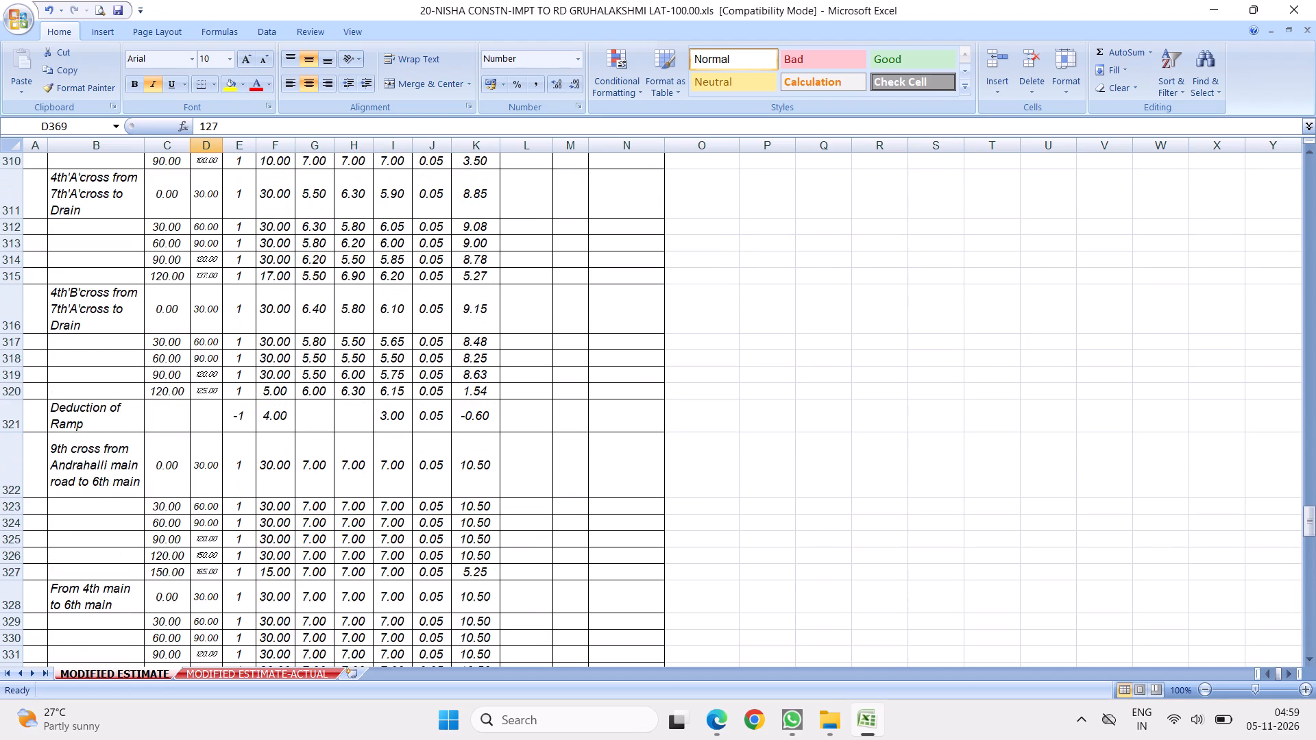
{"action": "left_click", "coordinate": [204, 472]}
{"action": "scroll", "coordinate": [241, 461], "scroll_direction": "down", "scroll_amount": 16}
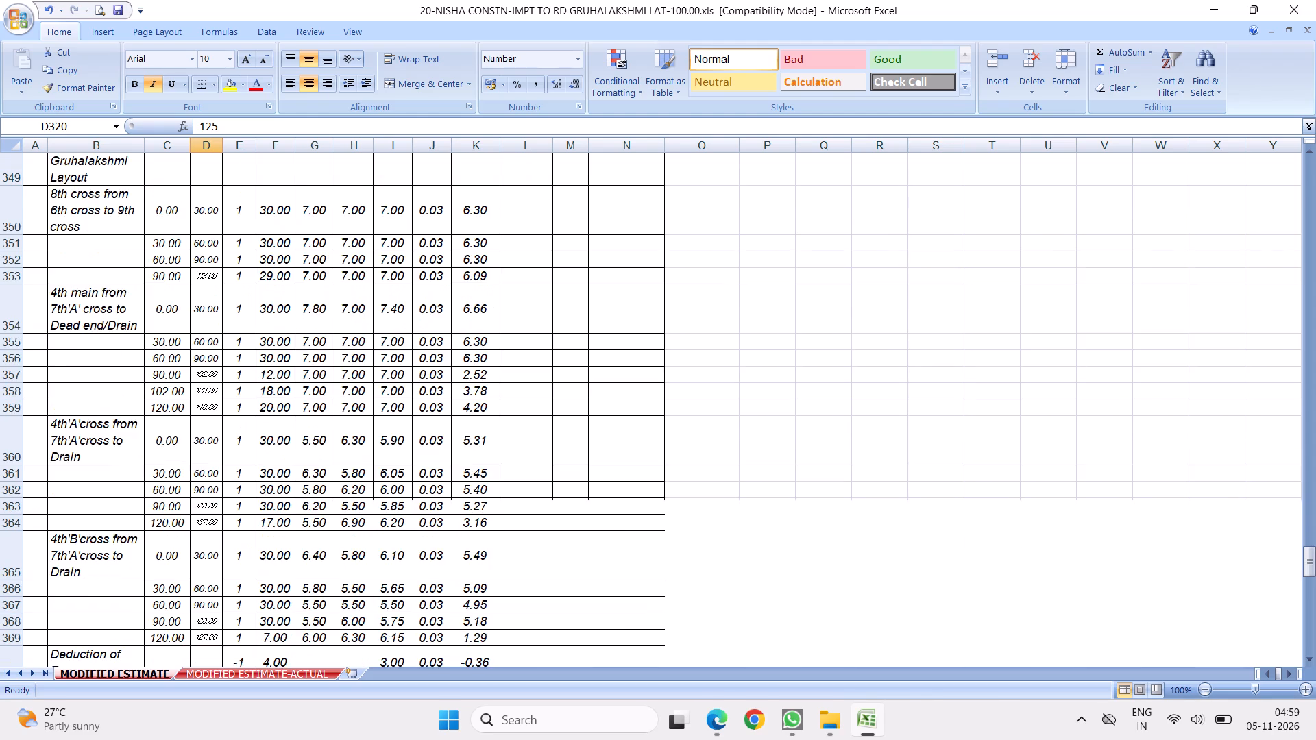
{"action": "scroll", "coordinate": [244, 402], "scroll_direction": "down", "scroll_amount": 2}
{"action": "left_click", "coordinate": [212, 408]}
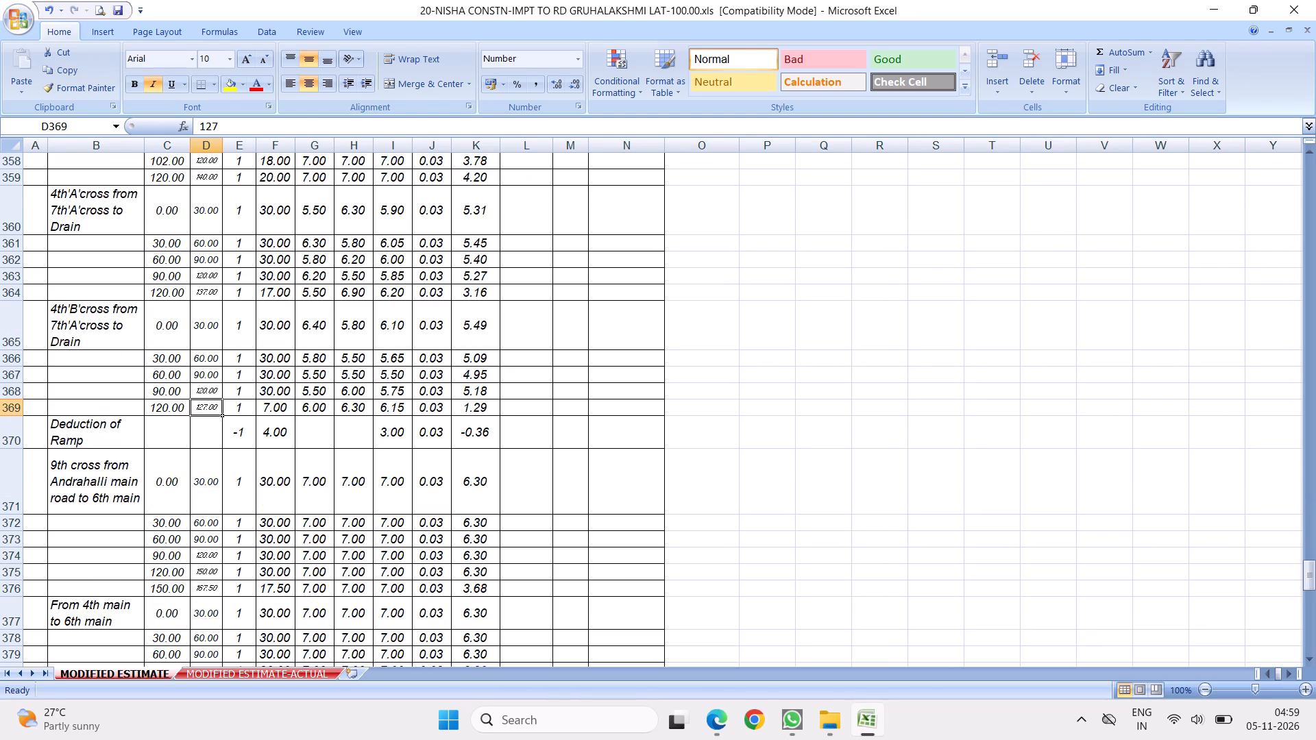
{"action": "type", "text": "125"}
{"action": "key", "text": "Return"}
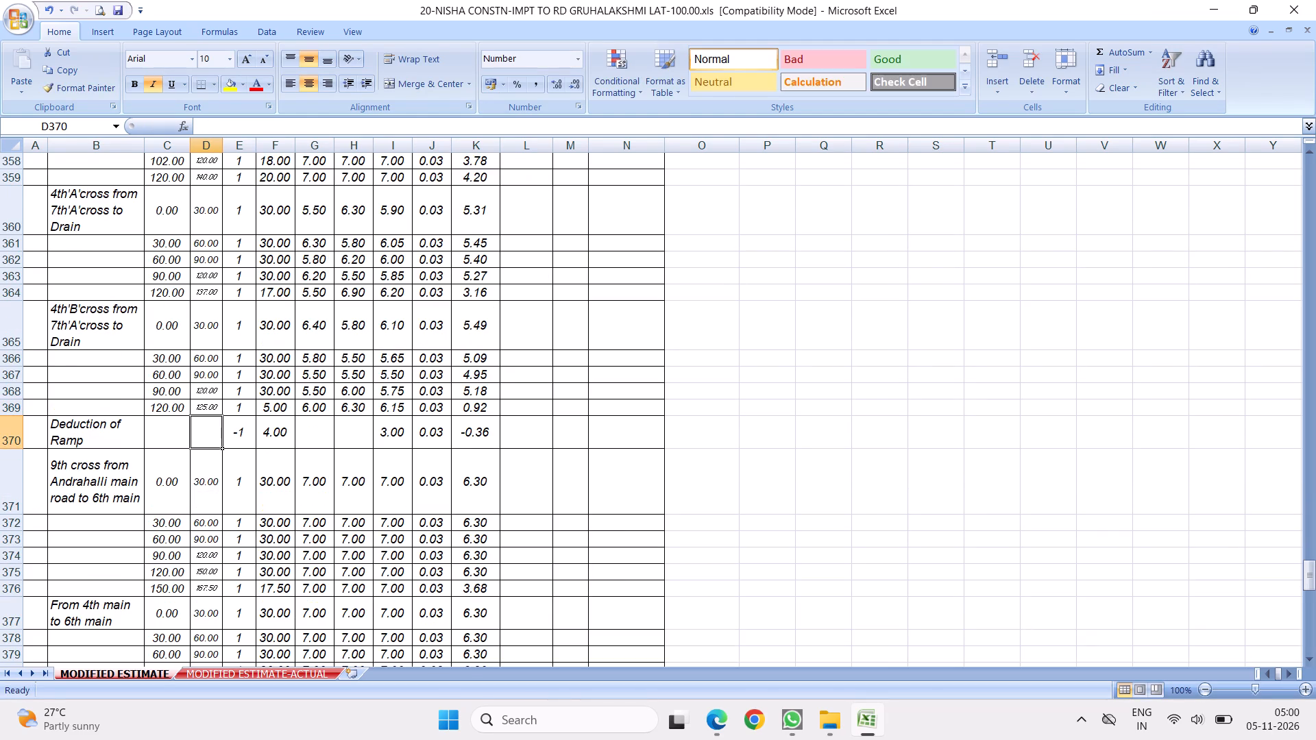
Compare the road end chainages, starting with 4th'A'cross, across Bituminous Concrete item 14, Bituminous Macadam item 13 and tack coat item 12.
{"action": "left_click", "coordinate": [210, 296]}
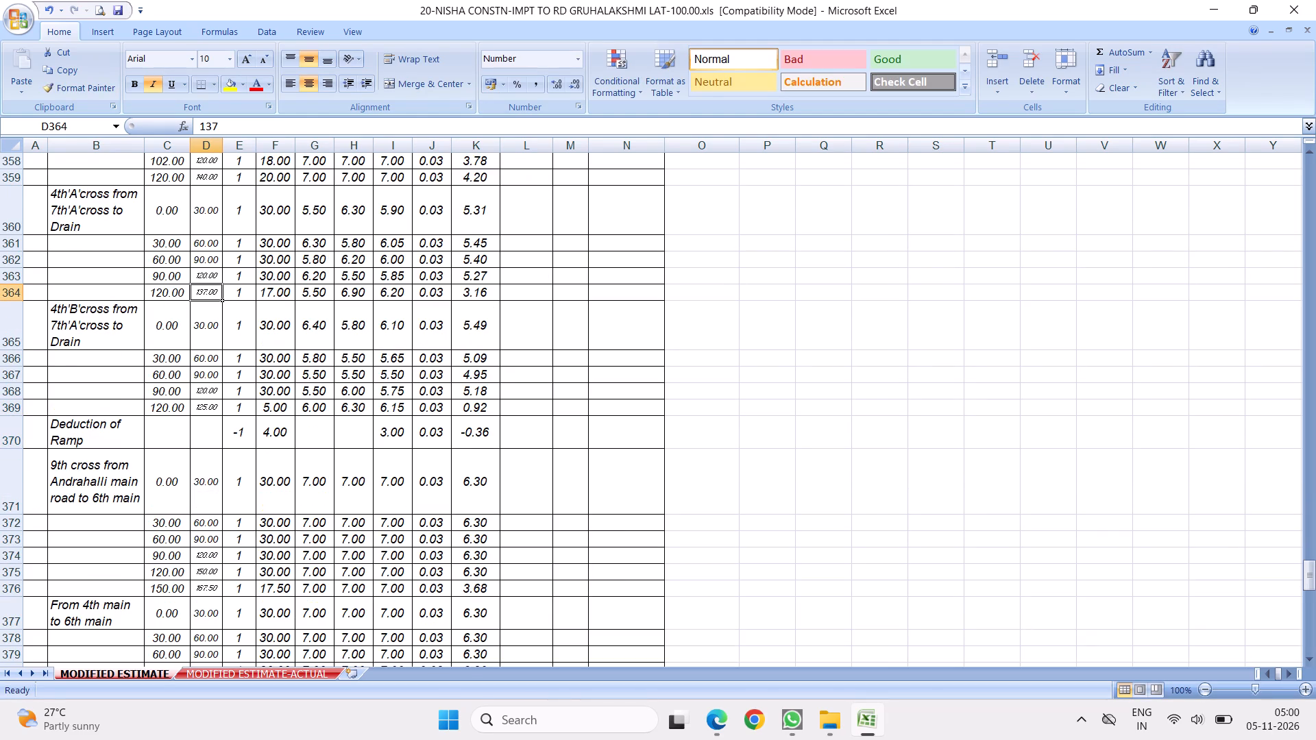
{"action": "scroll", "coordinate": [233, 349], "scroll_direction": "up", "scroll_amount": 9}
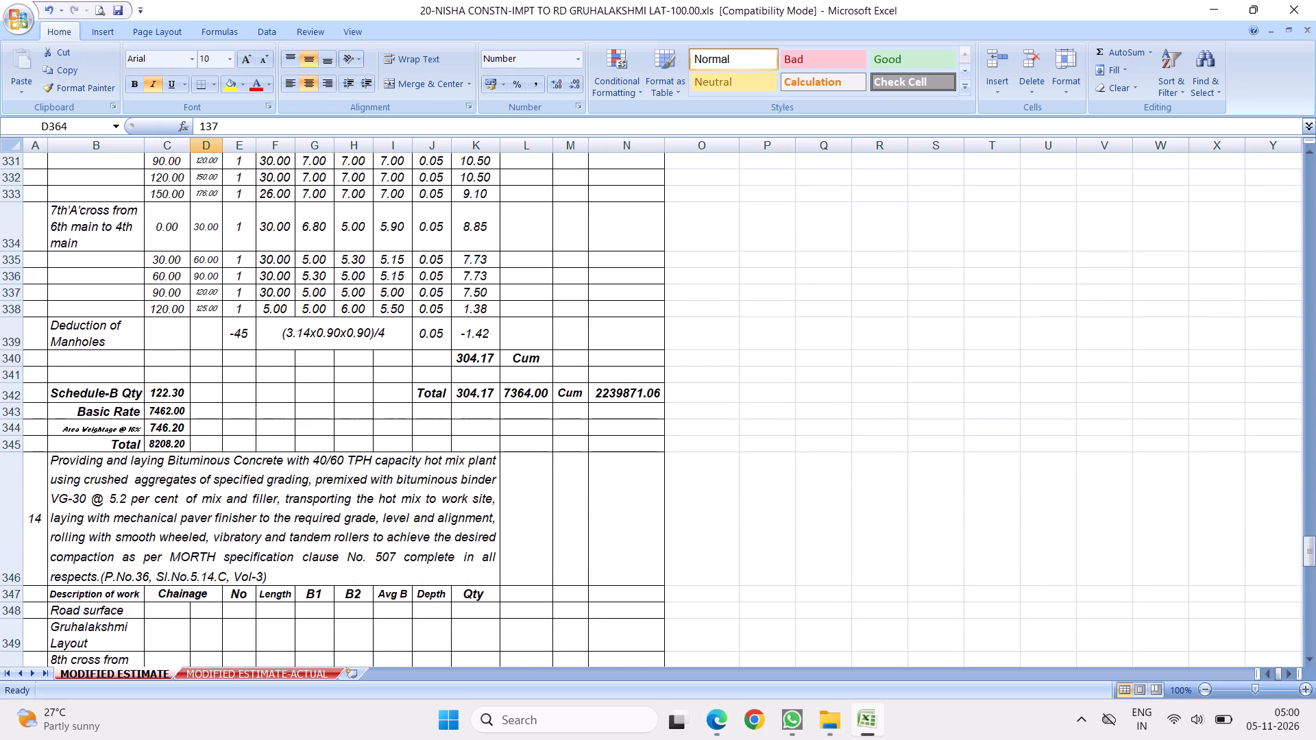
{"action": "scroll", "coordinate": [242, 341], "scroll_direction": "up", "scroll_amount": 7}
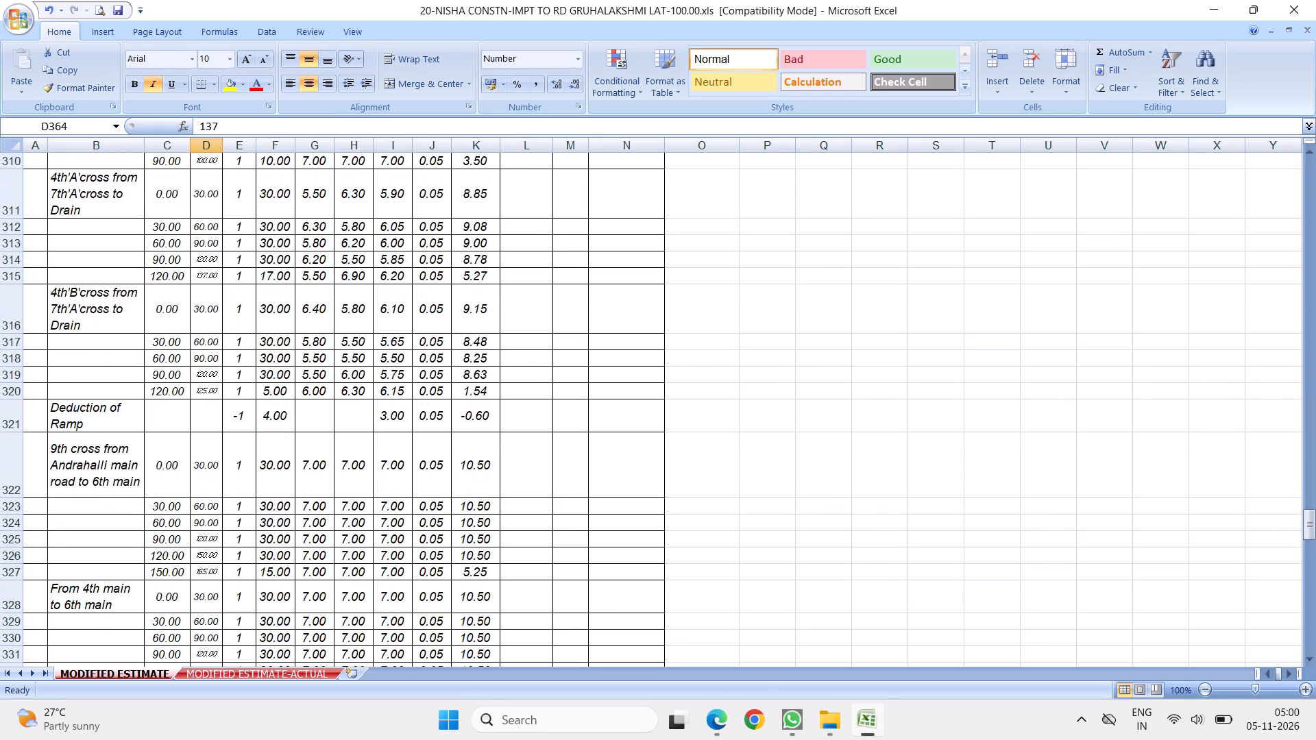
{"action": "left_click", "coordinate": [210, 280]}
{"action": "scroll", "coordinate": [274, 358], "scroll_direction": "up", "scroll_amount": 3}
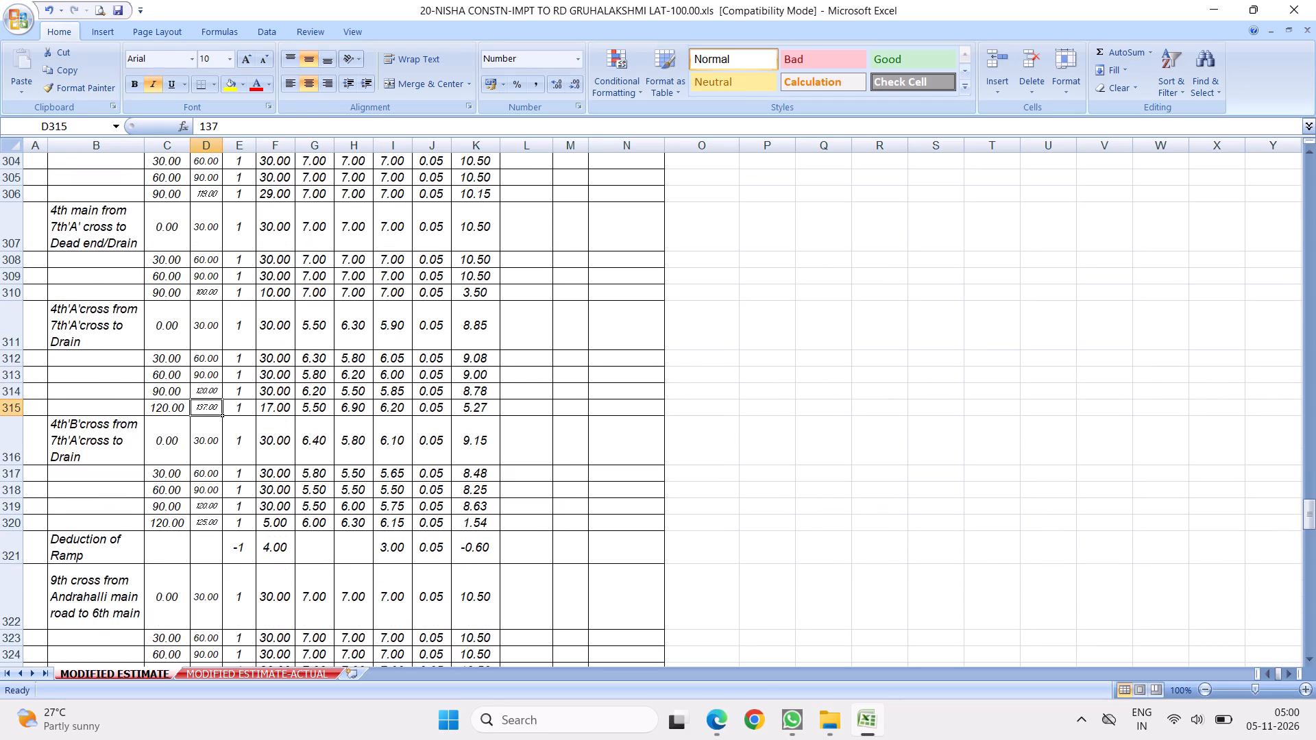
{"action": "scroll", "coordinate": [330, 367], "scroll_direction": "down", "scroll_amount": 9}
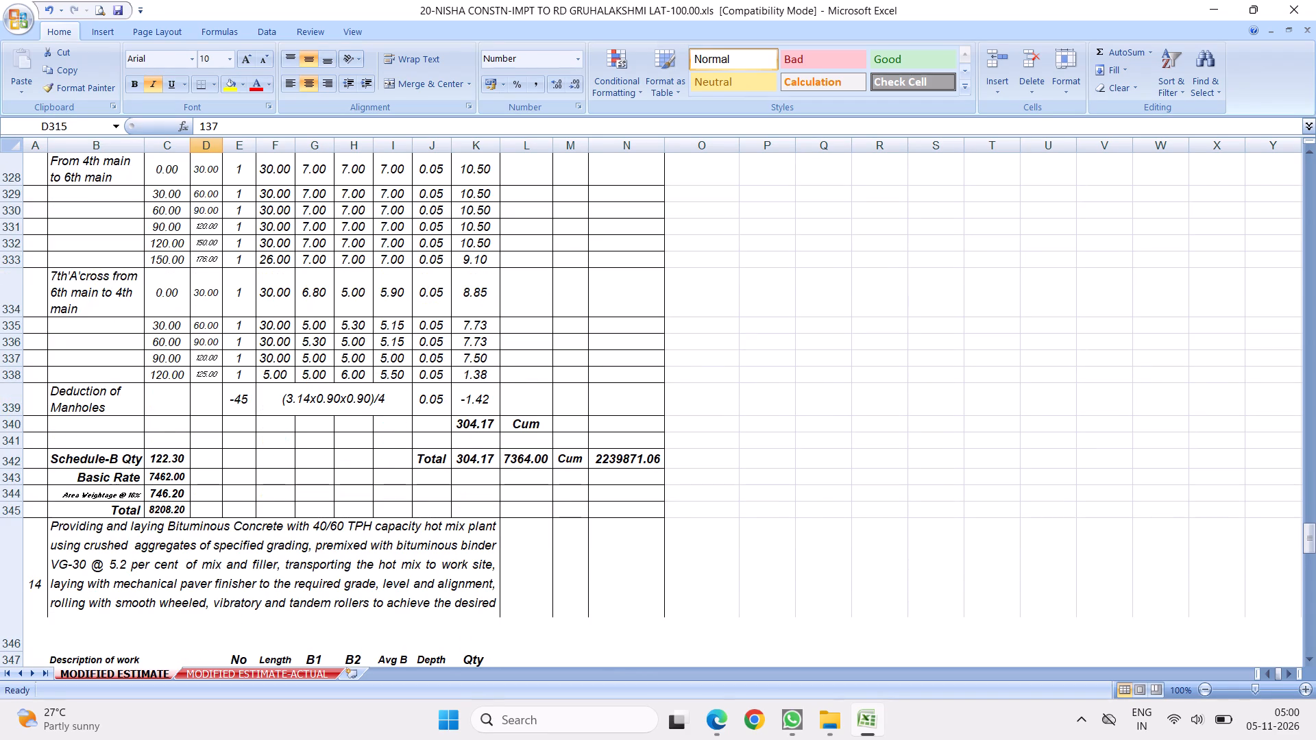
{"action": "scroll", "coordinate": [317, 371], "scroll_direction": "up", "scroll_amount": 6}
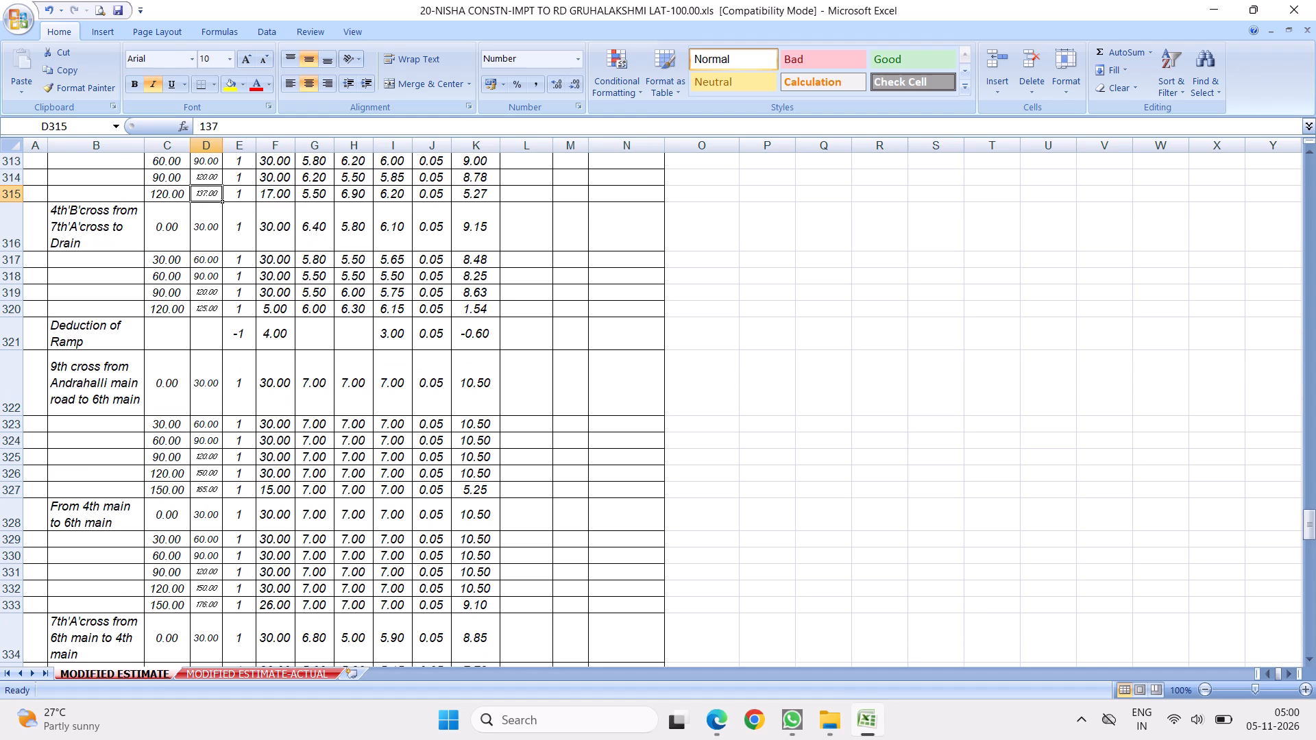
{"action": "scroll", "coordinate": [338, 354], "scroll_direction": "up", "scroll_amount": 13}
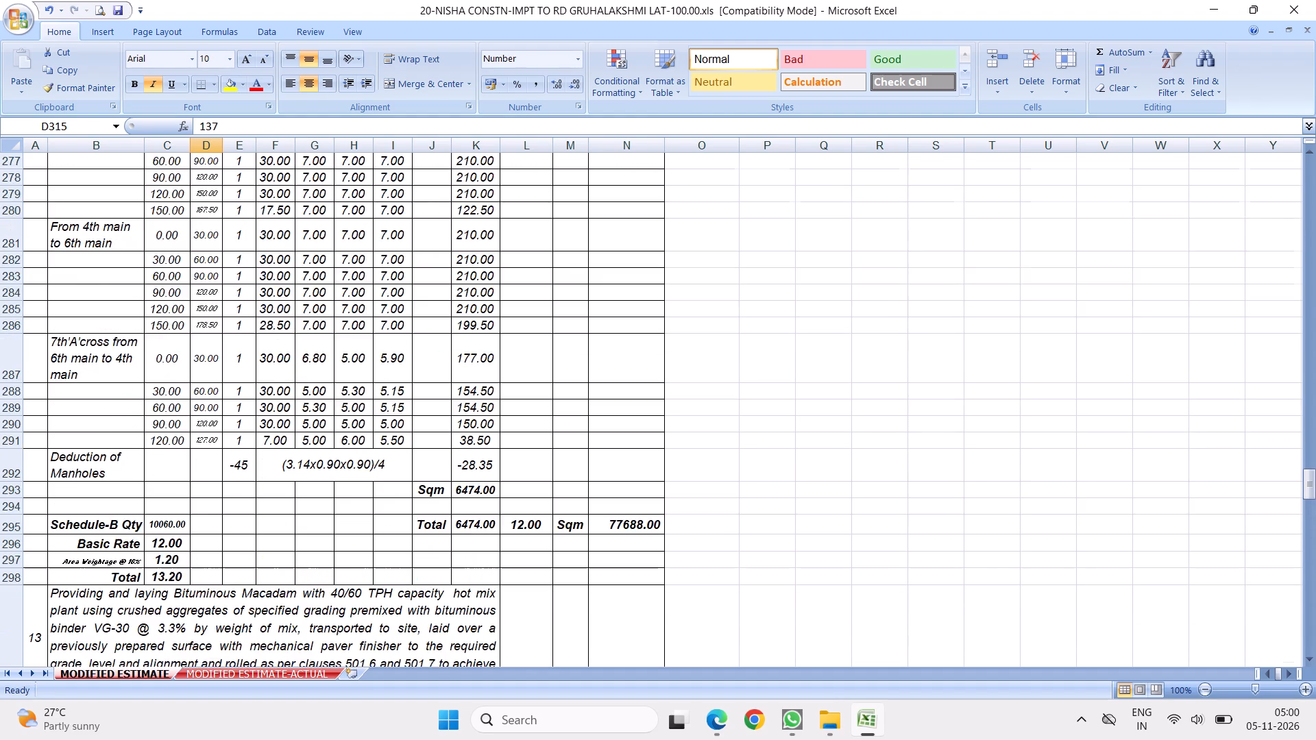
{"action": "scroll", "coordinate": [314, 359], "scroll_direction": "up", "scroll_amount": 2}
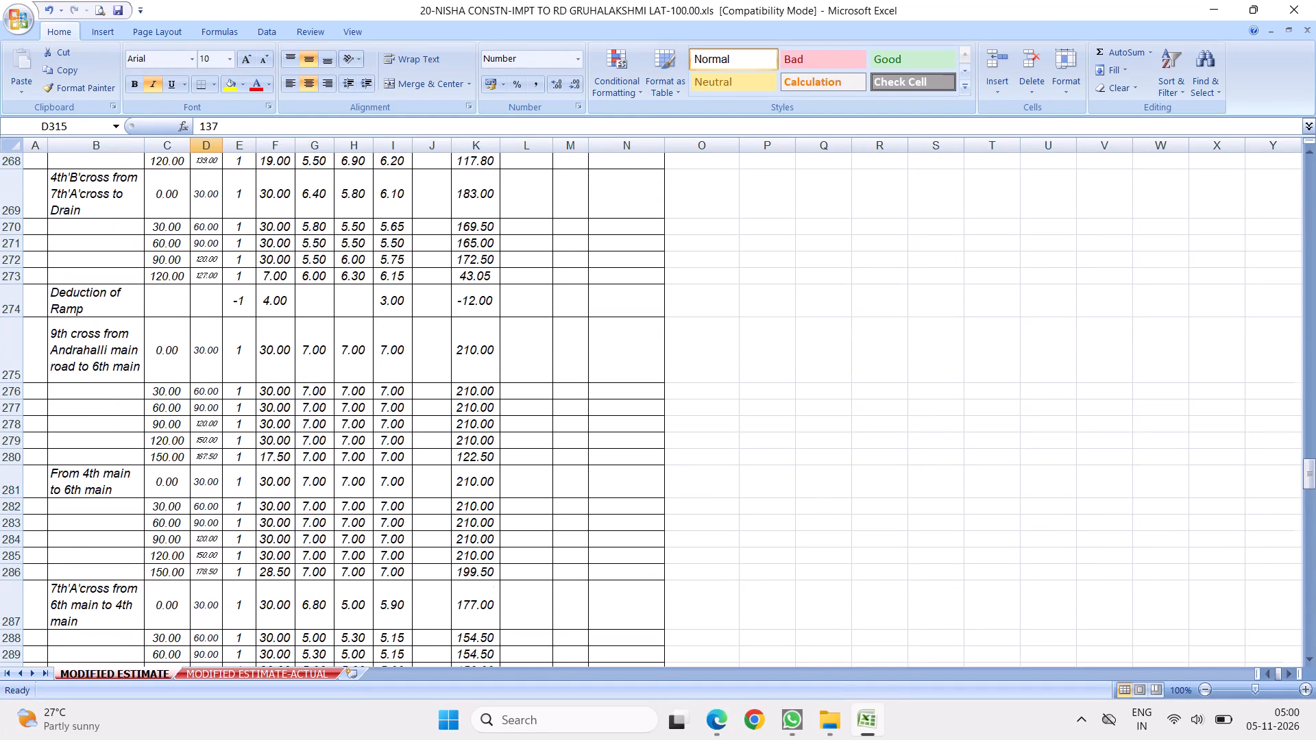
{"action": "left_click", "coordinate": [204, 208]}
{"action": "scroll", "coordinate": [298, 310], "scroll_direction": "up", "scroll_amount": 4}
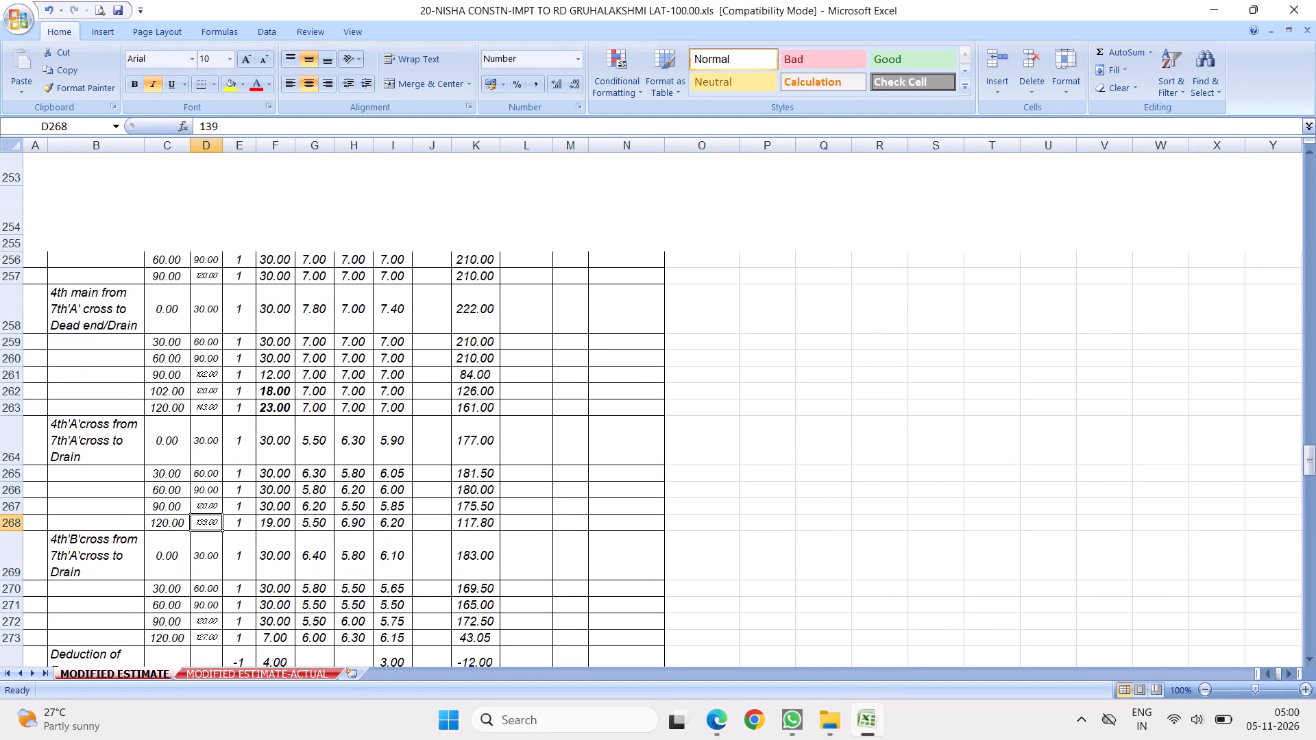
{"action": "scroll", "coordinate": [367, 386], "scroll_direction": "down", "scroll_amount": 12}
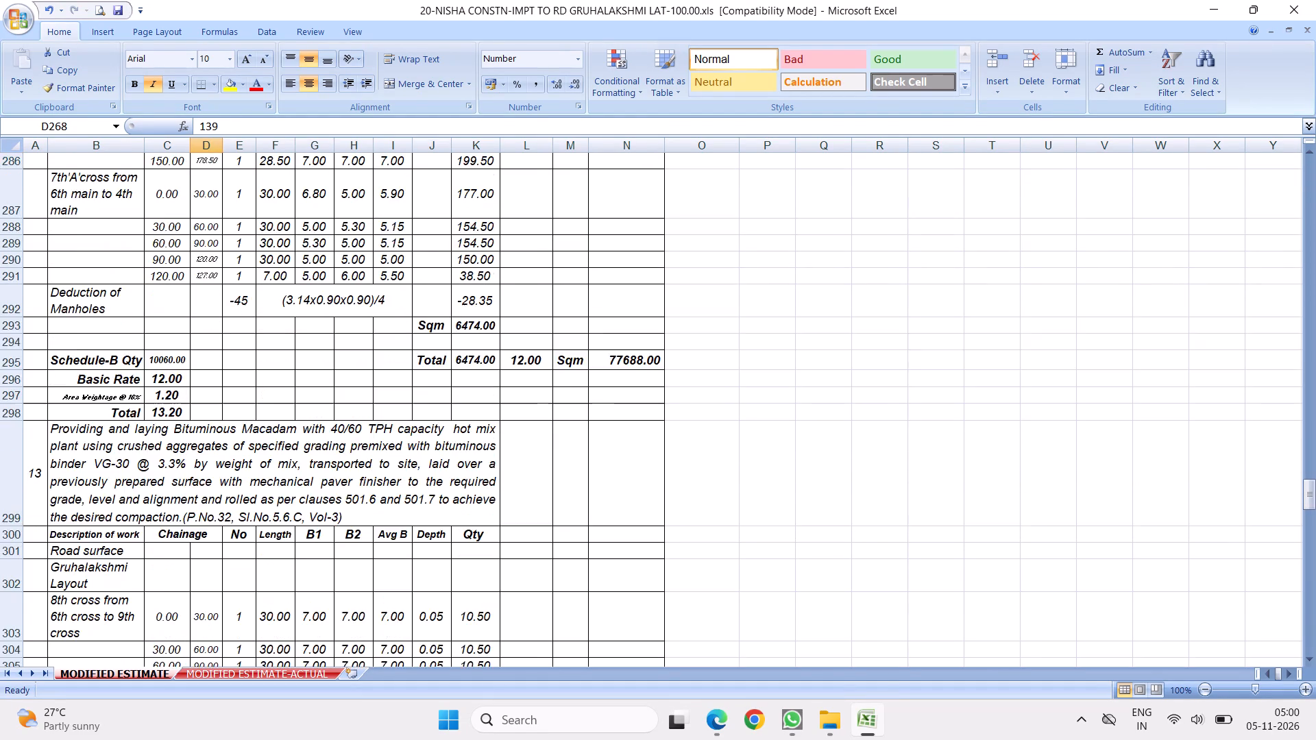
{"action": "scroll", "coordinate": [367, 380], "scroll_direction": "down", "scroll_amount": 4}
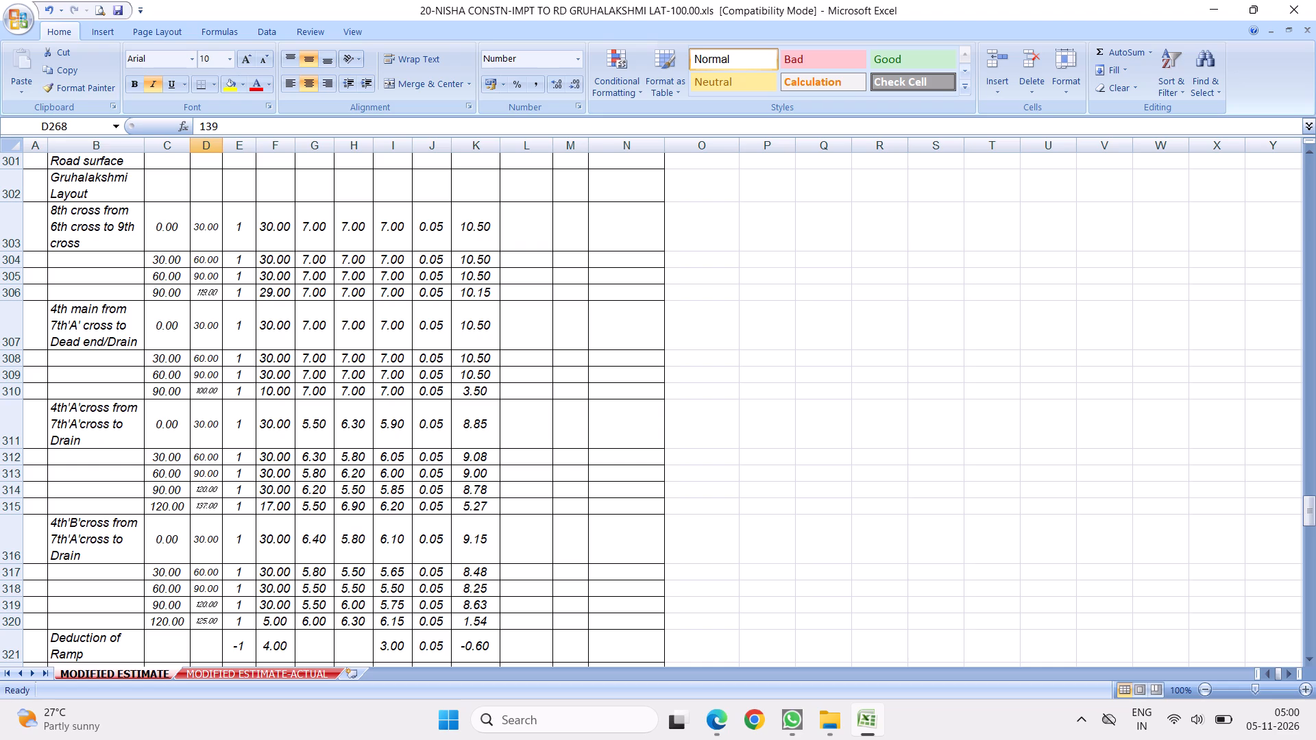
Copy item 14's road rows (B350:H387), from 8th cross to 7th'A'cross, over the matching rows of tack coat item 12 starting at B254.
{"action": "left_click", "coordinate": [97, 232]}
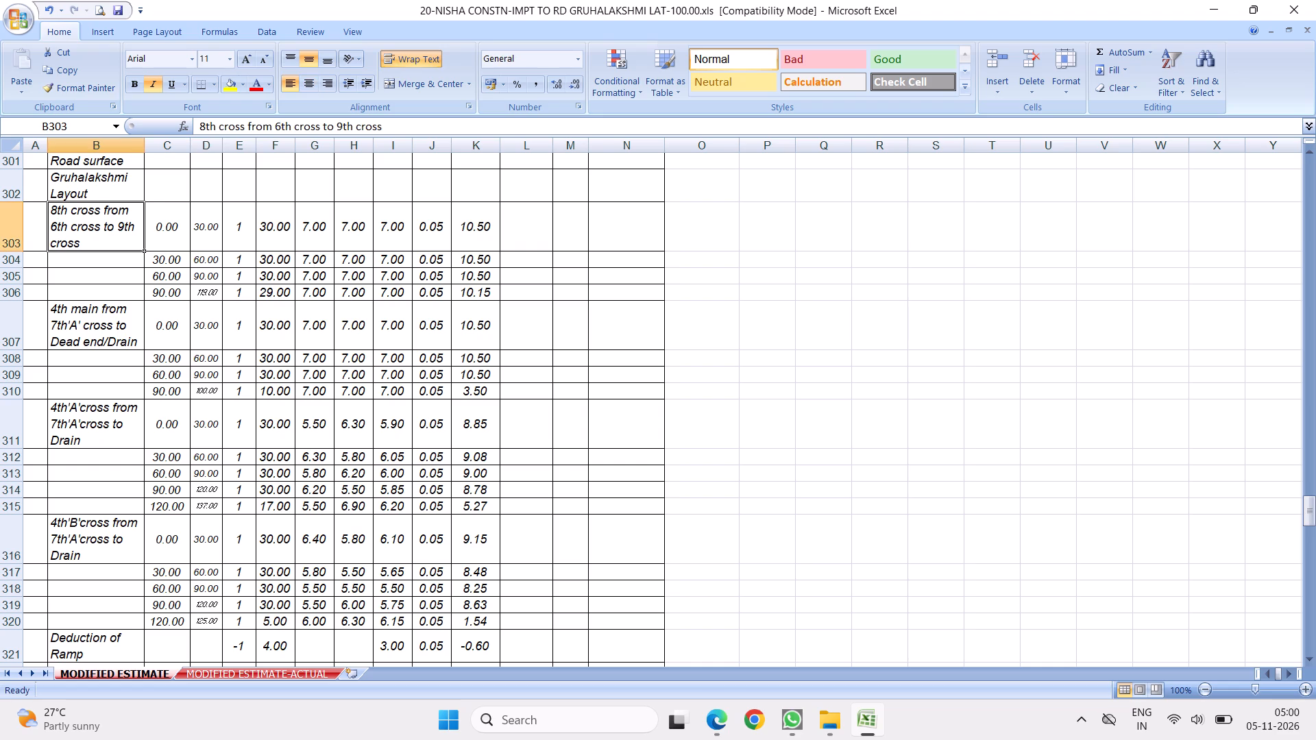
{"action": "scroll", "coordinate": [386, 451], "scroll_direction": "down", "scroll_amount": 8}
{"action": "scroll", "coordinate": [327, 500], "scroll_direction": "down", "scroll_amount": 2}
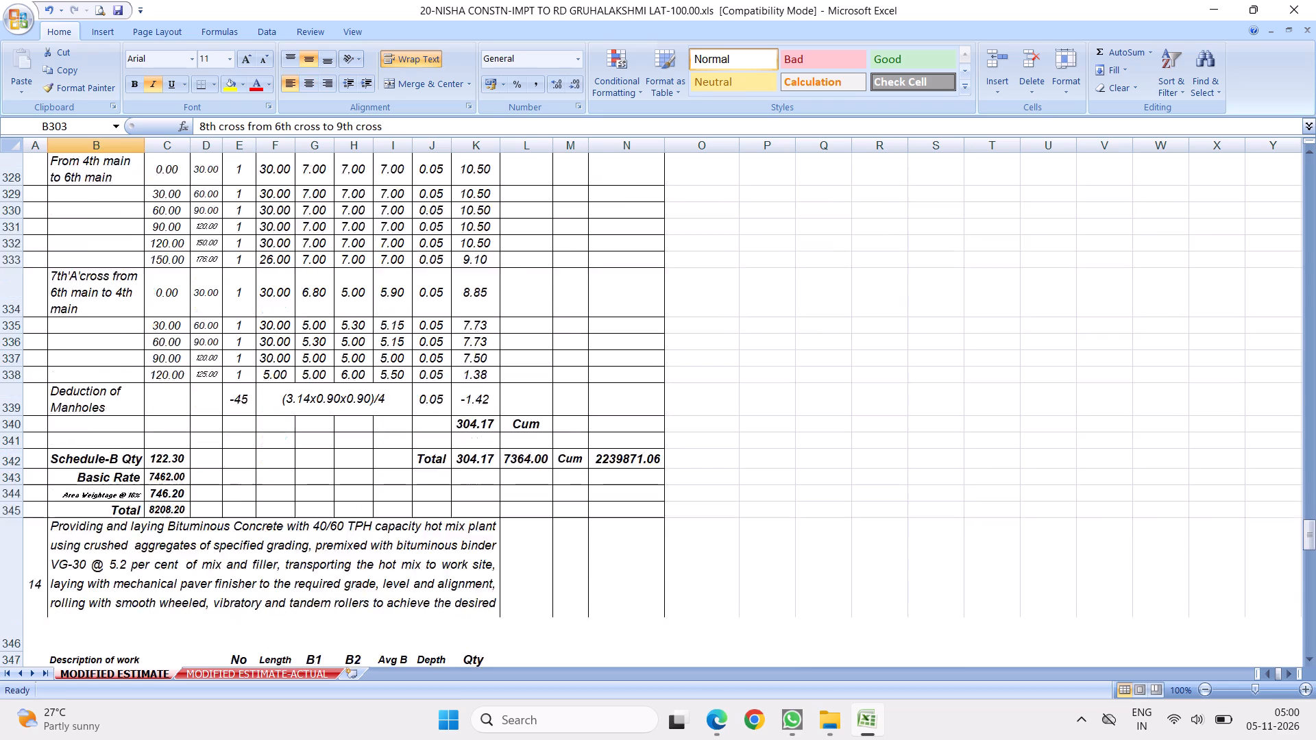
{"action": "scroll", "coordinate": [328, 501], "scroll_direction": "down", "scroll_amount": 11}
{"action": "scroll", "coordinate": [374, 432], "scroll_direction": "down", "scroll_amount": 8}
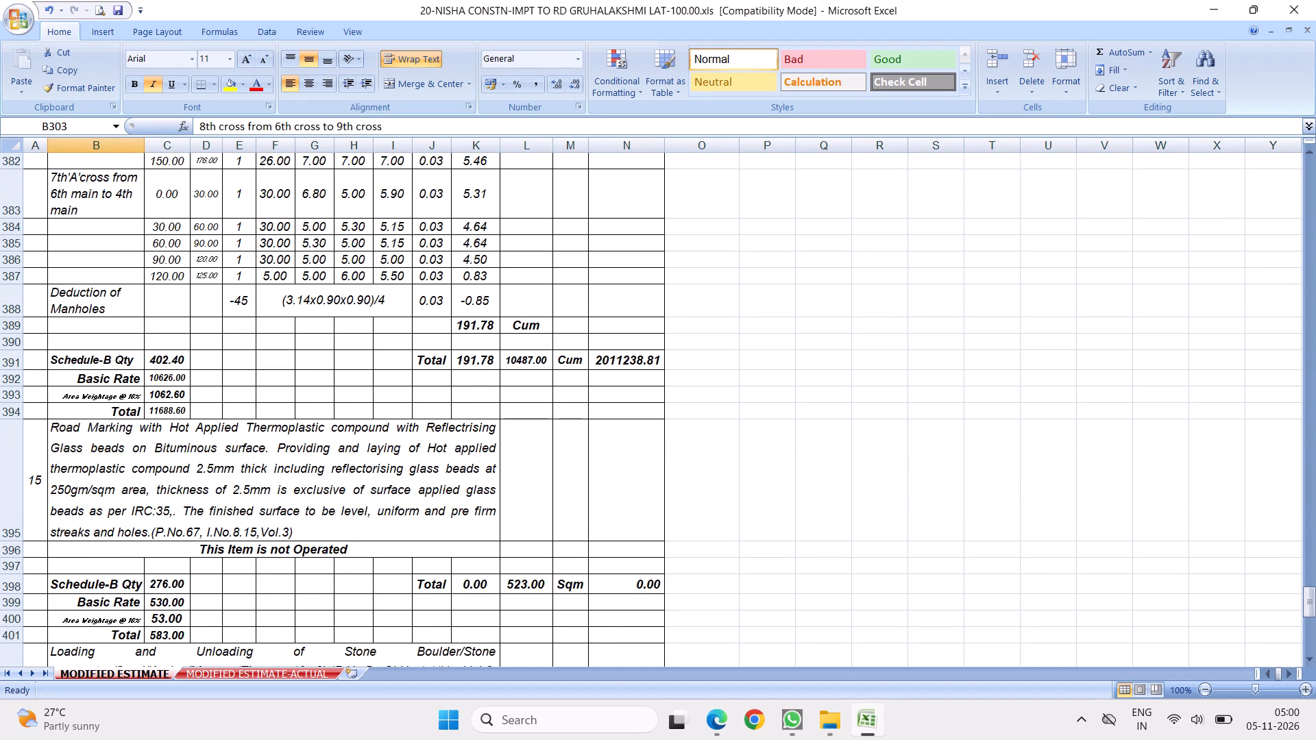
{"action": "scroll", "coordinate": [366, 375], "scroll_direction": "down", "scroll_amount": 7}
{"action": "scroll", "coordinate": [305, 347], "scroll_direction": "up", "scroll_amount": 18}
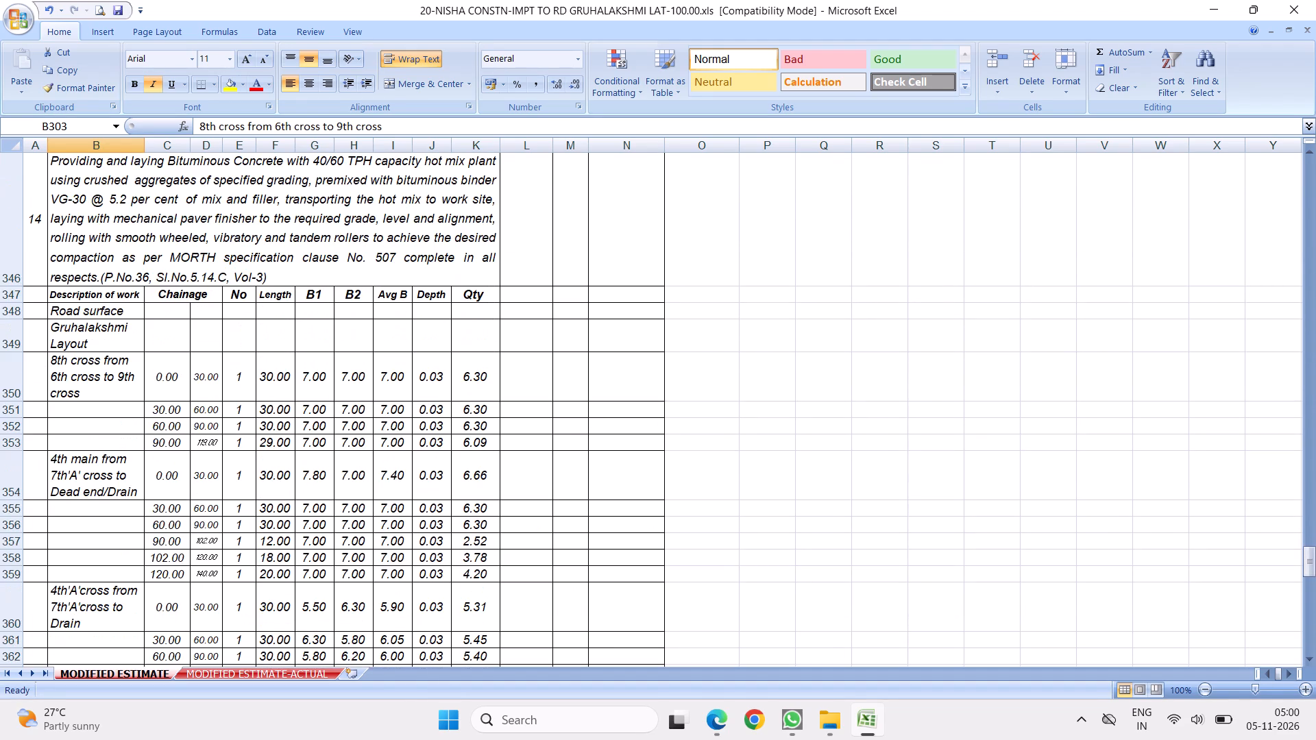
{"action": "left_click_drag", "start_coordinate": [101, 373], "coordinate": [364, 659]}
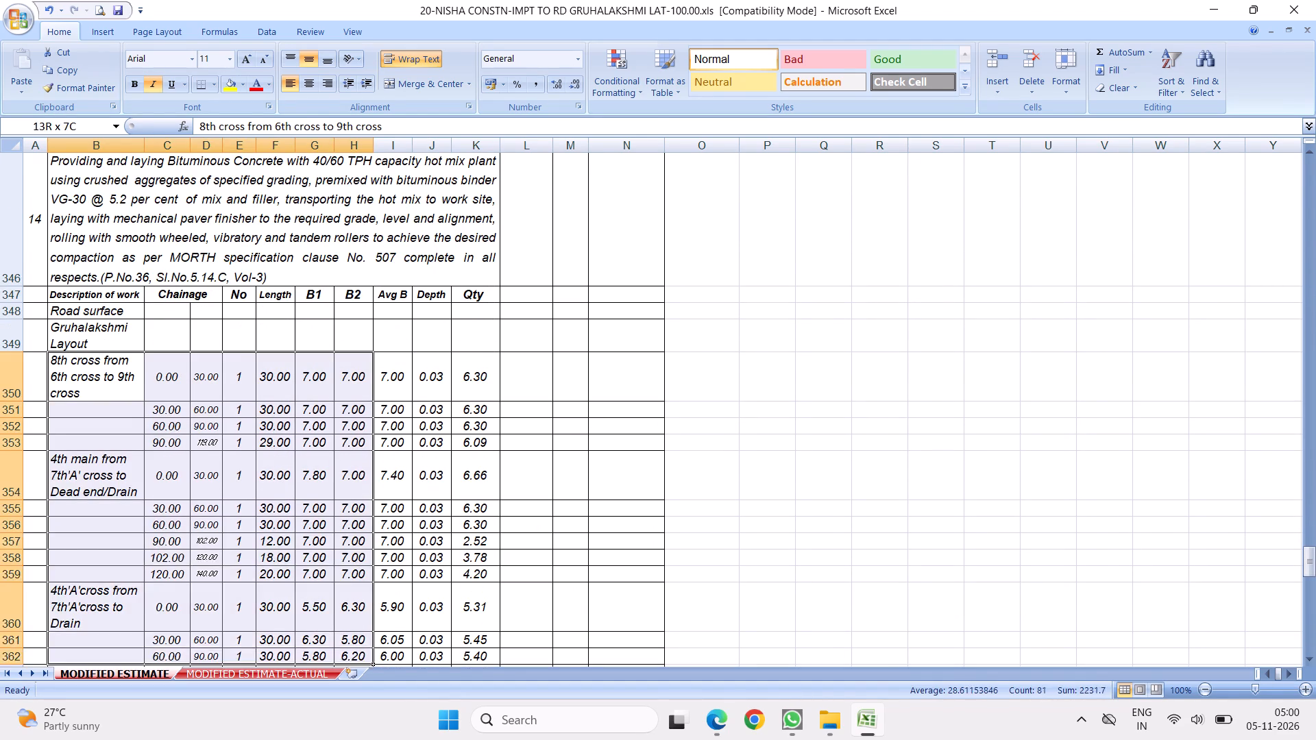
{"action": "left_click_drag", "start_coordinate": [364, 659], "coordinate": [337, 671]}
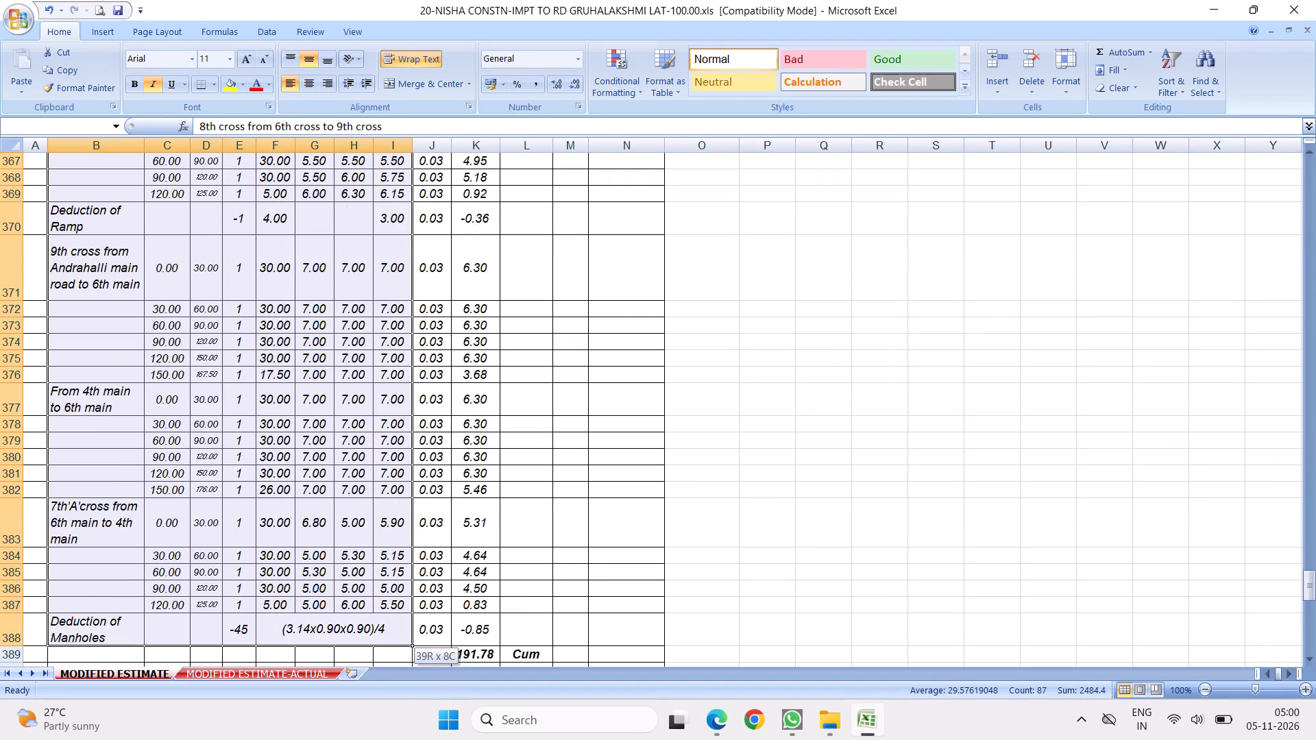
{"action": "left_click_drag", "start_coordinate": [337, 671], "coordinate": [352, 585]}
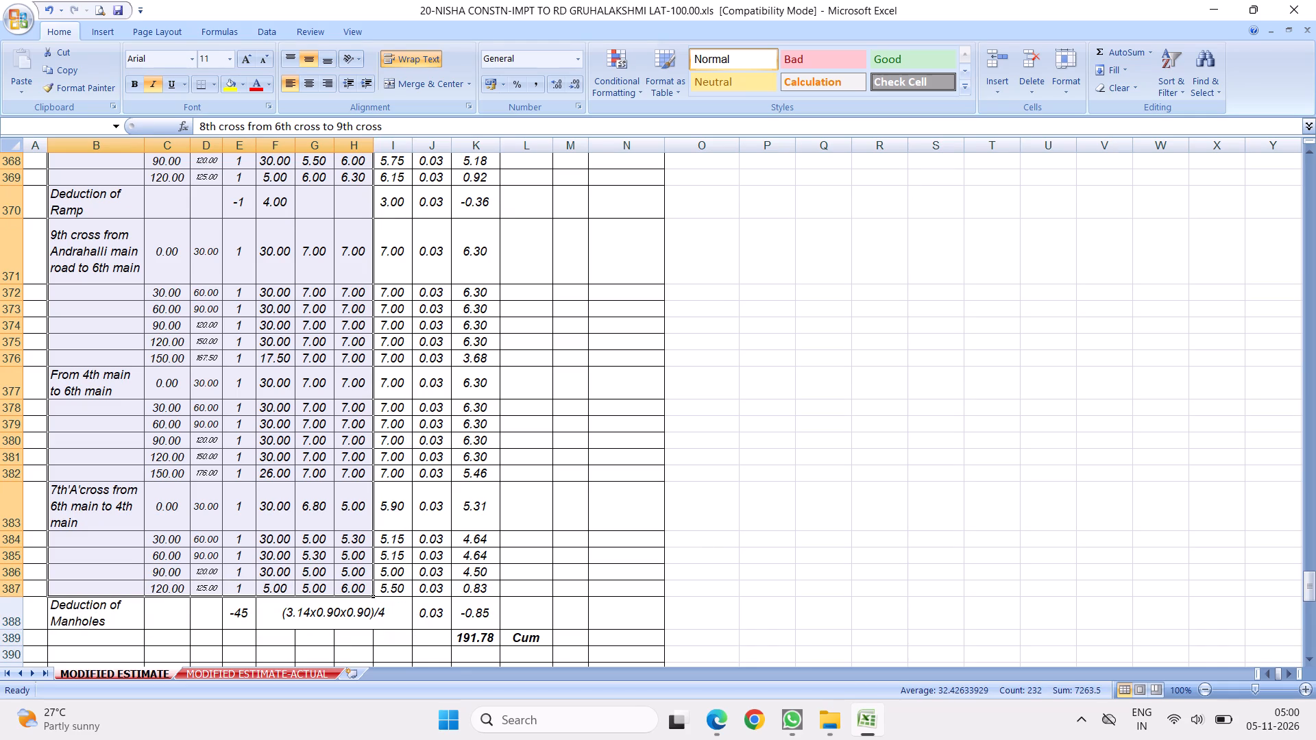
{"action": "right_click", "coordinate": [194, 333]}
{"action": "left_click", "coordinate": [229, 362]}
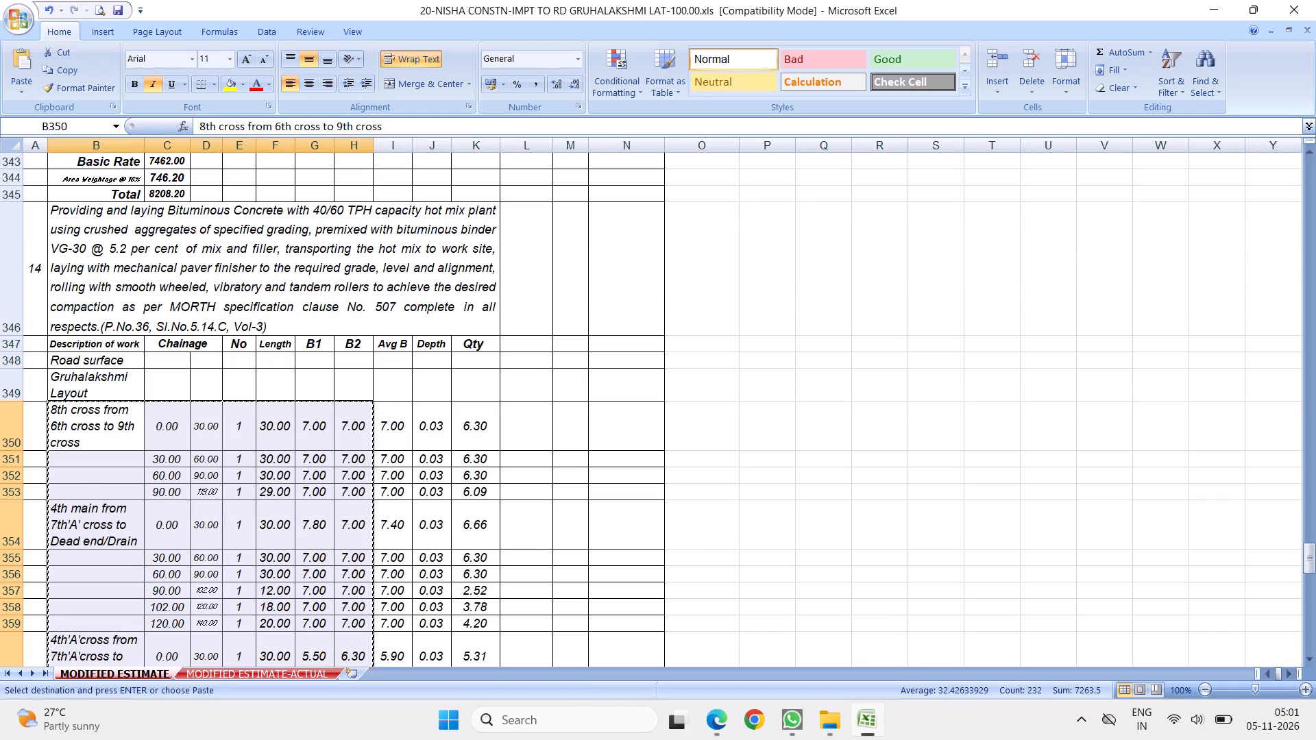
{"action": "scroll", "coordinate": [308, 354], "scroll_direction": "up", "scroll_amount": 20}
{"action": "scroll", "coordinate": [308, 354], "scroll_direction": "up", "scroll_amount": 5}
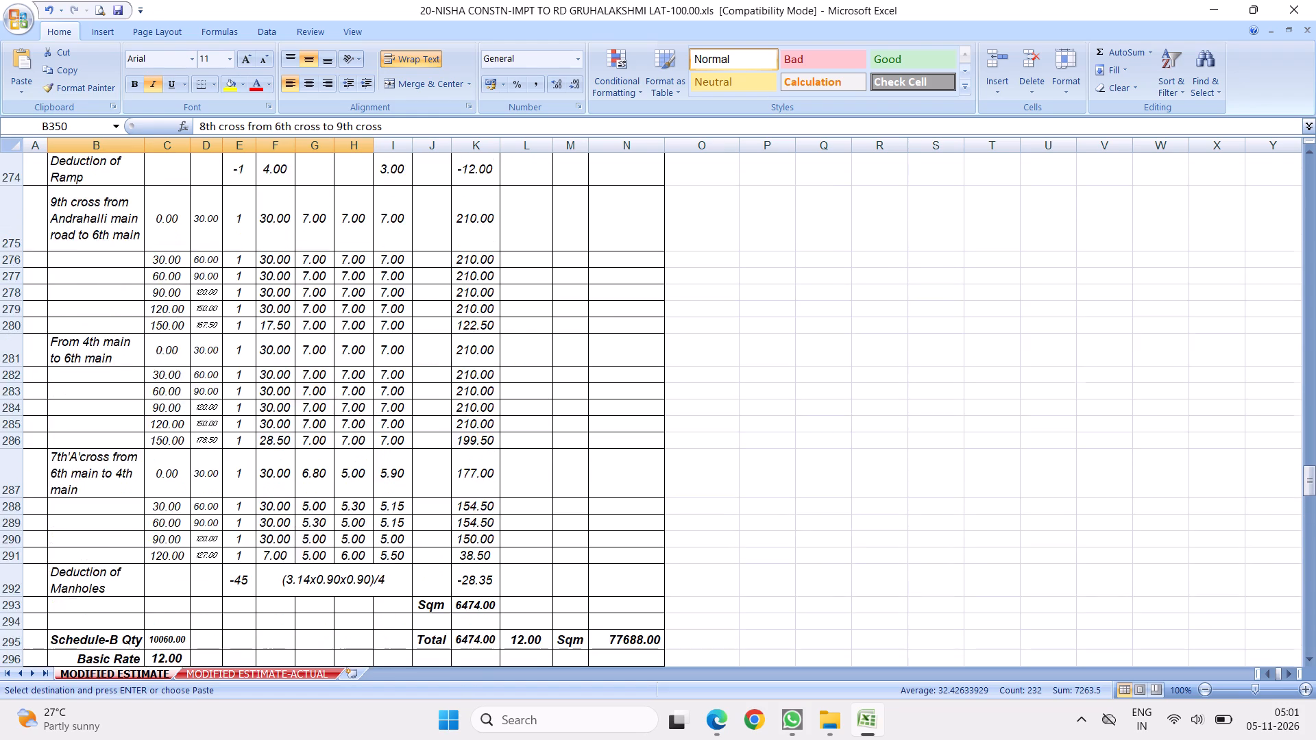
{"action": "scroll", "coordinate": [302, 325], "scroll_direction": "up", "scroll_amount": 6}
{"action": "right_click", "coordinate": [99, 320]}
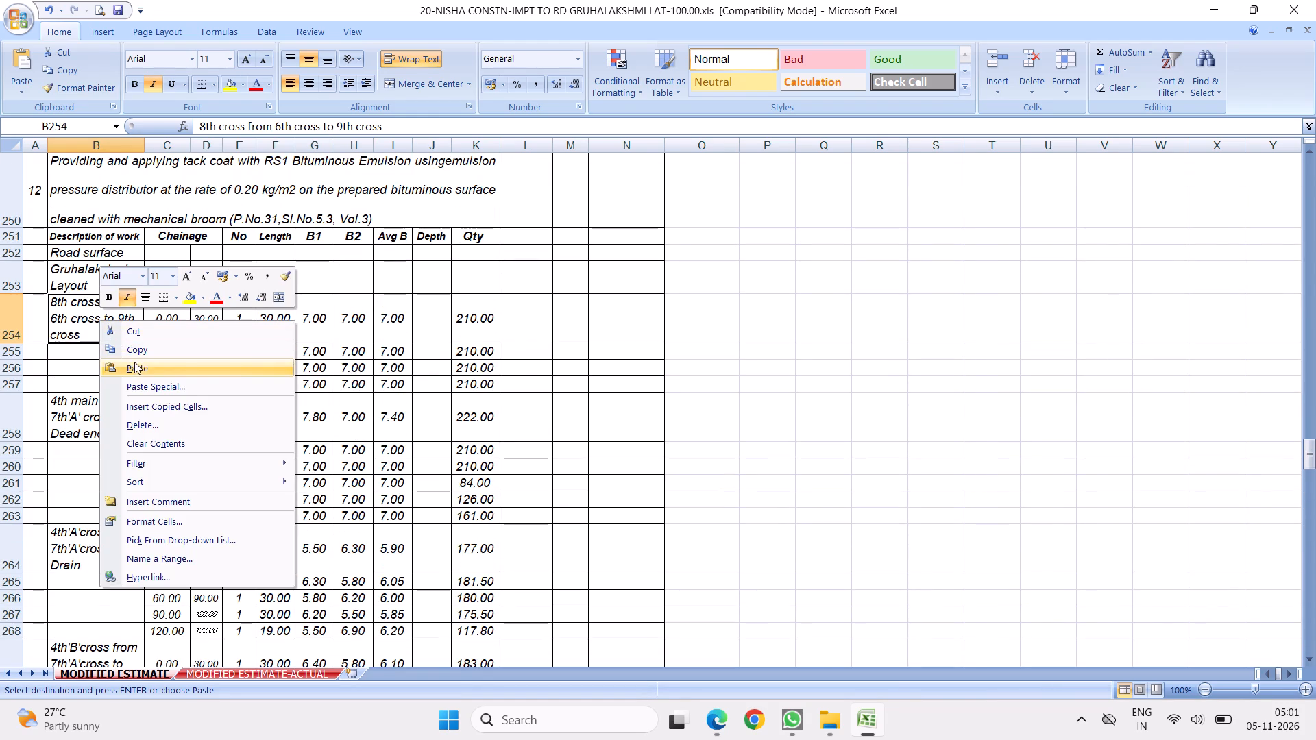
{"action": "left_click", "coordinate": [138, 364]}
{"action": "scroll", "coordinate": [221, 399], "scroll_direction": "down", "scroll_amount": 6}
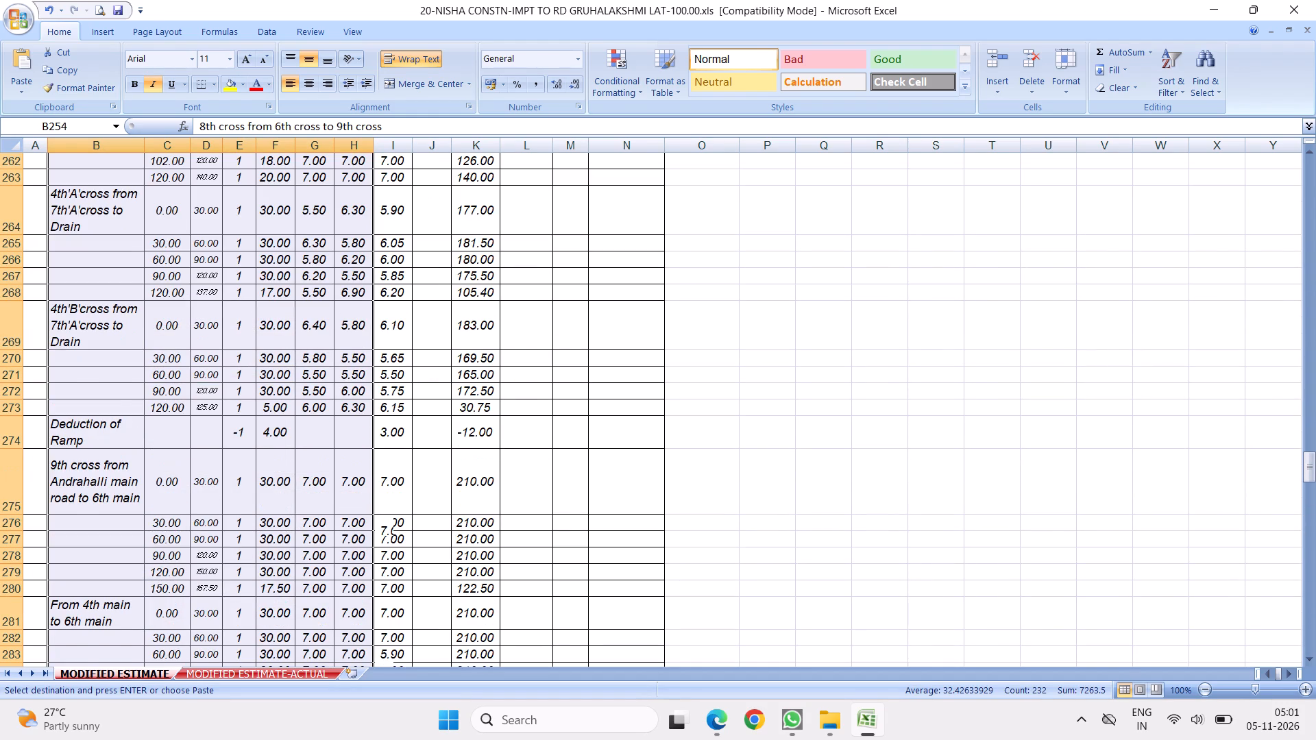
{"action": "scroll", "coordinate": [369, 362], "scroll_direction": "down", "scroll_amount": 7}
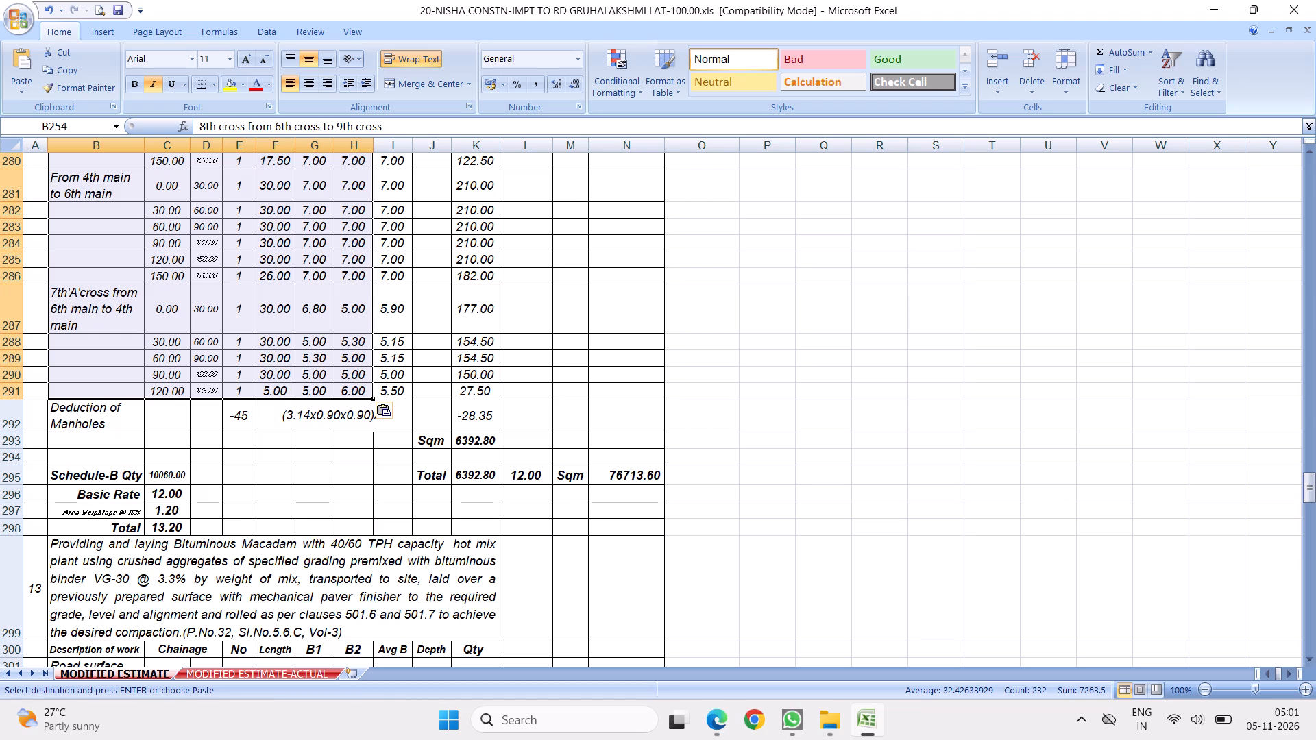
Review the sub total, GST, total amount and the tender versus executed amounts at the end of the estimate.
{"action": "scroll", "coordinate": [324, 447], "scroll_direction": "down", "scroll_amount": 6}
{"action": "scroll", "coordinate": [412, 395], "scroll_direction": "down", "scroll_amount": 9}
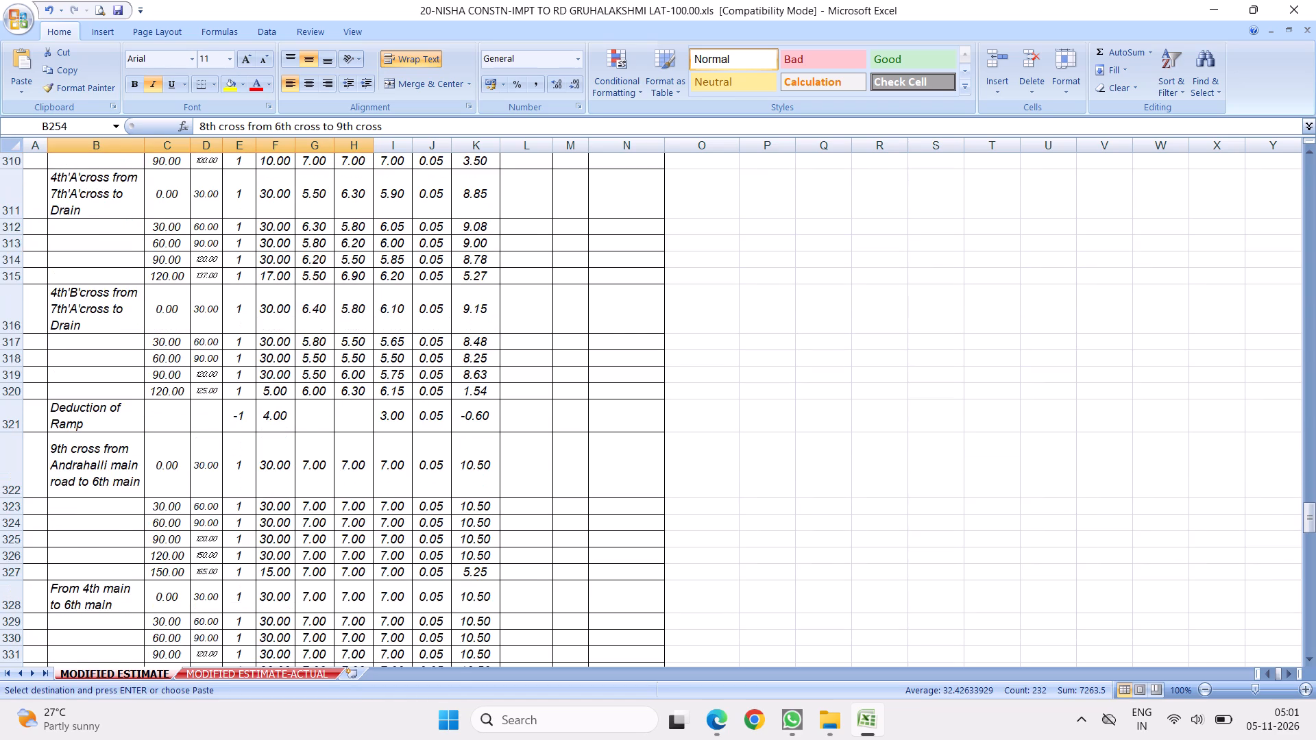
{"action": "scroll", "coordinate": [401, 386], "scroll_direction": "down", "scroll_amount": 8}
{"action": "scroll", "coordinate": [491, 338], "scroll_direction": "down", "scroll_amount": 19}
{"action": "left_click", "coordinate": [391, 296]}
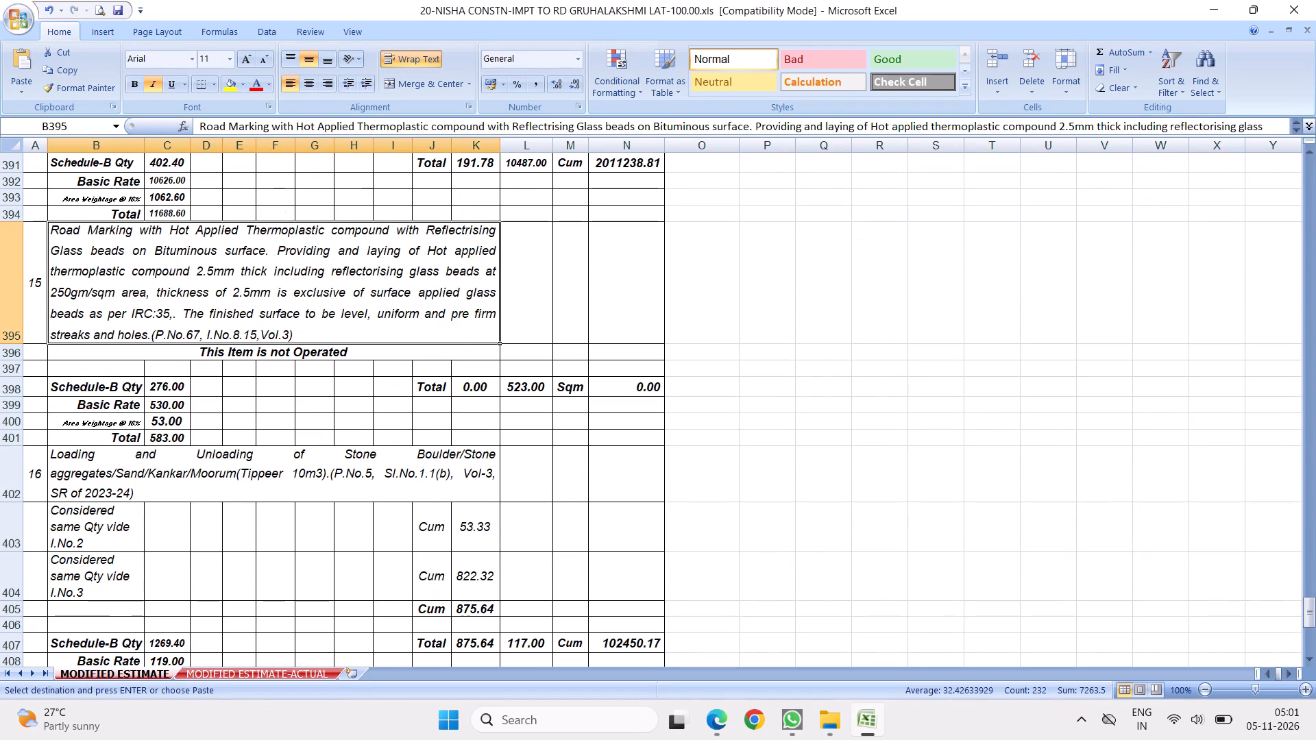
{"action": "key", "text": "Escape"}
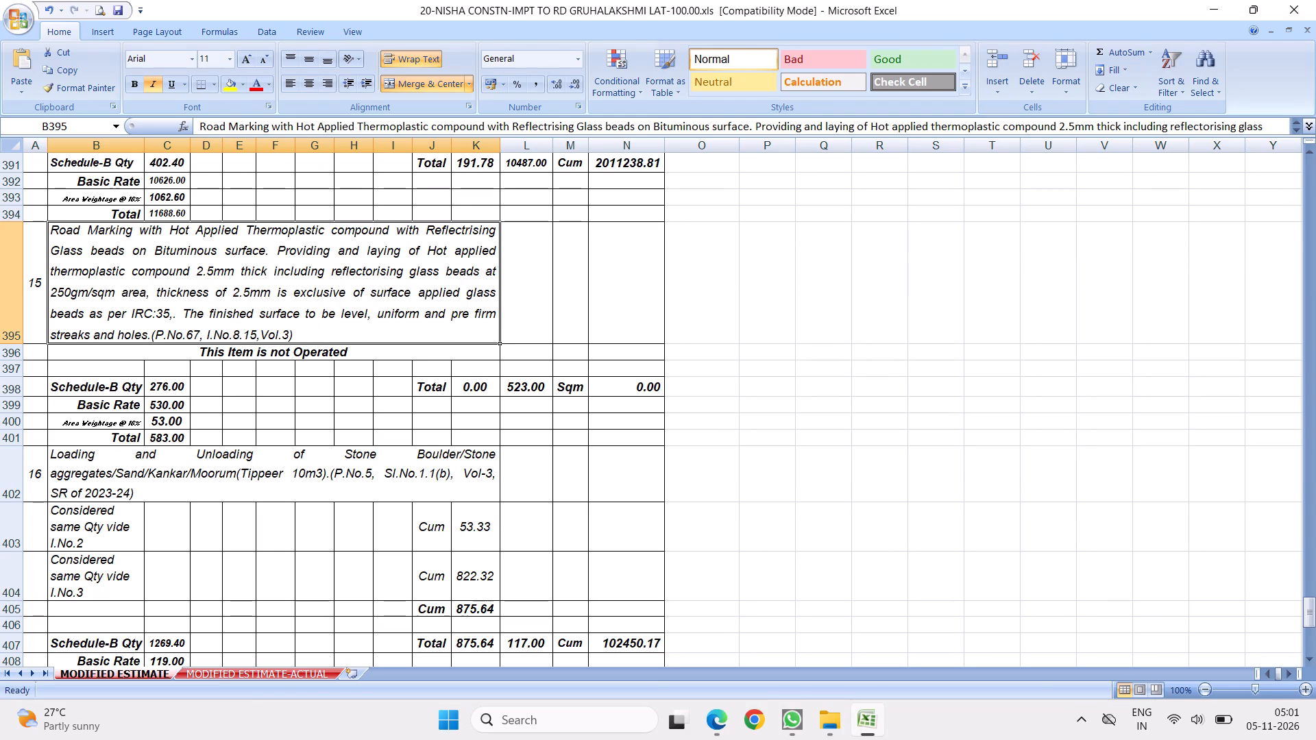
{"action": "left_click", "coordinate": [376, 384]}
{"action": "left_click", "coordinate": [285, 290]}
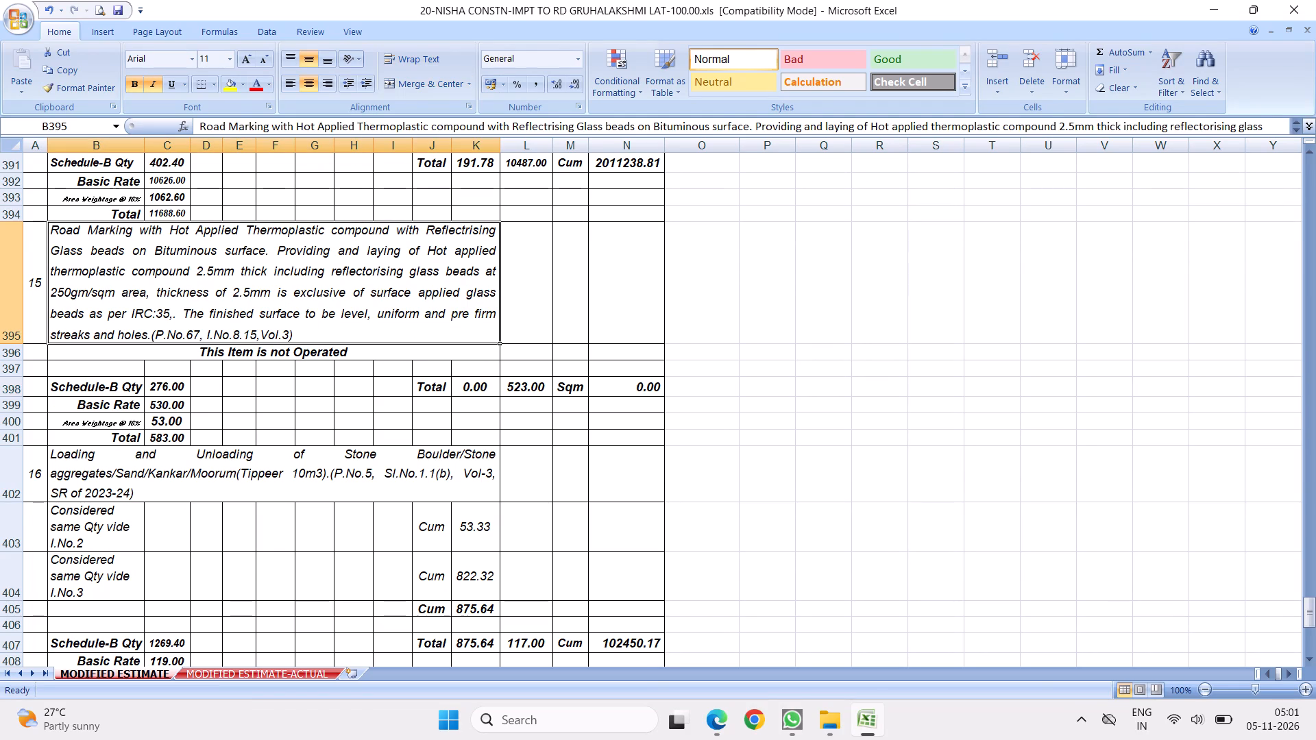
{"action": "scroll", "coordinate": [570, 416], "scroll_direction": "down", "scroll_amount": 9}
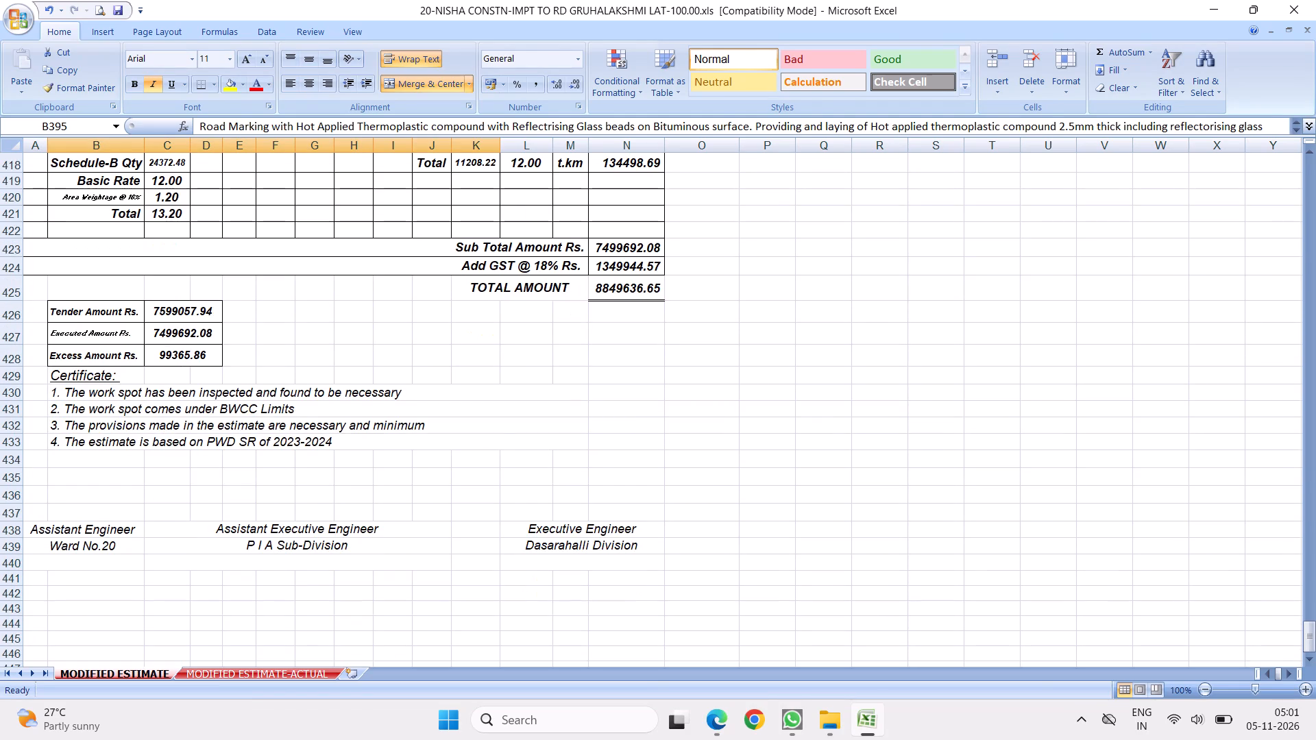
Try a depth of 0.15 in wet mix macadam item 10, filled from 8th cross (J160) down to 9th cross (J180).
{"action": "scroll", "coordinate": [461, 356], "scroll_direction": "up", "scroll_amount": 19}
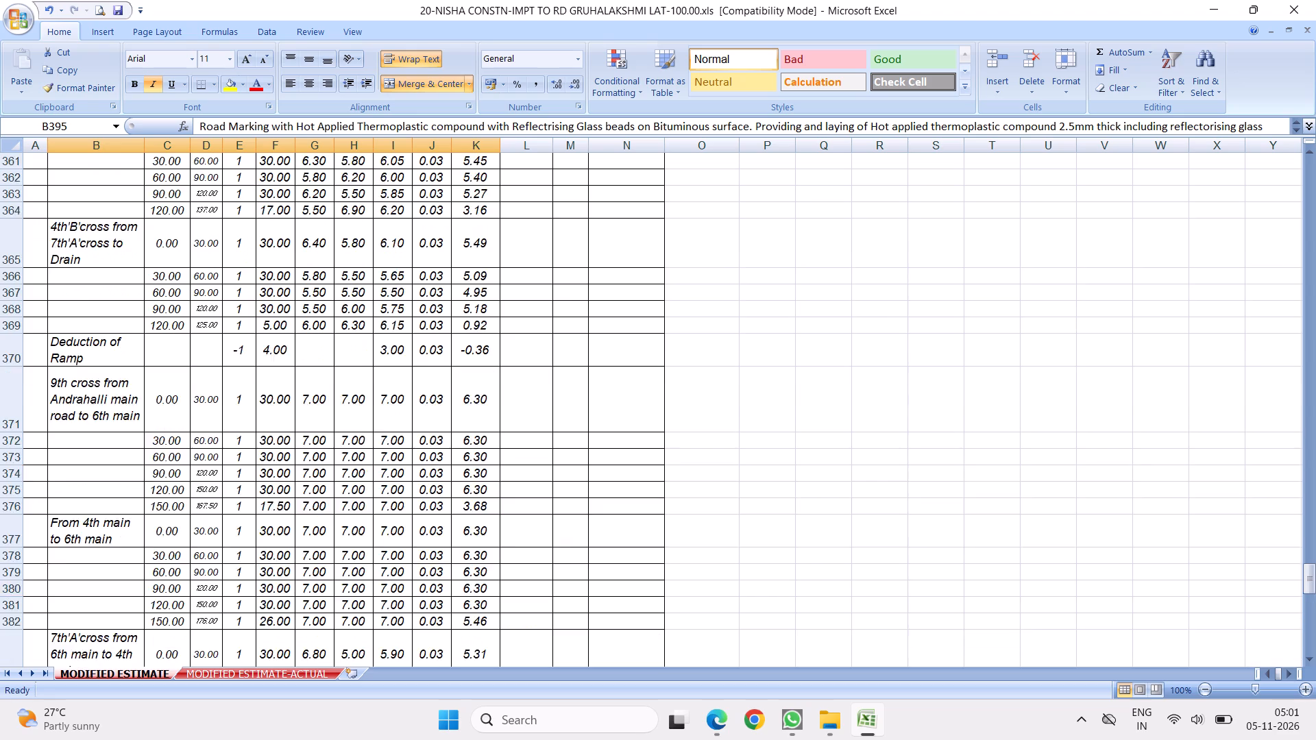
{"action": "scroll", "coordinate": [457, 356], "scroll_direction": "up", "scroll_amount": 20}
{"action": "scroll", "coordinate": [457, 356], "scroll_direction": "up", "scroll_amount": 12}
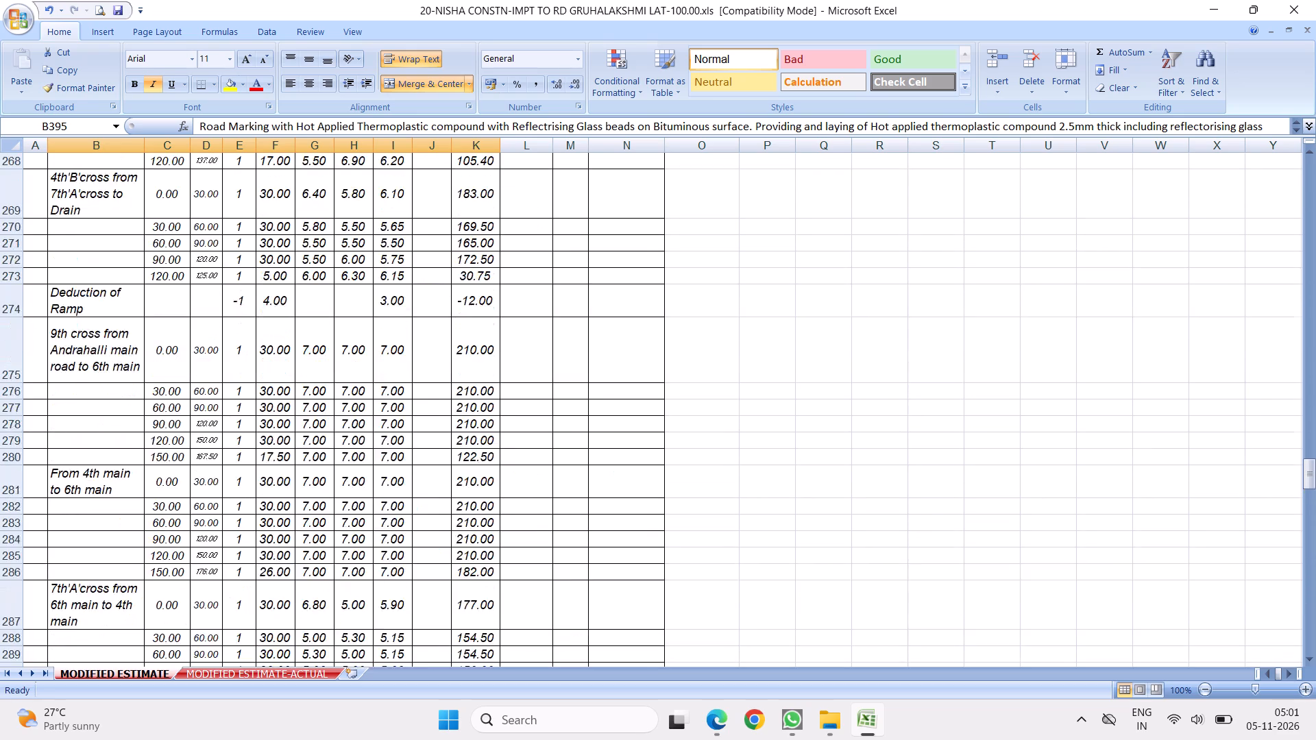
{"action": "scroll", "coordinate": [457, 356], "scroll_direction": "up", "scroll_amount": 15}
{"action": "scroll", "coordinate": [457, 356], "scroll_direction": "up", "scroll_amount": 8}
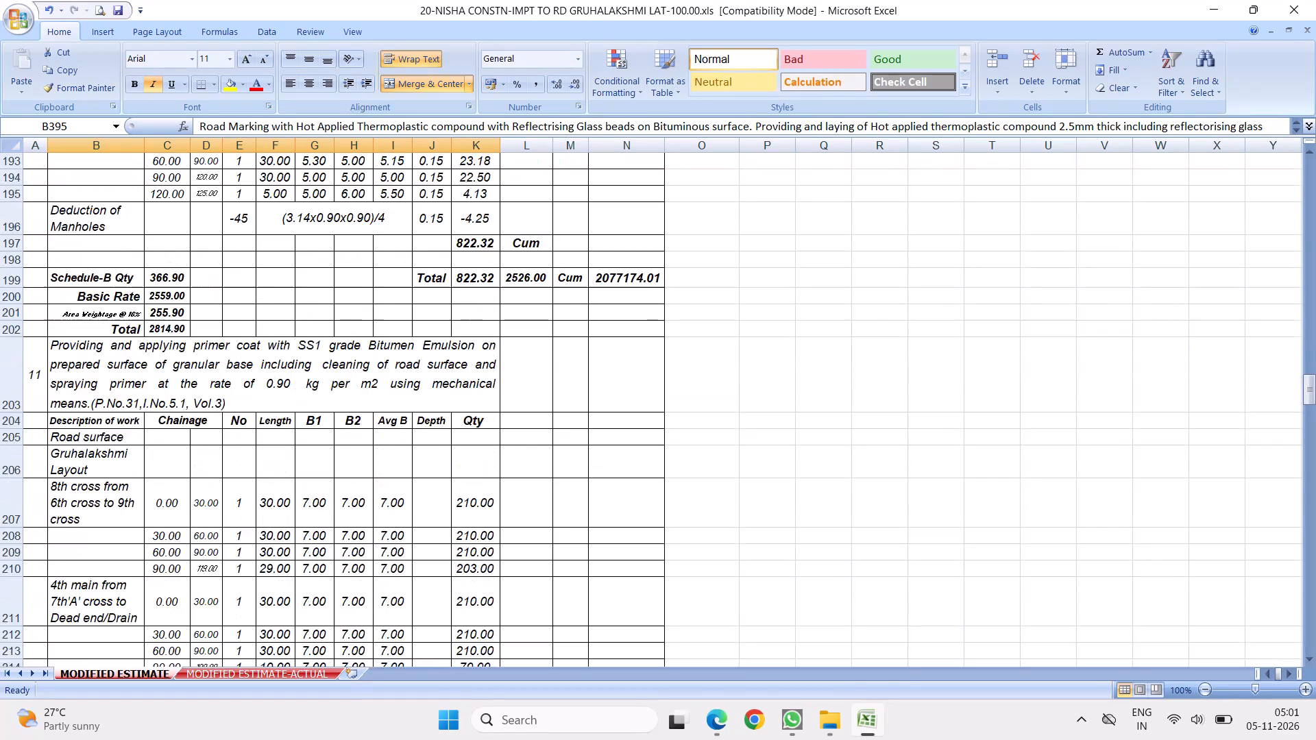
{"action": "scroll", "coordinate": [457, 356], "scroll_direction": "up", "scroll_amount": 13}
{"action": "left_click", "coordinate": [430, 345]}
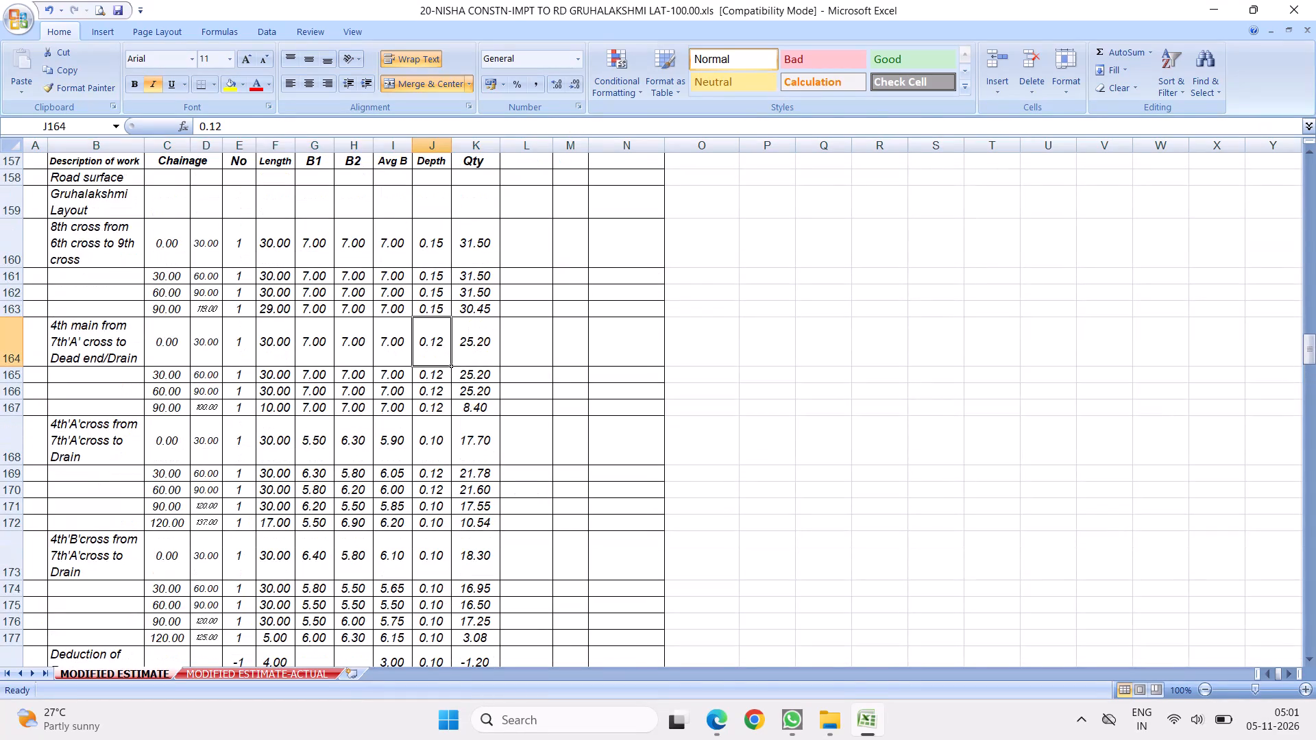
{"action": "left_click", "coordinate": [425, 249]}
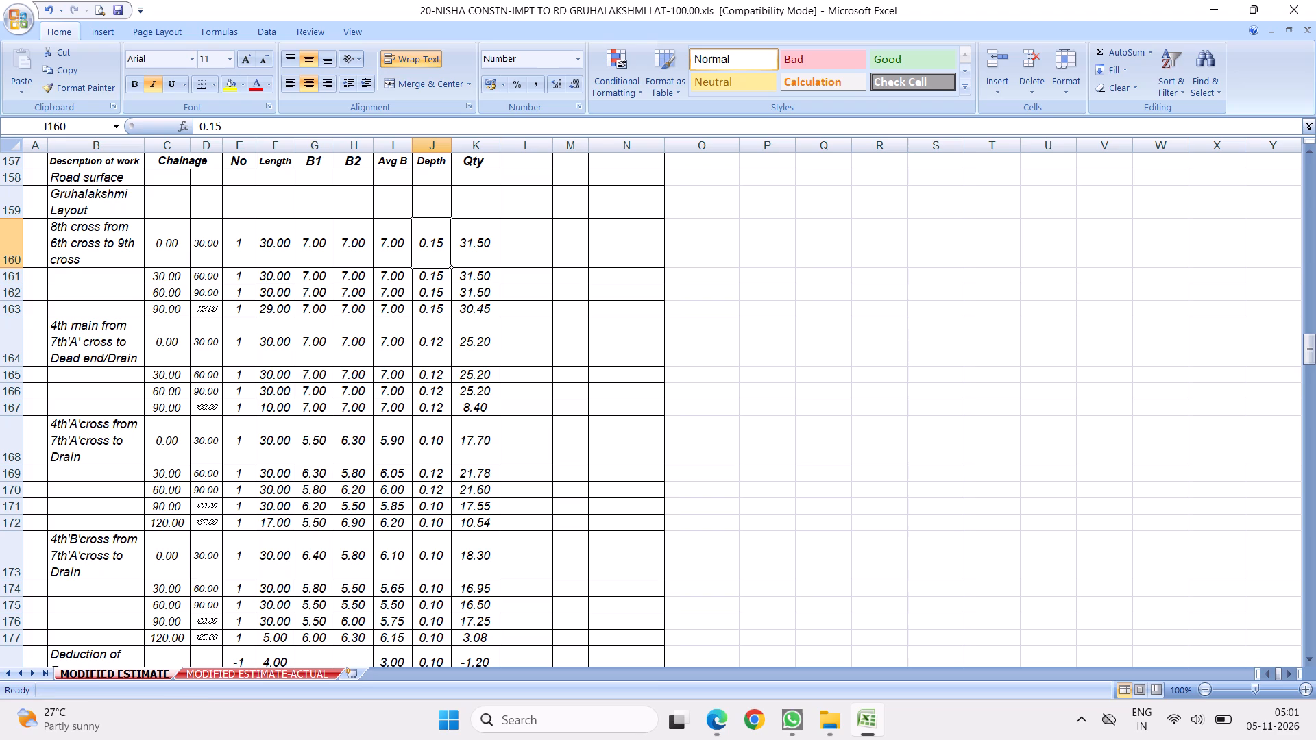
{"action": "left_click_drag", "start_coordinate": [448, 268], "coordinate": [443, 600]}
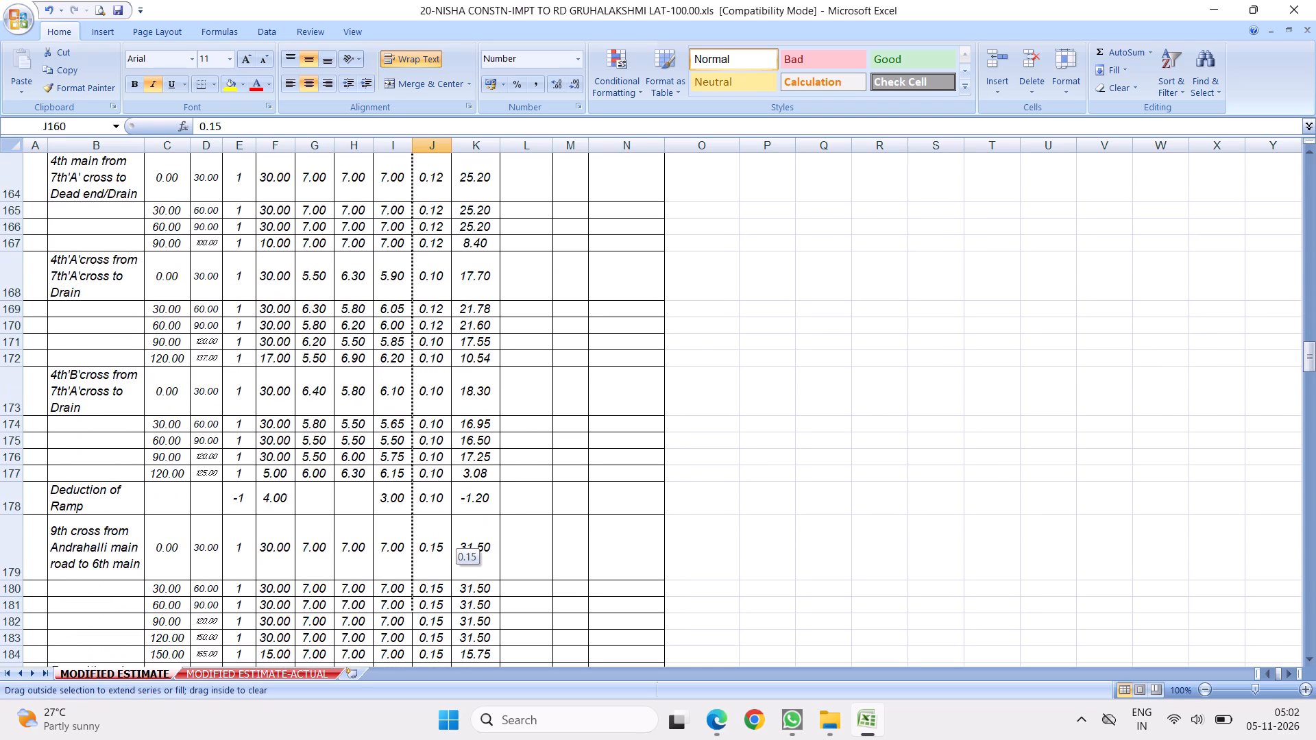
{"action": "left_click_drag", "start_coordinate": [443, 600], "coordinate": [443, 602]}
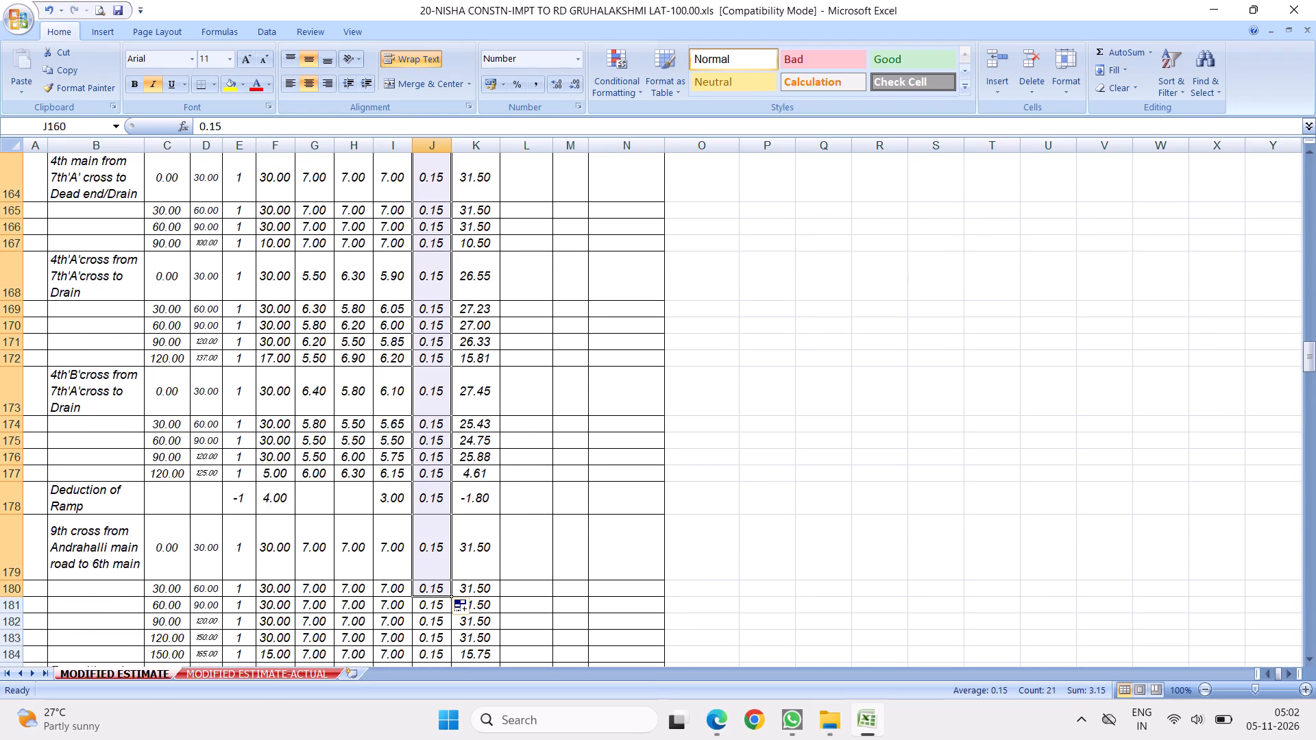
Check item 10's total and the tender, executed and excess amounts at the end of the estimate with the trial depths.
{"action": "scroll", "coordinate": [409, 498], "scroll_direction": "down", "scroll_amount": 3}
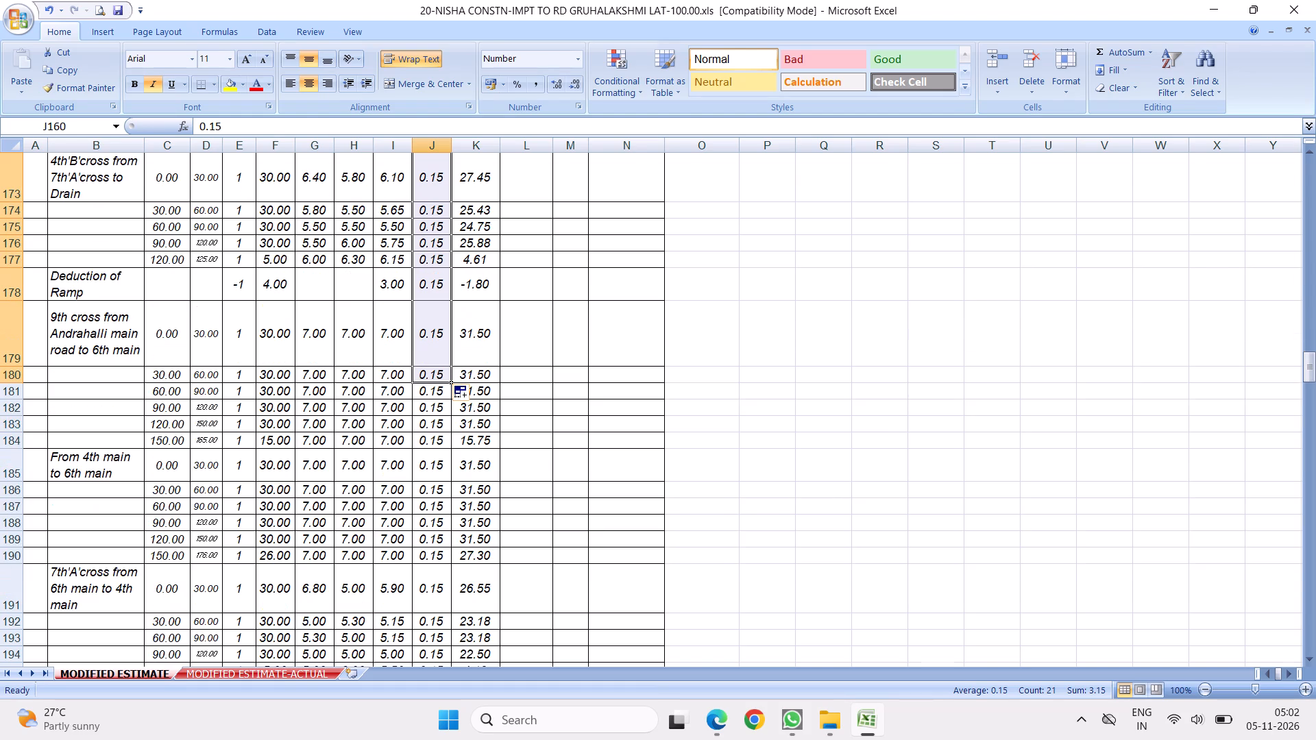
{"action": "scroll", "coordinate": [443, 465], "scroll_direction": "down", "scroll_amount": 8}
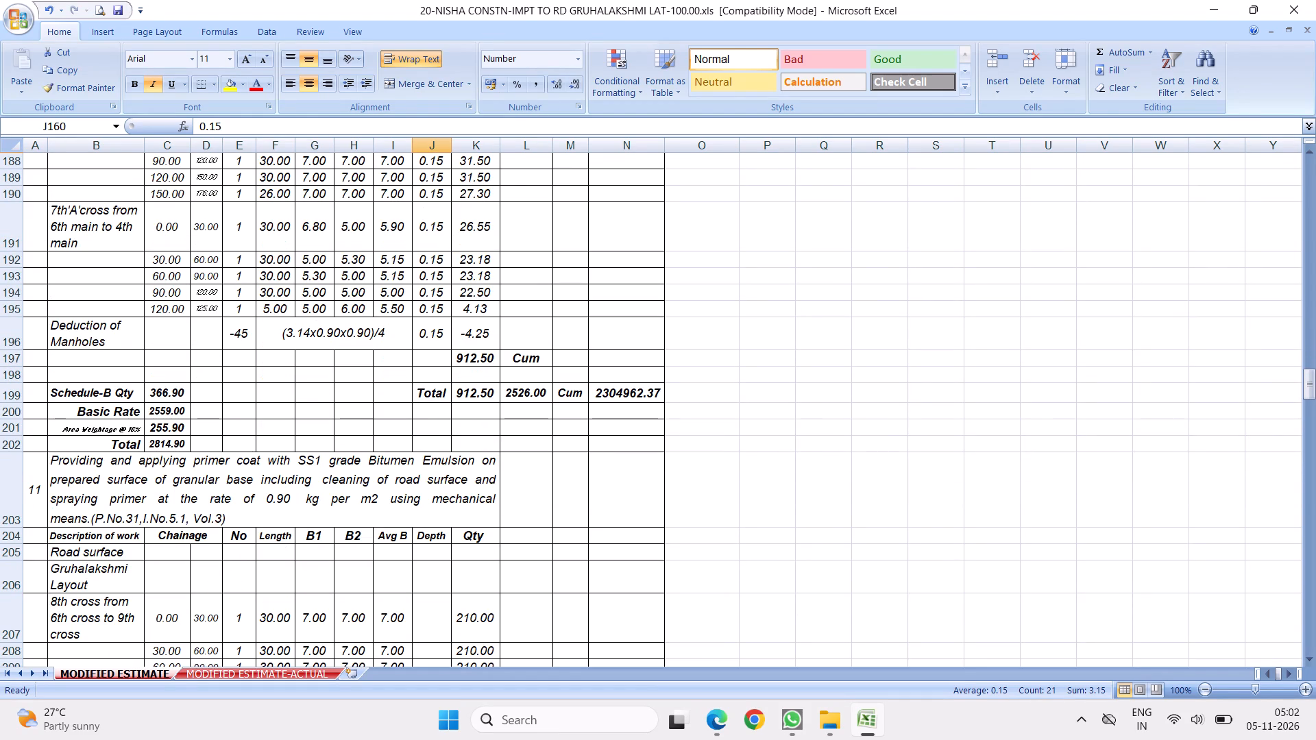
{"action": "scroll", "coordinate": [479, 439], "scroll_direction": "down", "scroll_amount": 4}
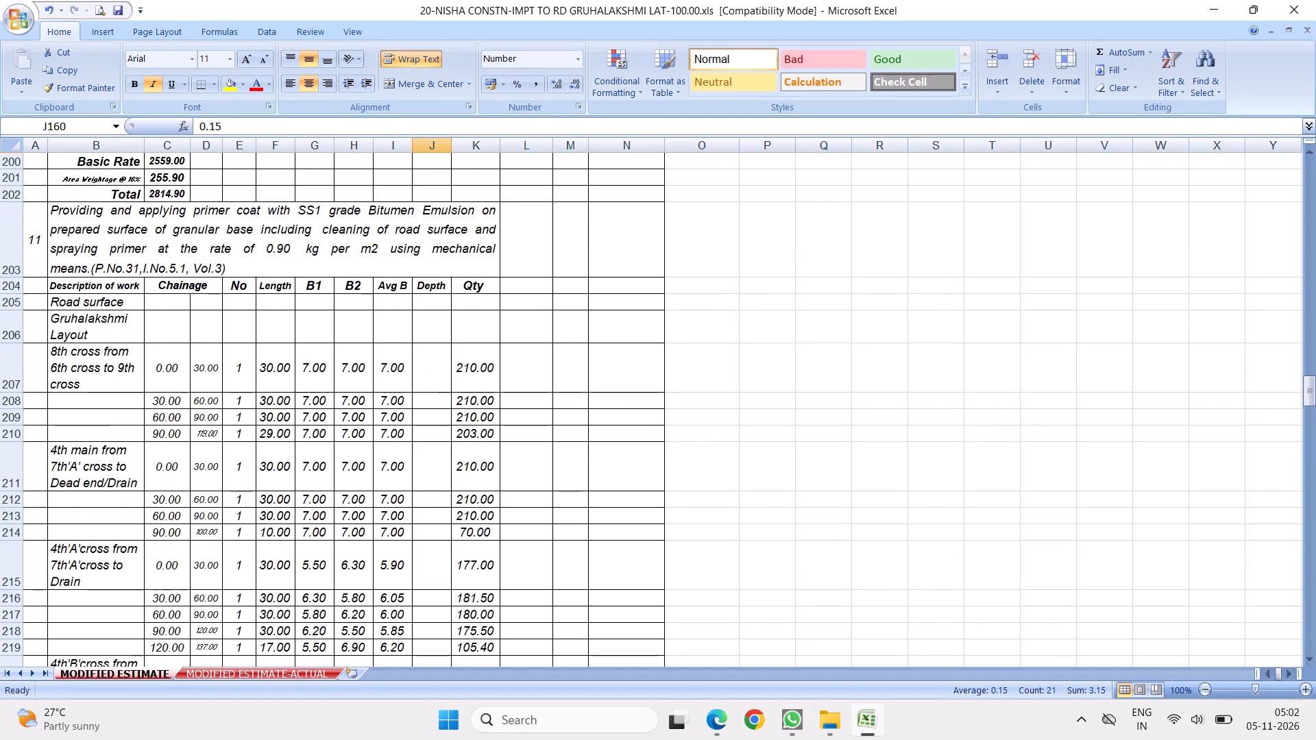
{"action": "scroll", "coordinate": [483, 433], "scroll_direction": "down", "scroll_amount": 15}
{"action": "scroll", "coordinate": [496, 432], "scroll_direction": "down", "scroll_amount": 12}
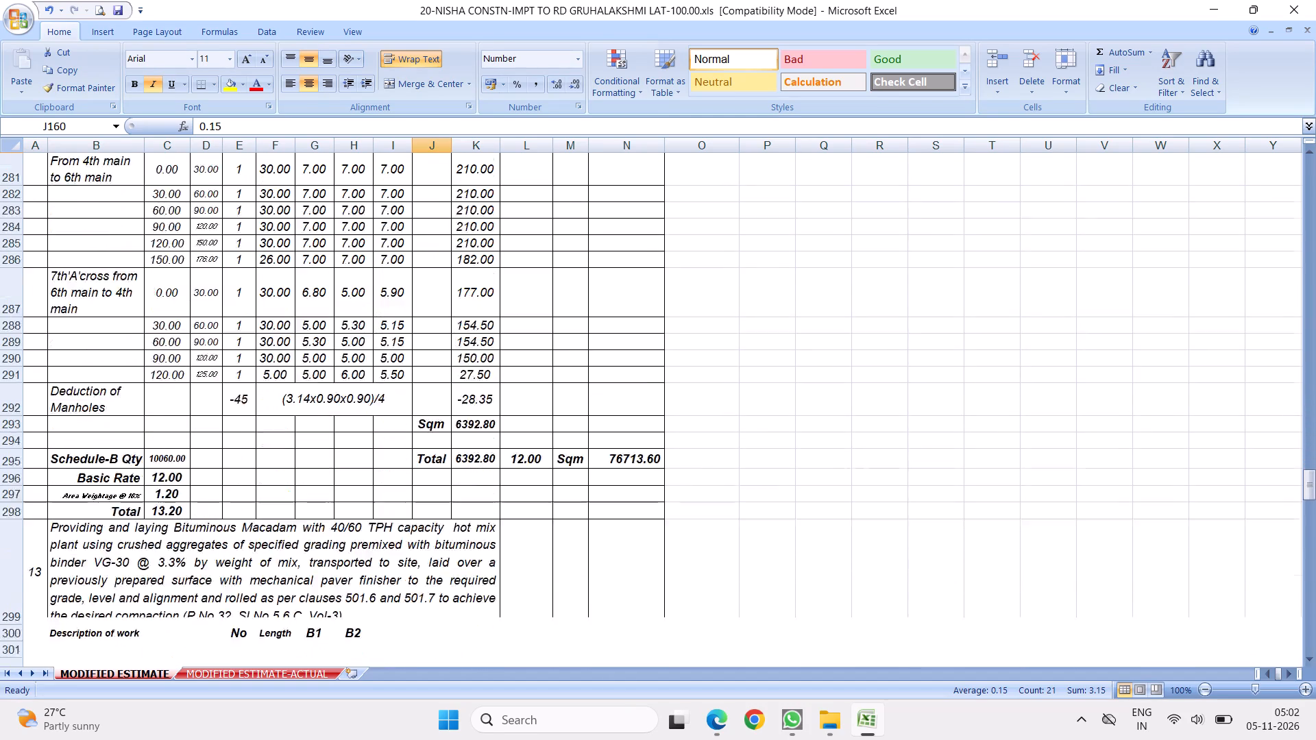
{"action": "scroll", "coordinate": [535, 419], "scroll_direction": "down", "scroll_amount": 17}
{"action": "scroll", "coordinate": [517, 386], "scroll_direction": "down", "scroll_amount": 11}
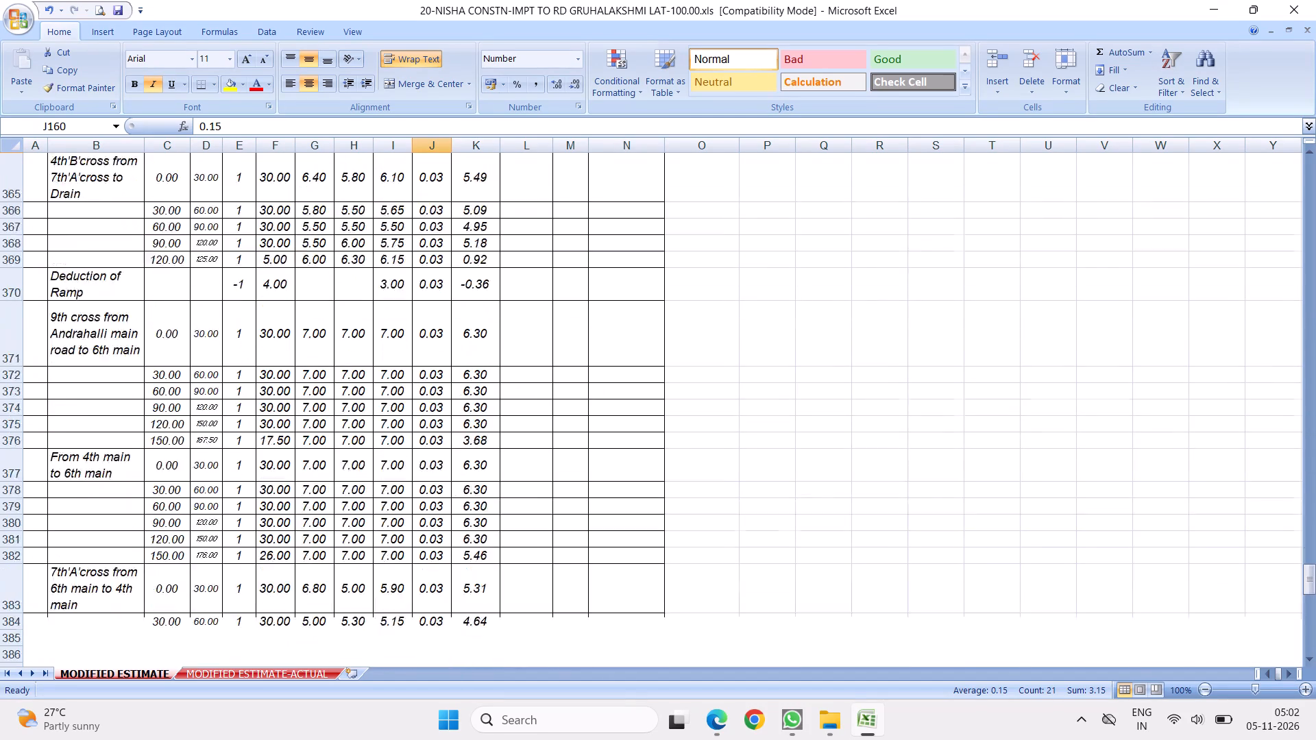
{"action": "scroll", "coordinate": [518, 385], "scroll_direction": "down", "scroll_amount": 17}
{"action": "scroll", "coordinate": [407, 393], "scroll_direction": "down", "scroll_amount": 5}
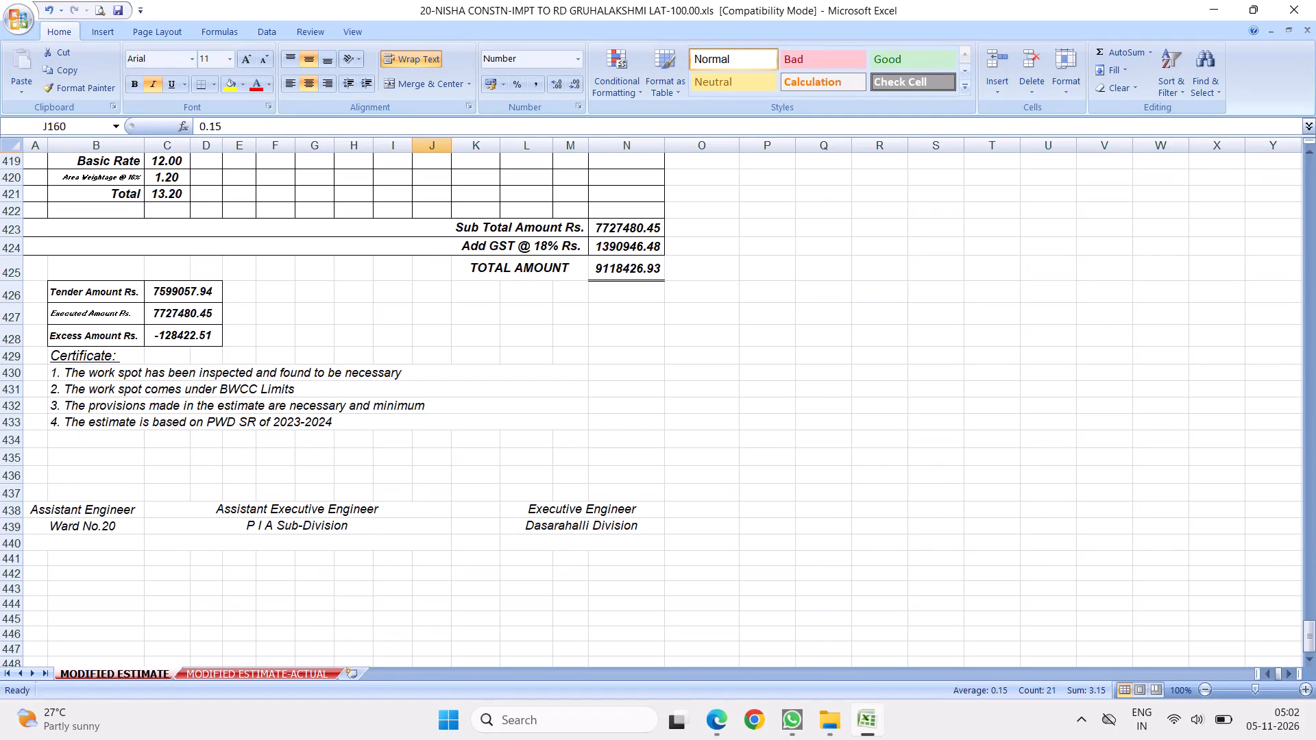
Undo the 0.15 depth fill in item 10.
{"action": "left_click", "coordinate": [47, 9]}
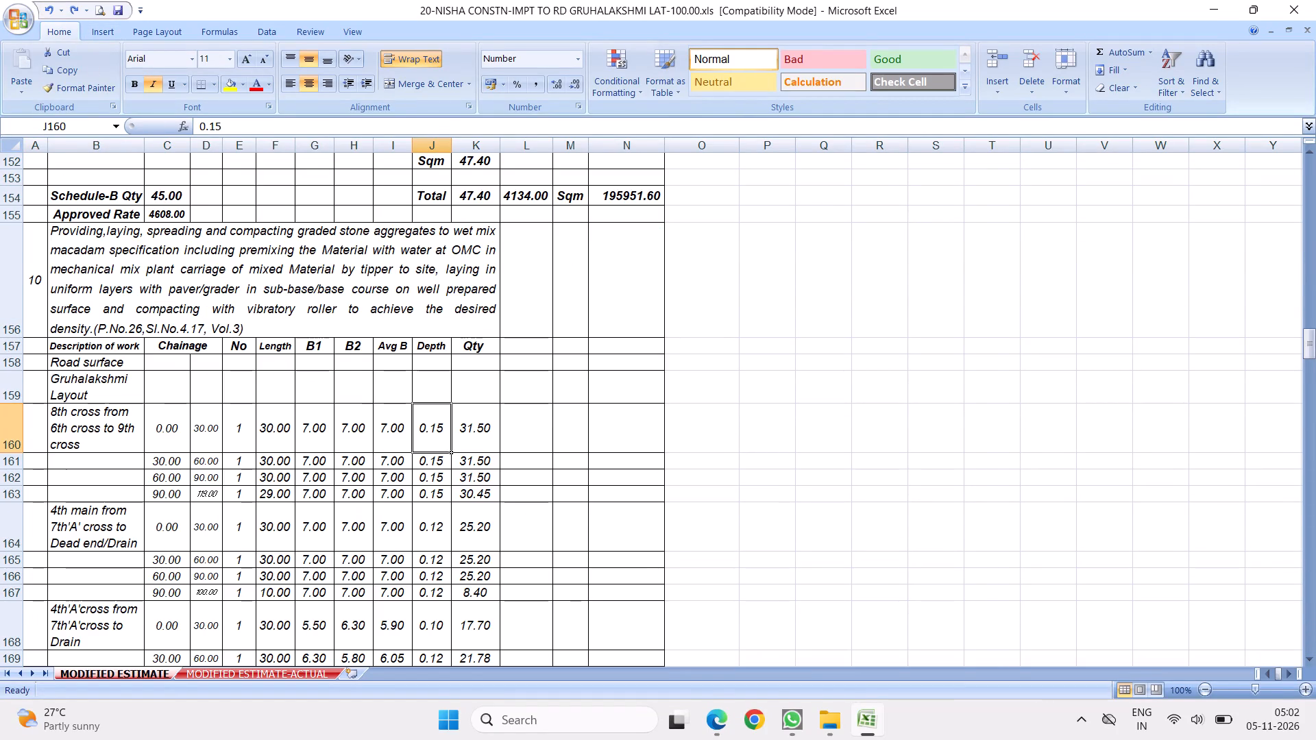
Fill the 0.12 depth in item 10 from the 4th main row (J164) down to the Deduction of Ramp row (J178).
{"action": "scroll", "coordinate": [611, 482], "scroll_direction": "down", "scroll_amount": 5}
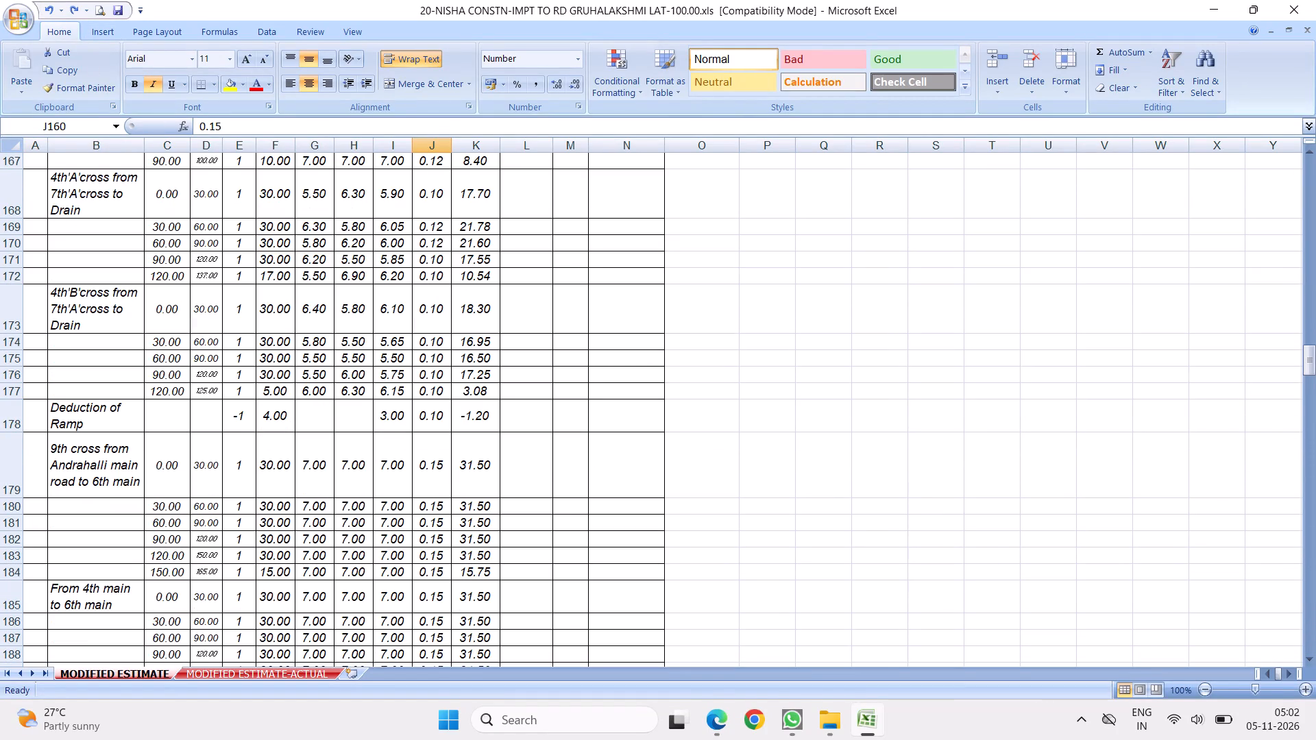
{"action": "left_click", "coordinate": [435, 194]}
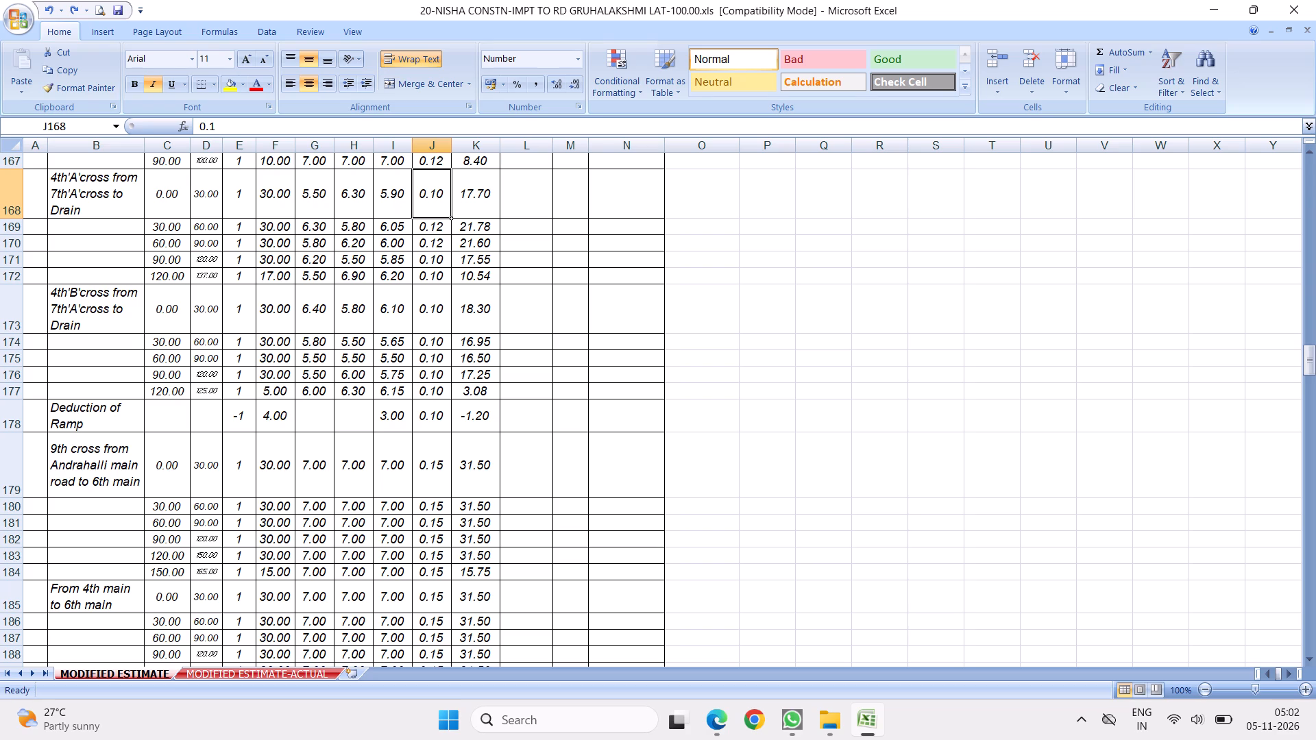
{"action": "scroll", "coordinate": [445, 415], "scroll_direction": "up", "scroll_amount": 2}
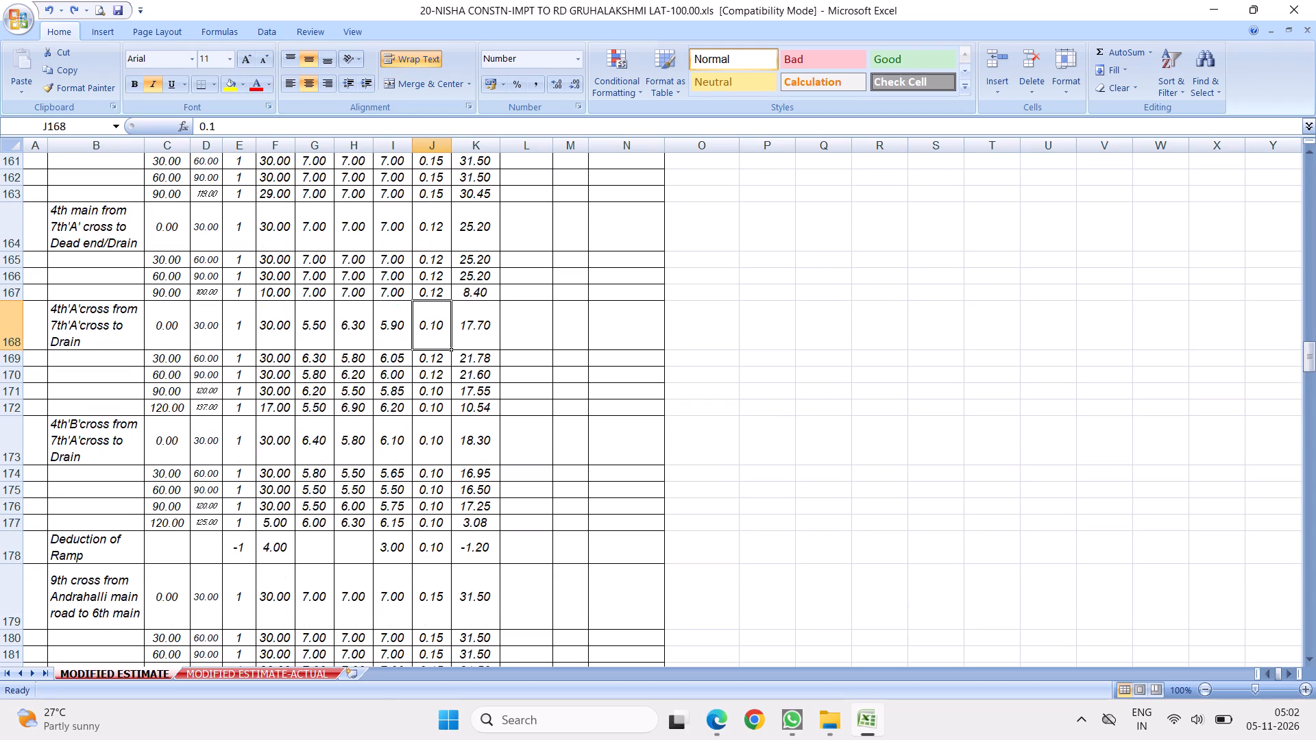
{"action": "left_click", "coordinate": [426, 230]}
{"action": "left_click_drag", "start_coordinate": [451, 249], "coordinate": [454, 420]}
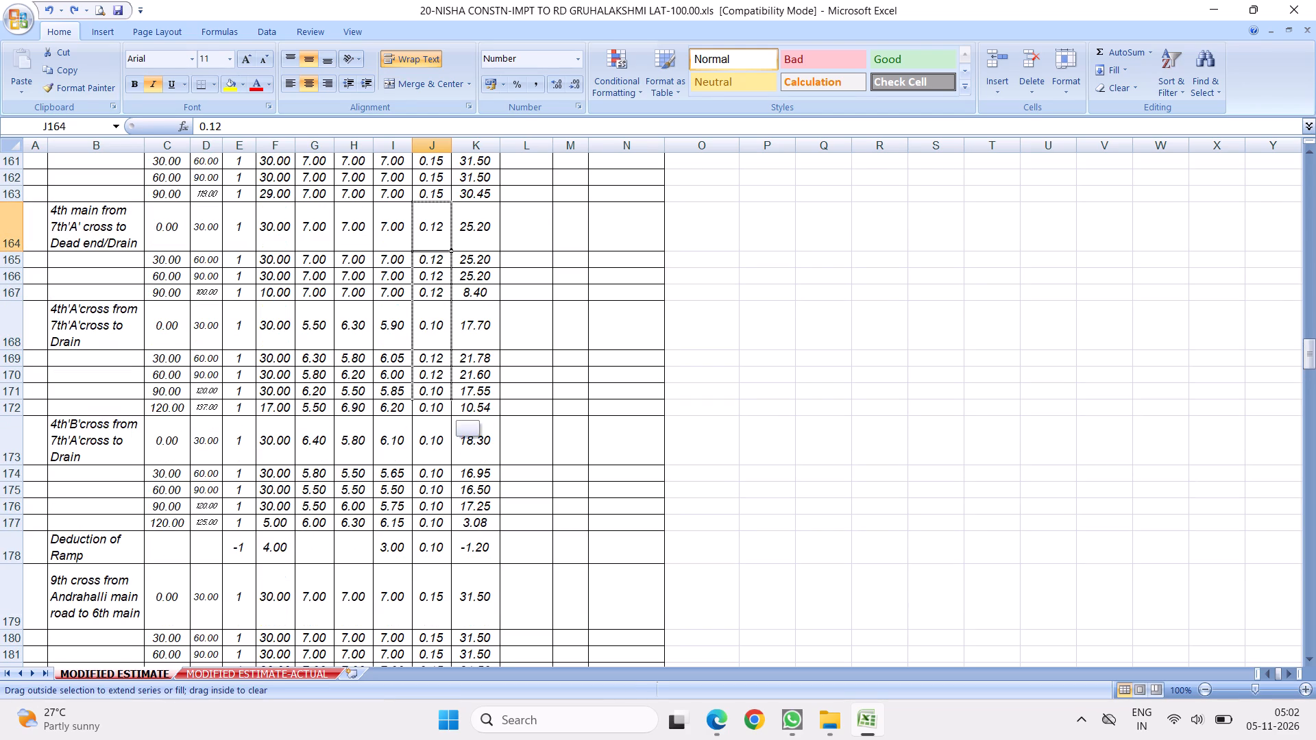
{"action": "left_click_drag", "start_coordinate": [454, 420], "coordinate": [450, 576]}
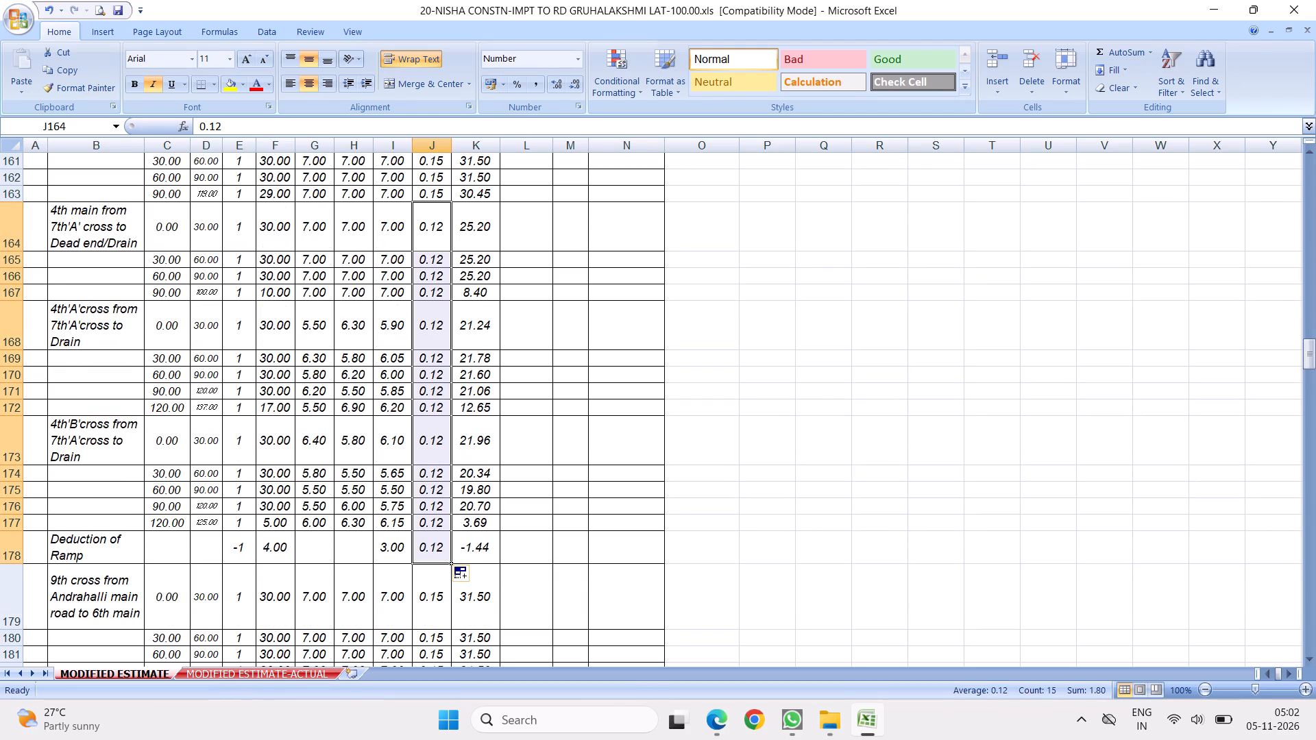
Give the Sub Total, Add GST and TOTAL AMOUNT rows (423 to 425) one equal row height.
{"action": "scroll", "coordinate": [487, 491], "scroll_direction": "down", "scroll_amount": 1}
{"action": "scroll", "coordinate": [494, 389], "scroll_direction": "up", "scroll_amount": 5}
{"action": "scroll", "coordinate": [507, 393], "scroll_direction": "down", "scroll_amount": 6}
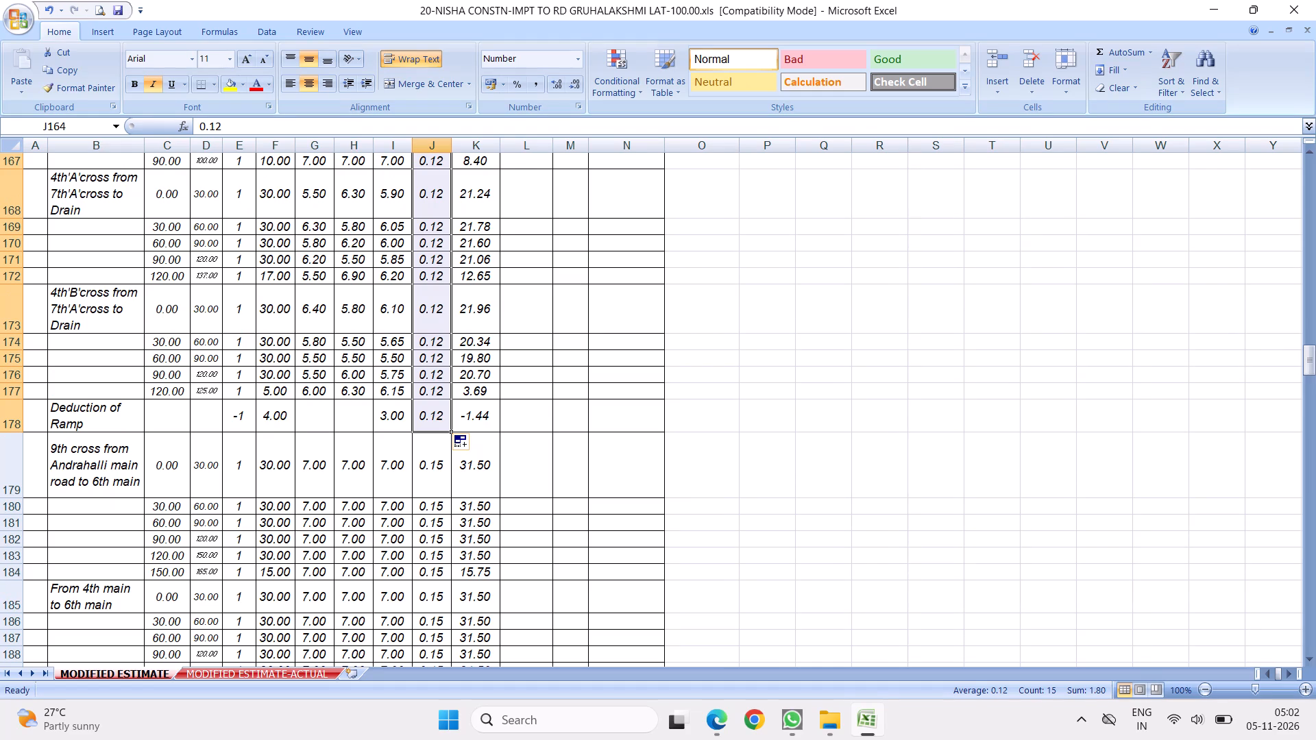
{"action": "left_click_drag", "start_coordinate": [1310, 351], "coordinate": [1312, 639]}
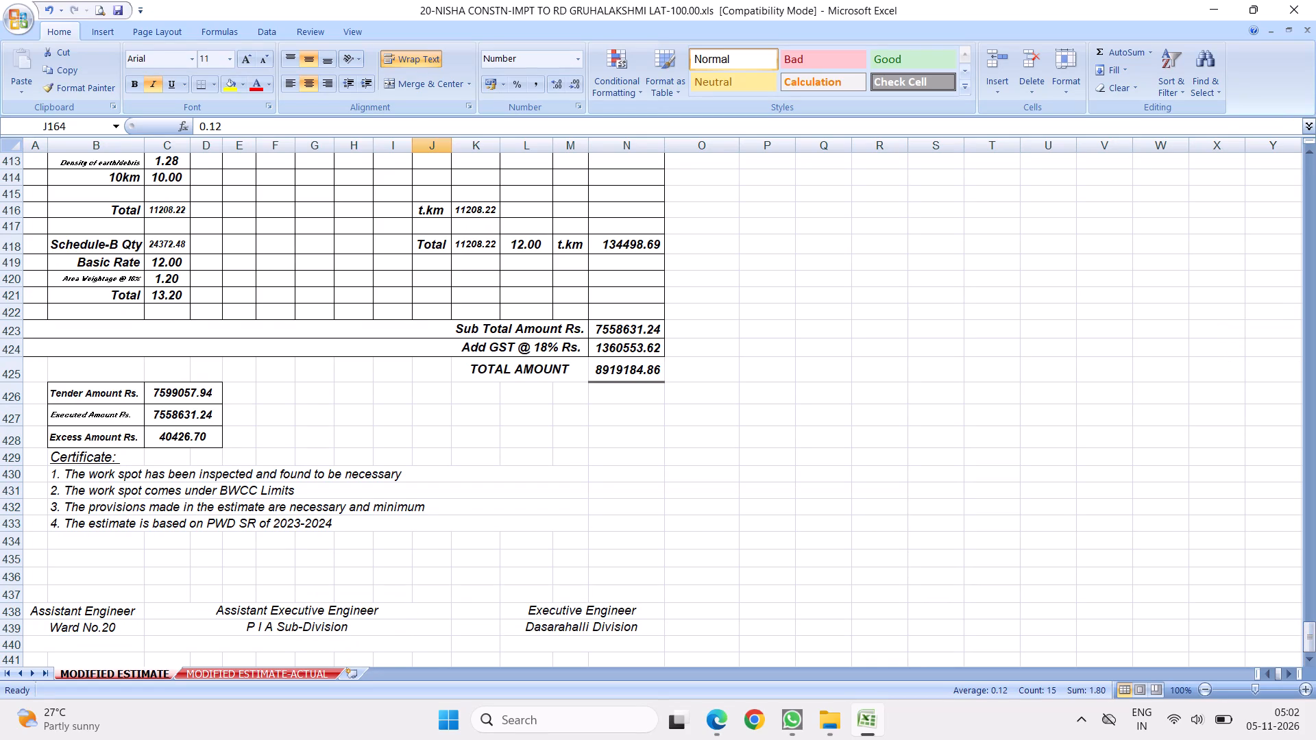
{"action": "left_click_drag", "start_coordinate": [8, 334], "coordinate": [6, 357]}
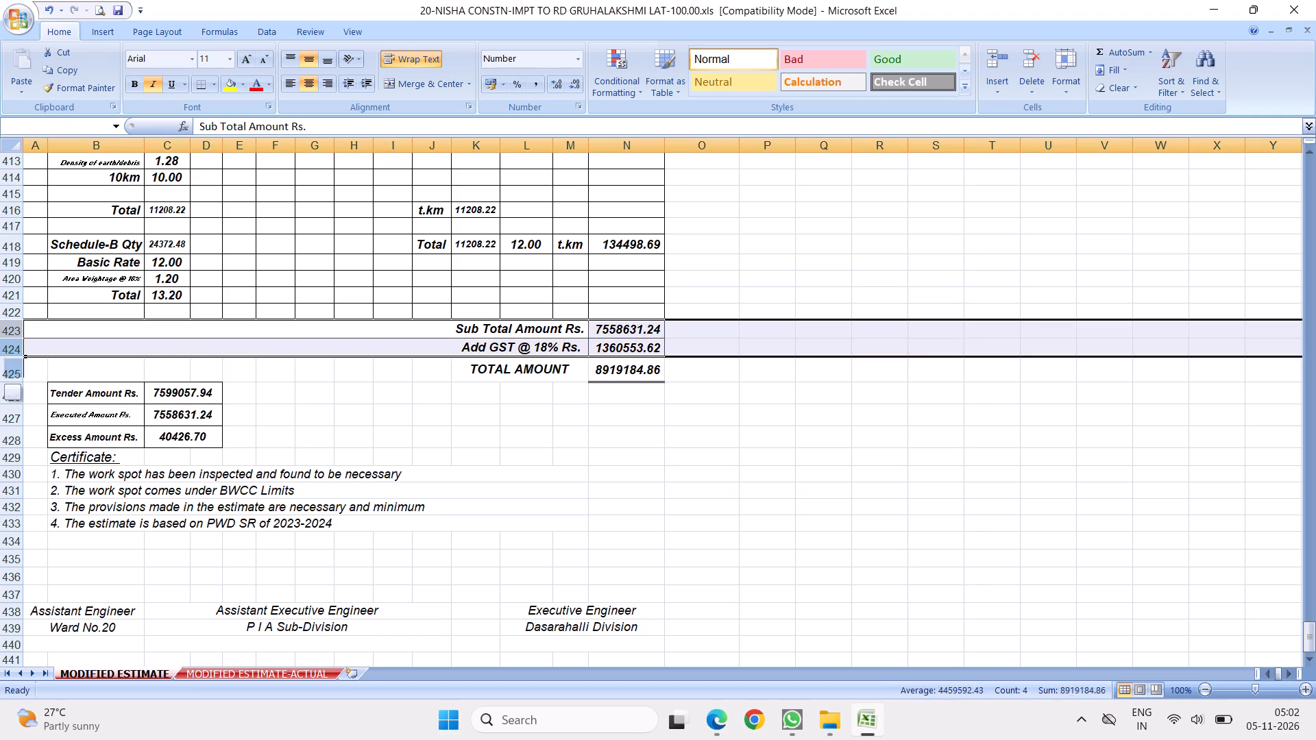
{"action": "left_click_drag", "start_coordinate": [6, 357], "coordinate": [5, 366]}
{"action": "left_click", "coordinate": [11, 340]}
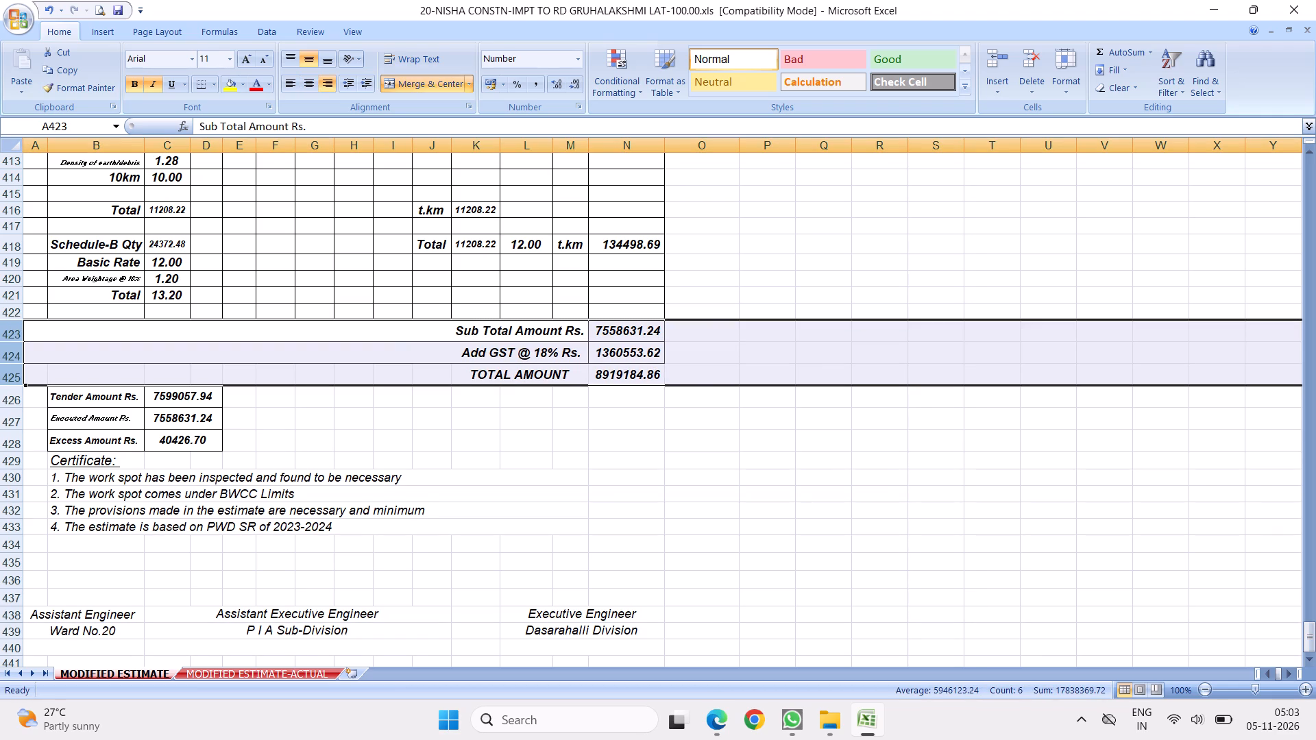
{"action": "left_click", "coordinate": [433, 425]}
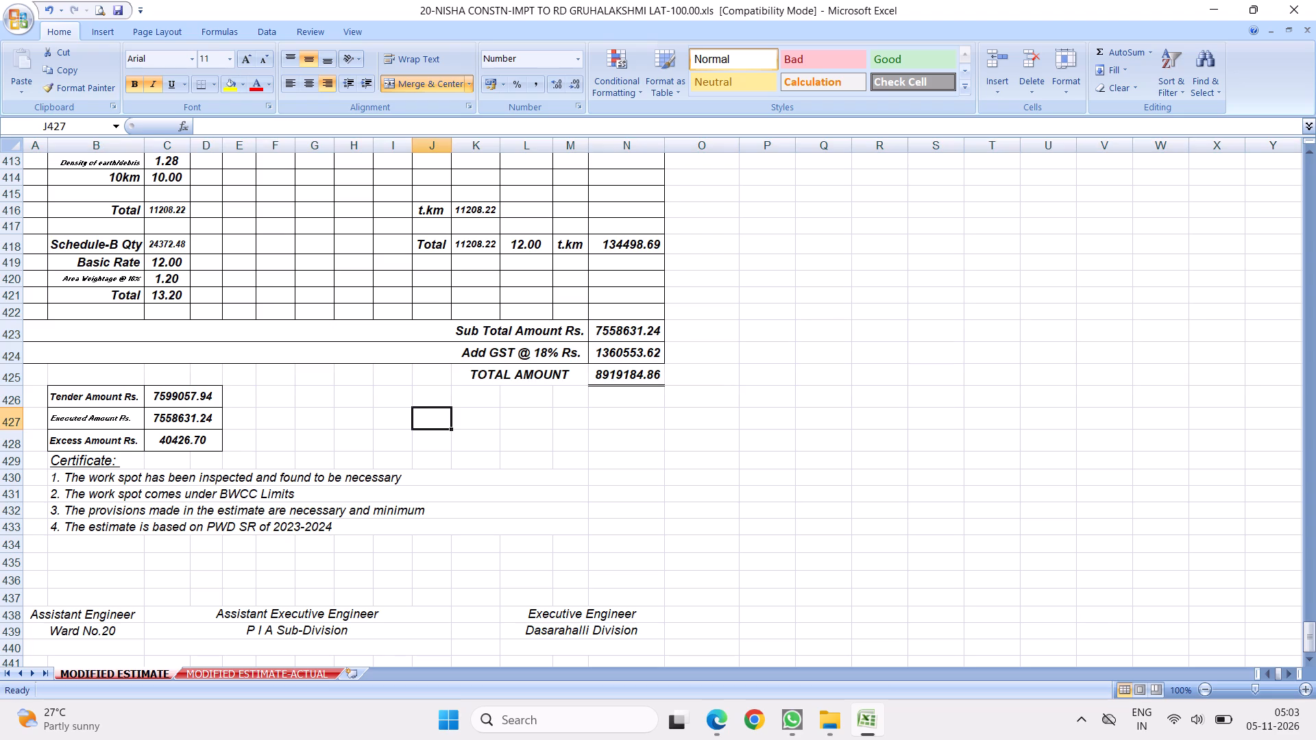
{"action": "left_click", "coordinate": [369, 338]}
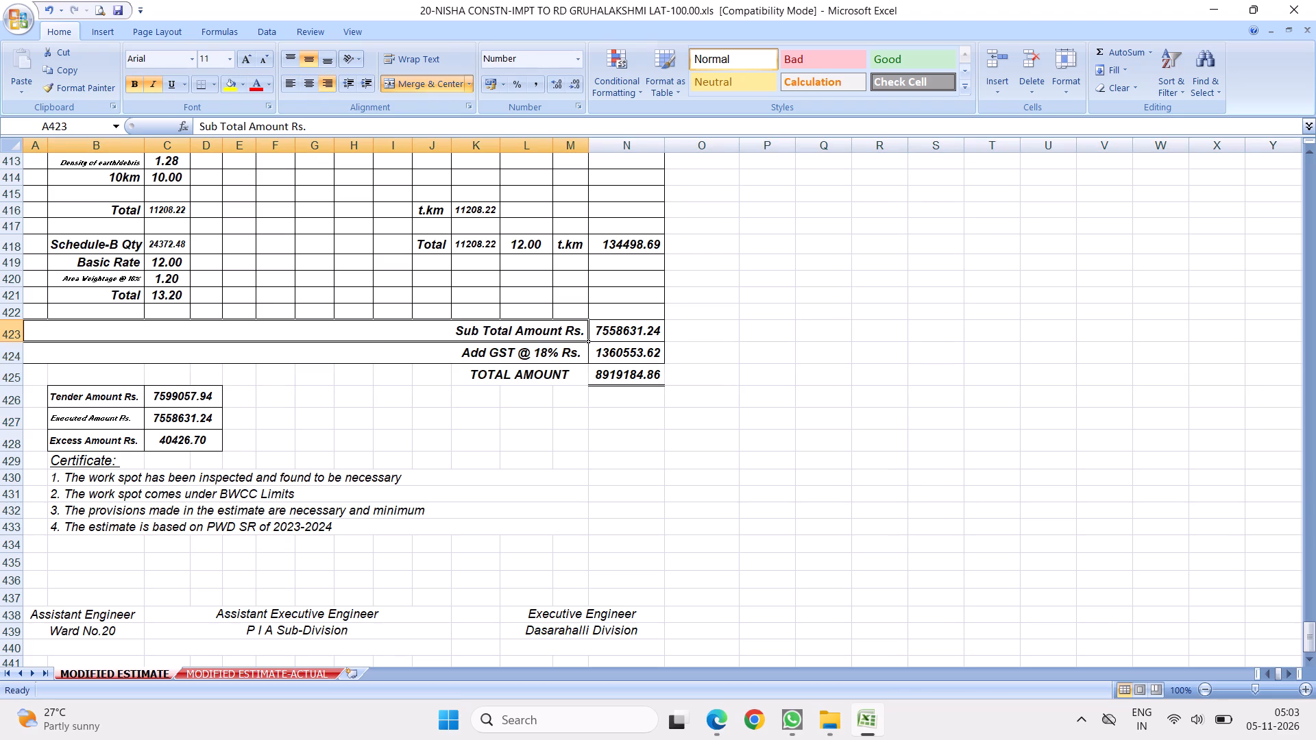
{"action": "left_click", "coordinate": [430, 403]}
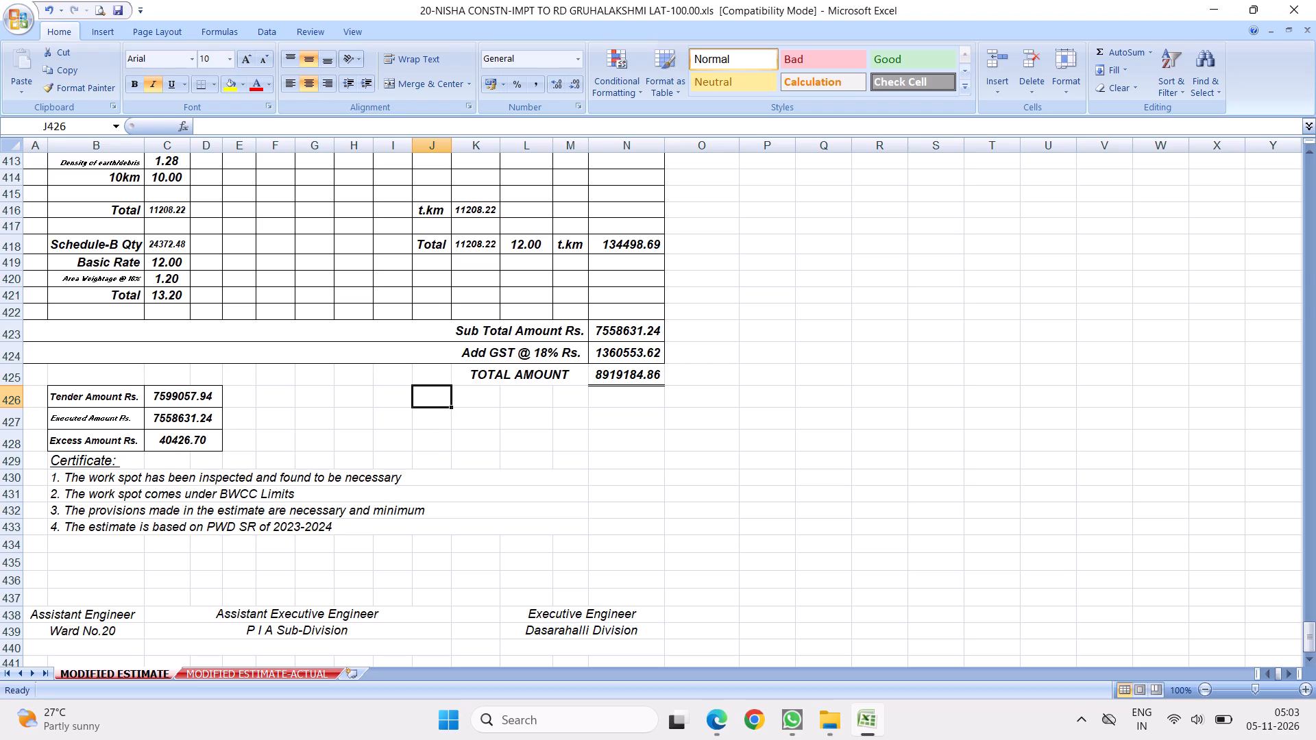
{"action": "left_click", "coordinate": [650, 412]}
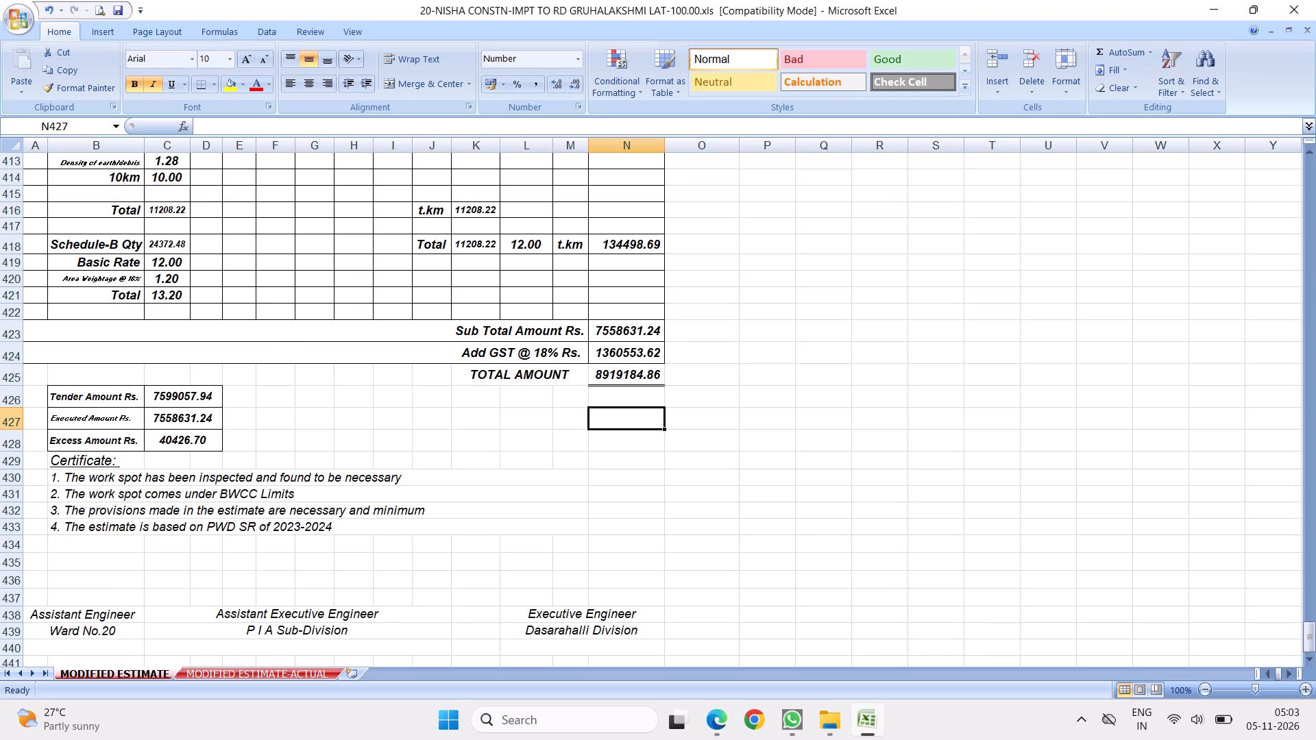
Set item 10's Deduction of Ramp depth (J178) to 0.15 and fill it up to the first 4th'B'cross row (J173).
{"action": "scroll", "coordinate": [337, 374], "scroll_direction": "up", "scroll_amount": 1}
{"action": "scroll", "coordinate": [416, 385], "scroll_direction": "up", "scroll_amount": 20}
{"action": "scroll", "coordinate": [416, 385], "scroll_direction": "up", "scroll_amount": 2}
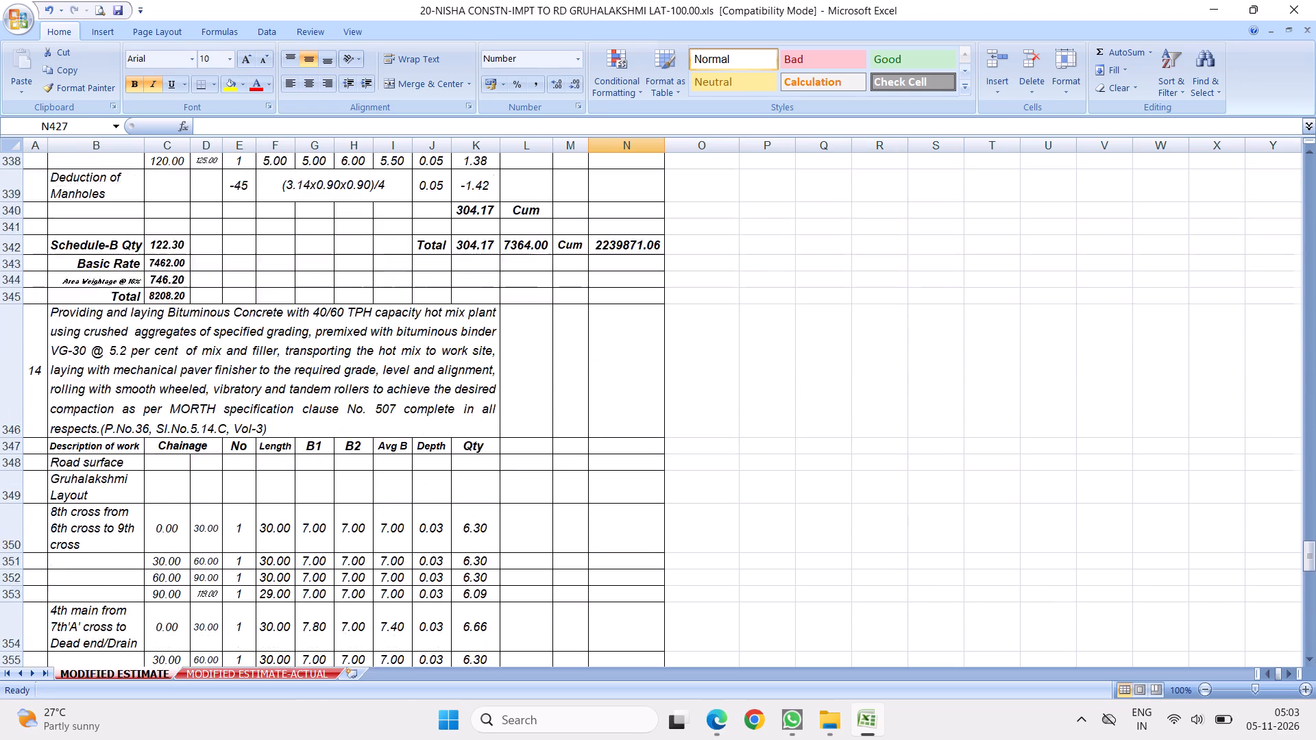
{"action": "scroll", "coordinate": [416, 382], "scroll_direction": "up", "scroll_amount": 18}
{"action": "scroll", "coordinate": [439, 342], "scroll_direction": "up", "scroll_amount": 9}
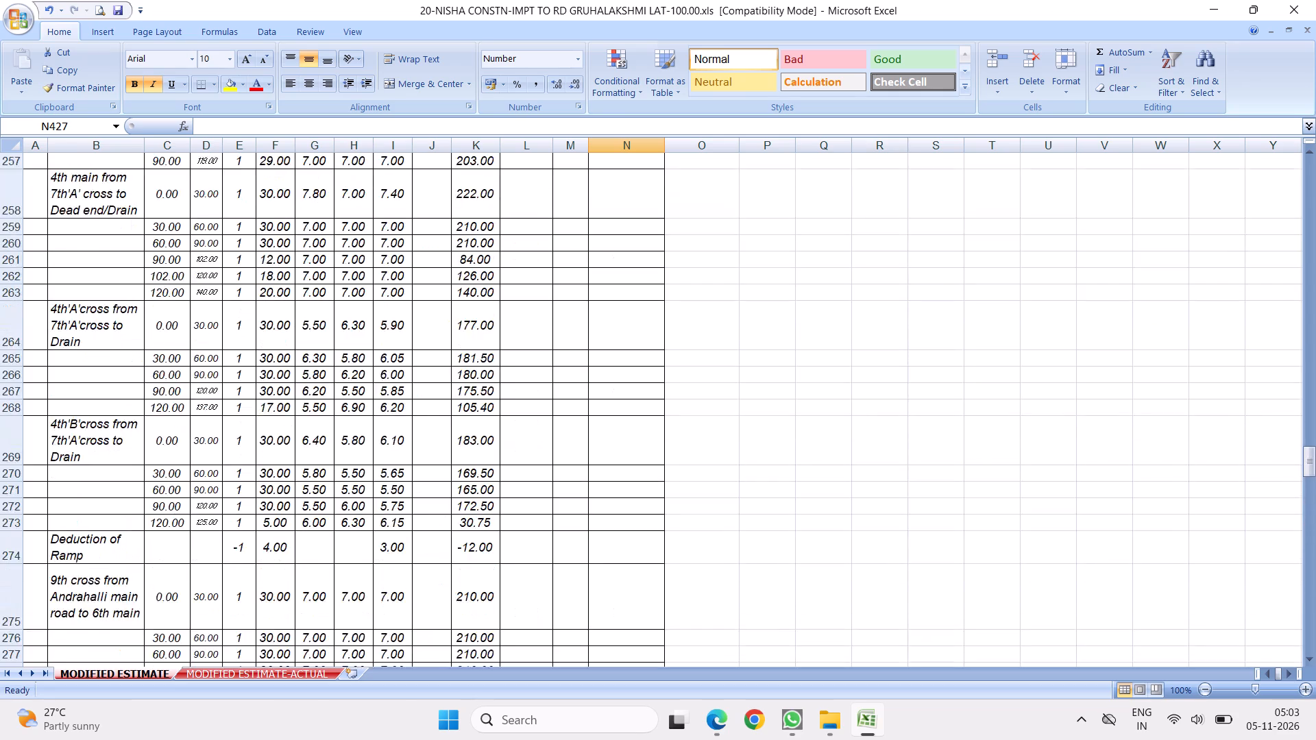
{"action": "scroll", "coordinate": [439, 342], "scroll_direction": "up", "scroll_amount": 20}
{"action": "scroll", "coordinate": [439, 342], "scroll_direction": "up", "scroll_amount": 16}
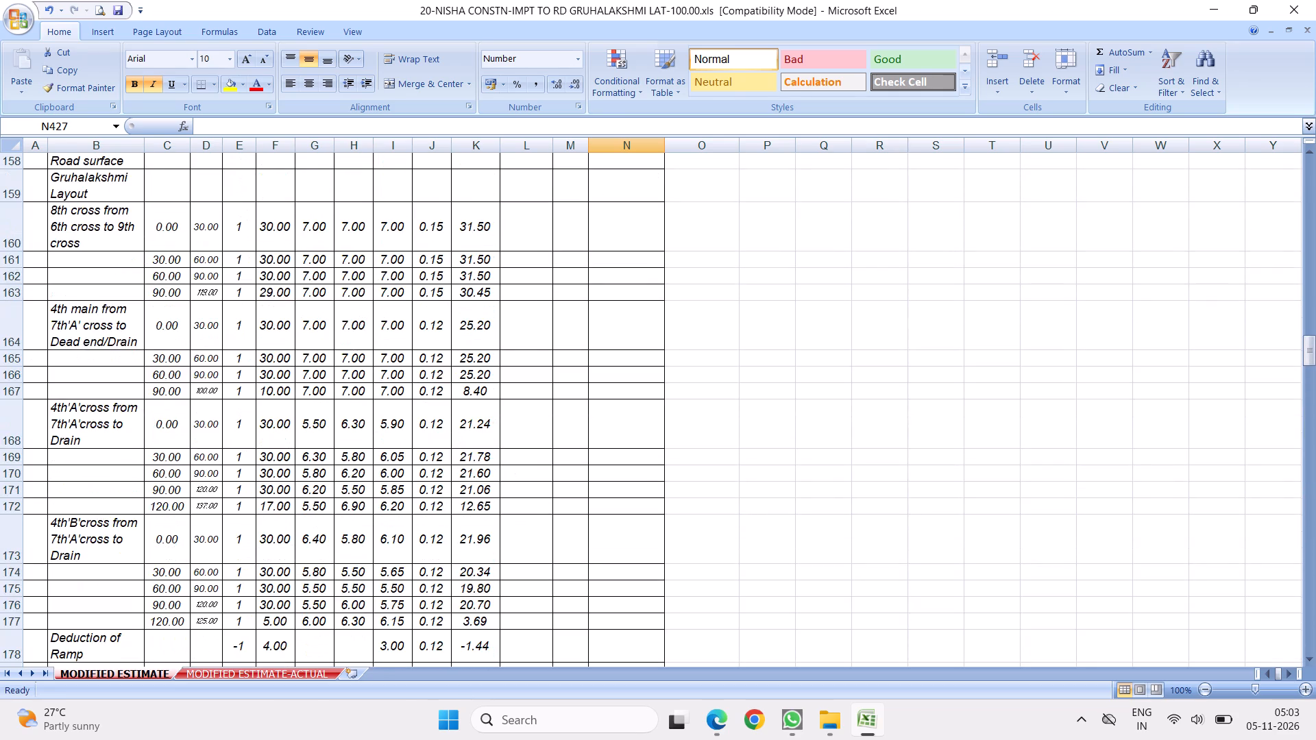
{"action": "scroll", "coordinate": [437, 369], "scroll_direction": "down", "scroll_amount": 4}
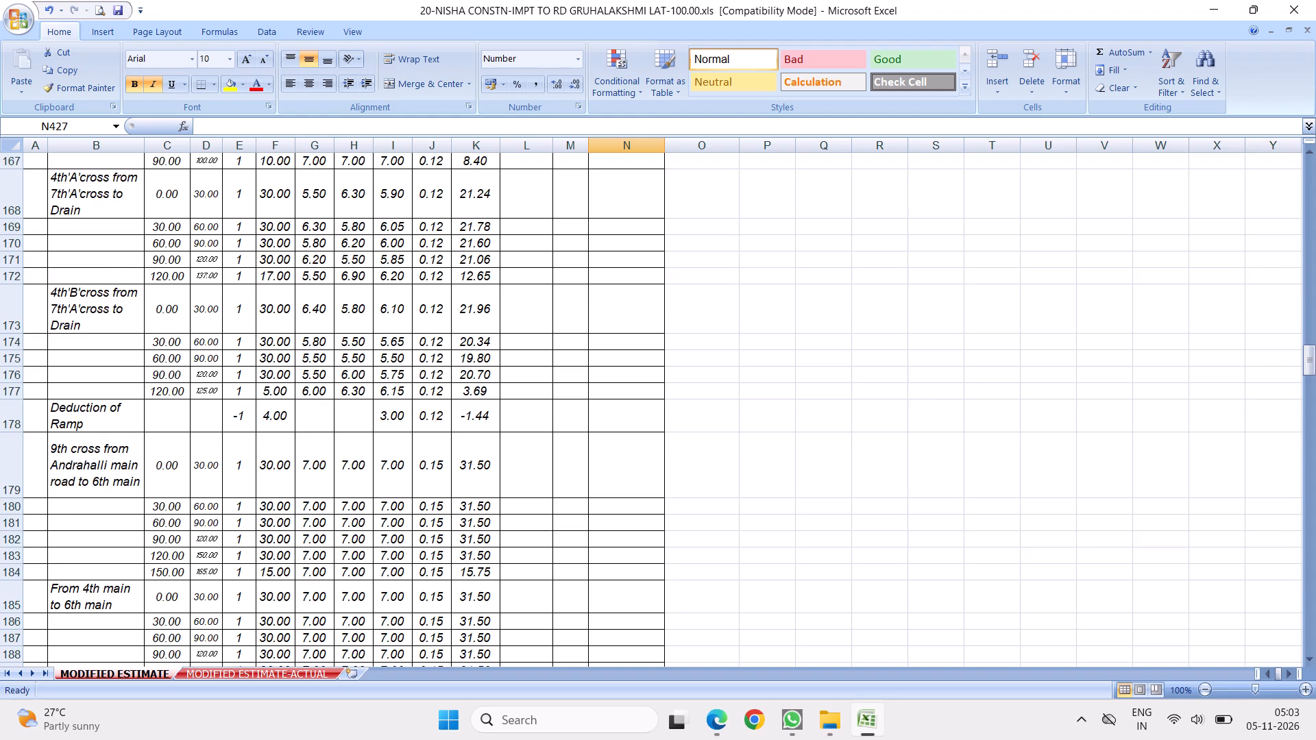
{"action": "scroll", "coordinate": [476, 249], "scroll_direction": "up", "scroll_amount": 2}
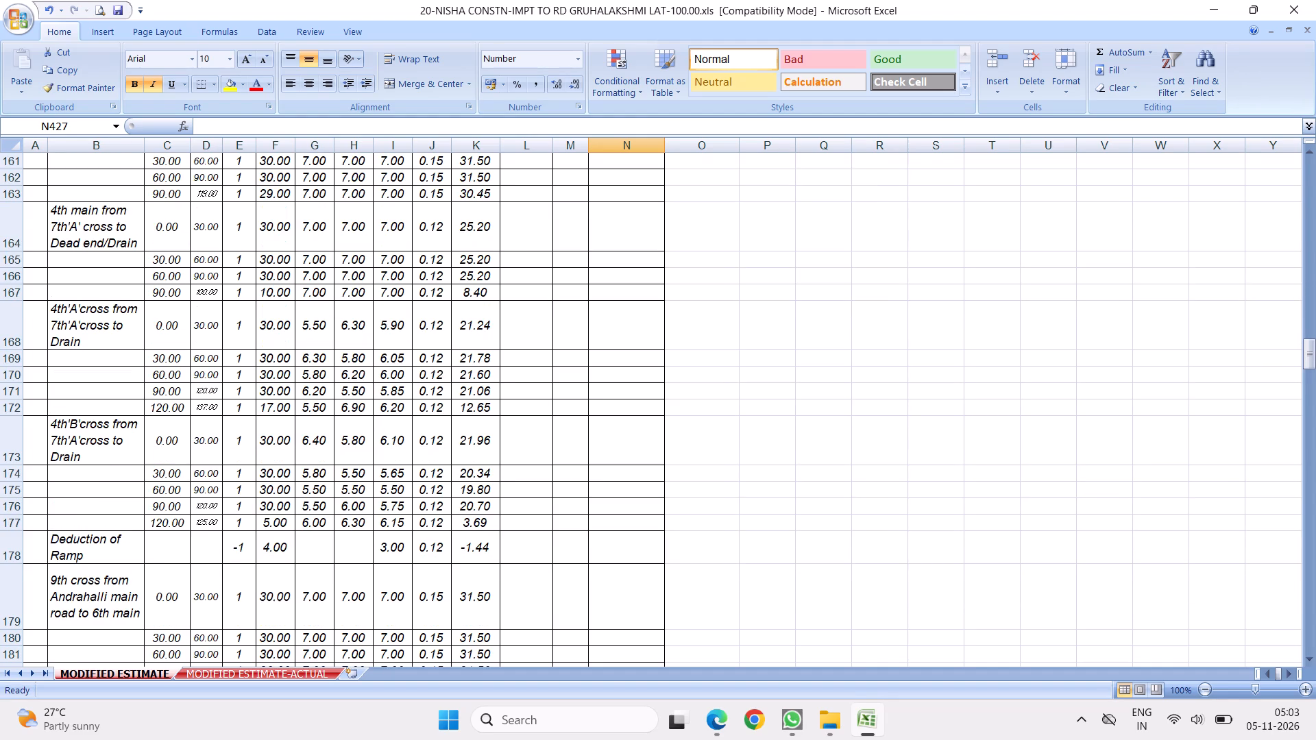
{"action": "left_click", "coordinate": [430, 550]}
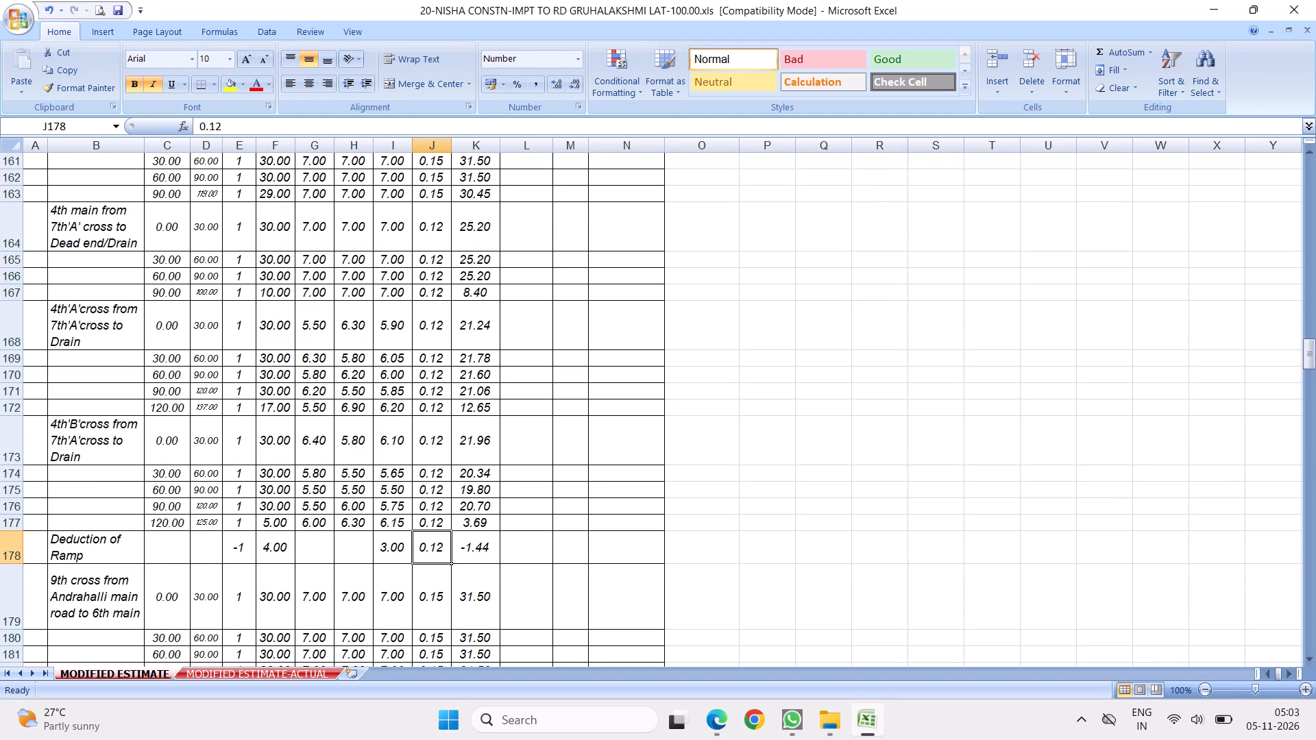
{"action": "type", "text": ".15"}
{"action": "key", "text": "Return"}
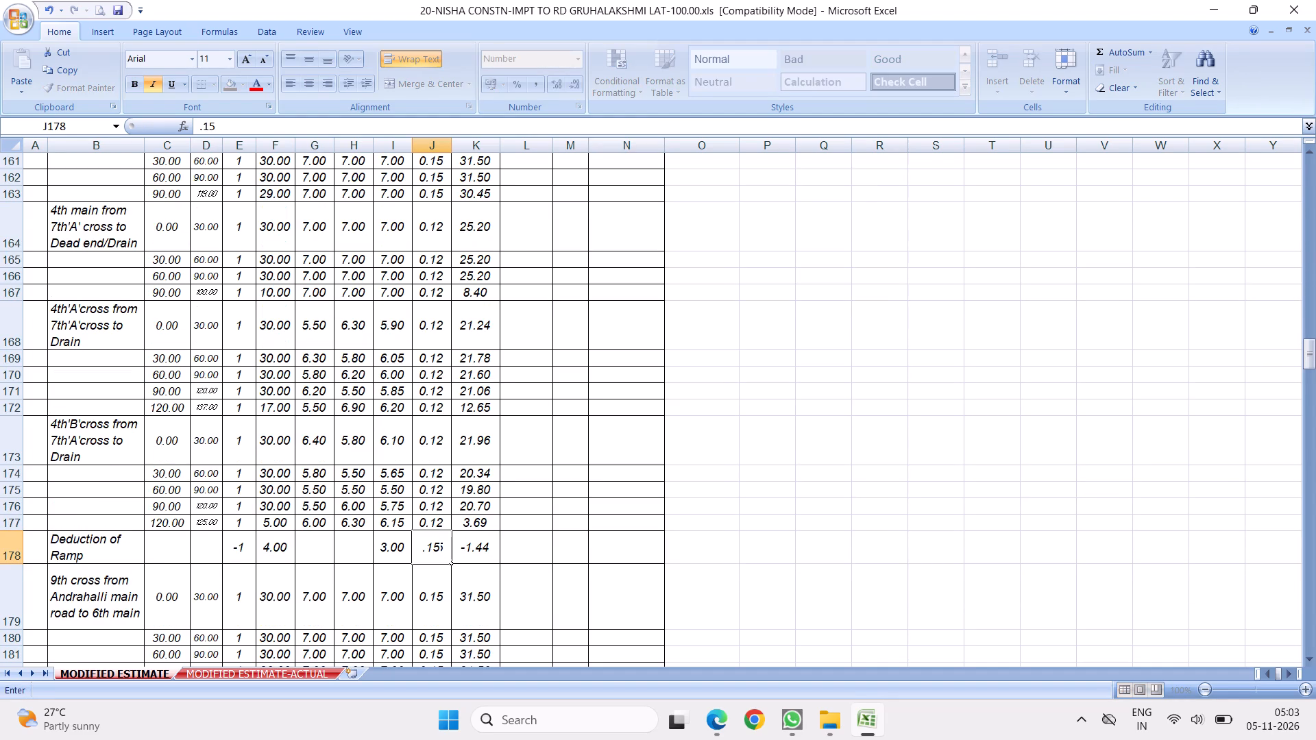
{"action": "left_click", "coordinate": [432, 545]}
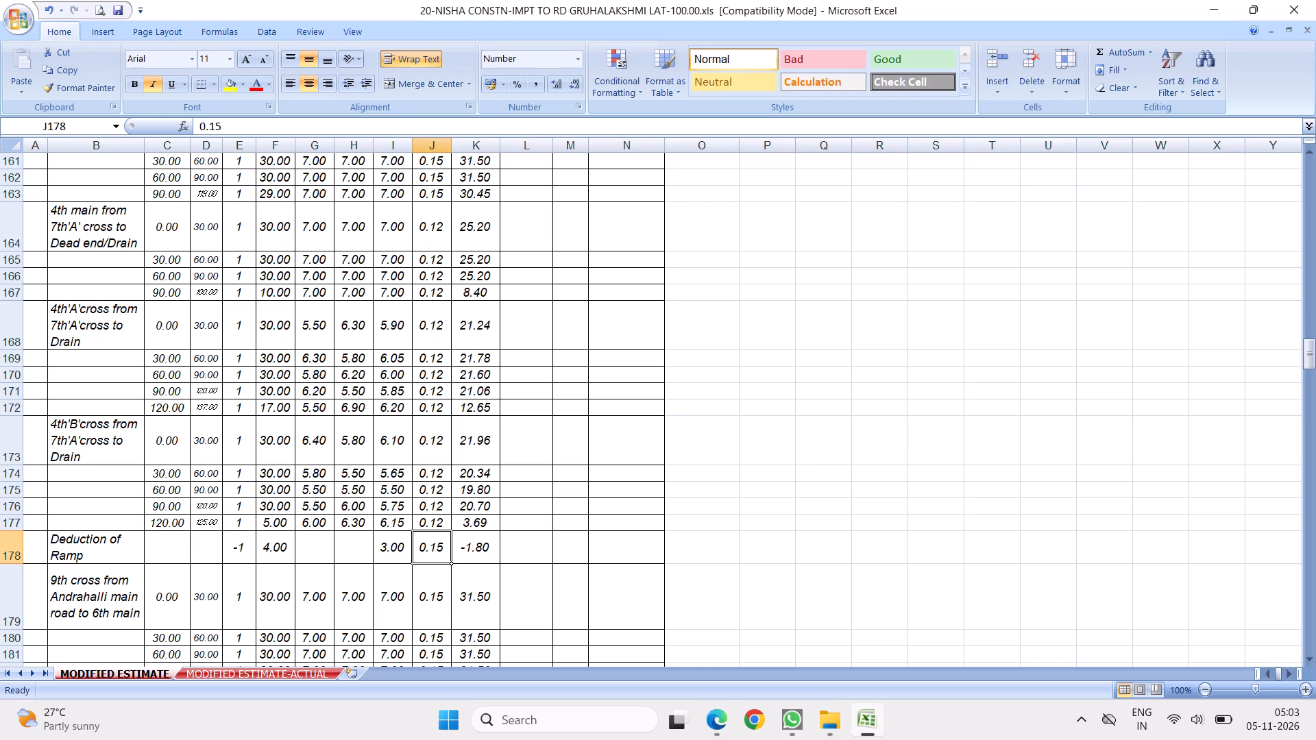
{"action": "left_click_drag", "start_coordinate": [450, 565], "coordinate": [440, 432]}
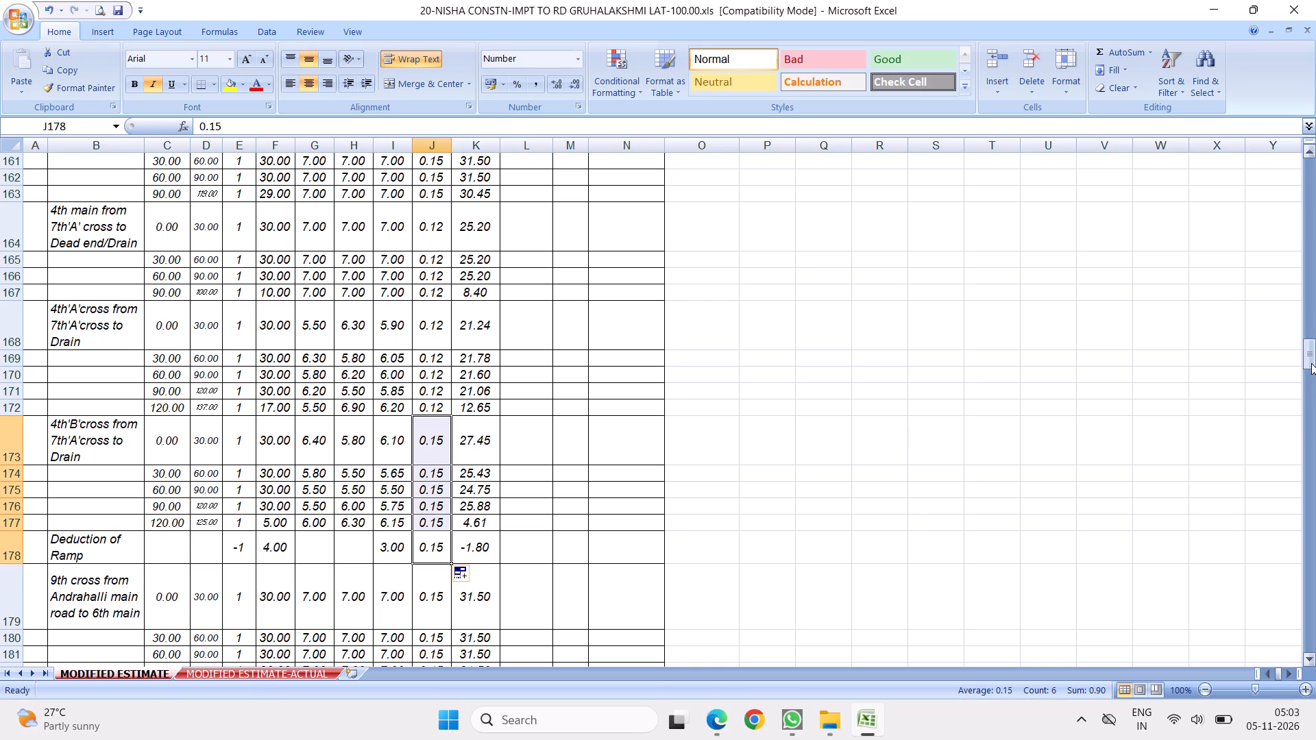
Check the tender, executed and excess amounts at the end of the estimate with the changed 4th'B'cross depths.
{"action": "left_click_drag", "start_coordinate": [1311, 360], "coordinate": [1315, 739]}
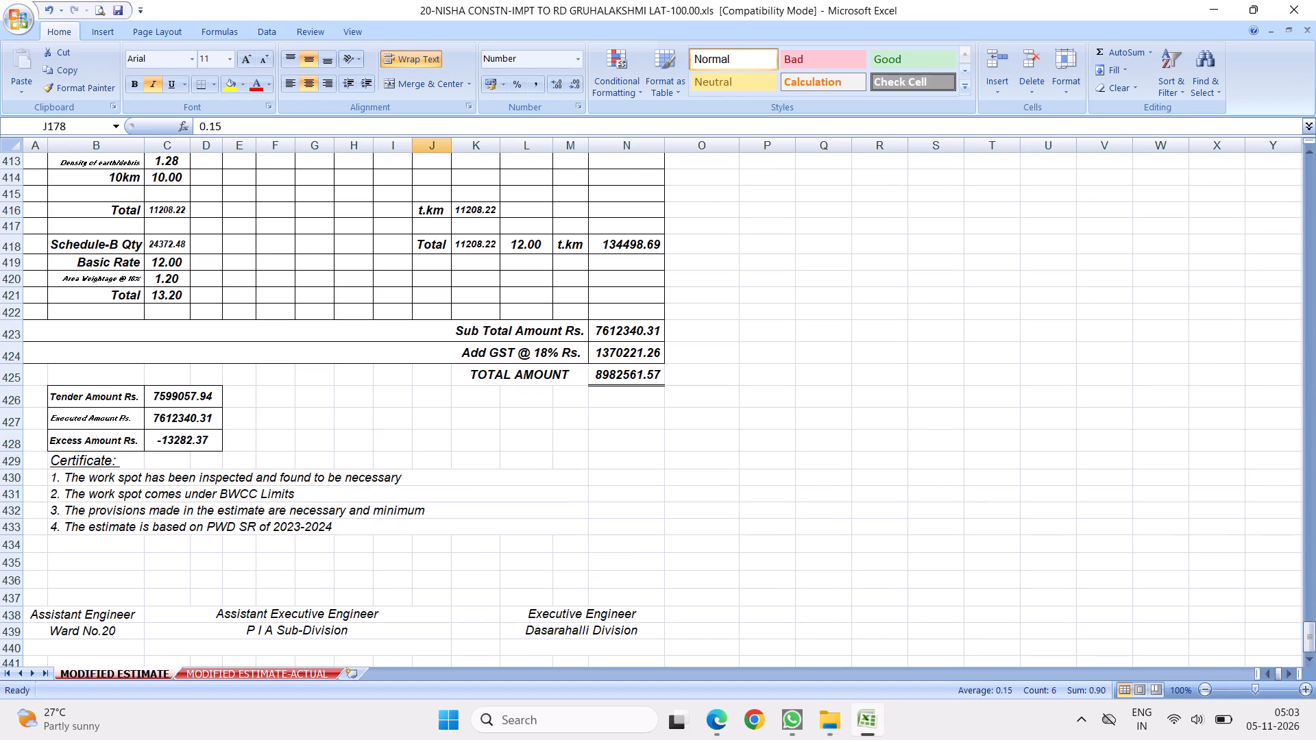
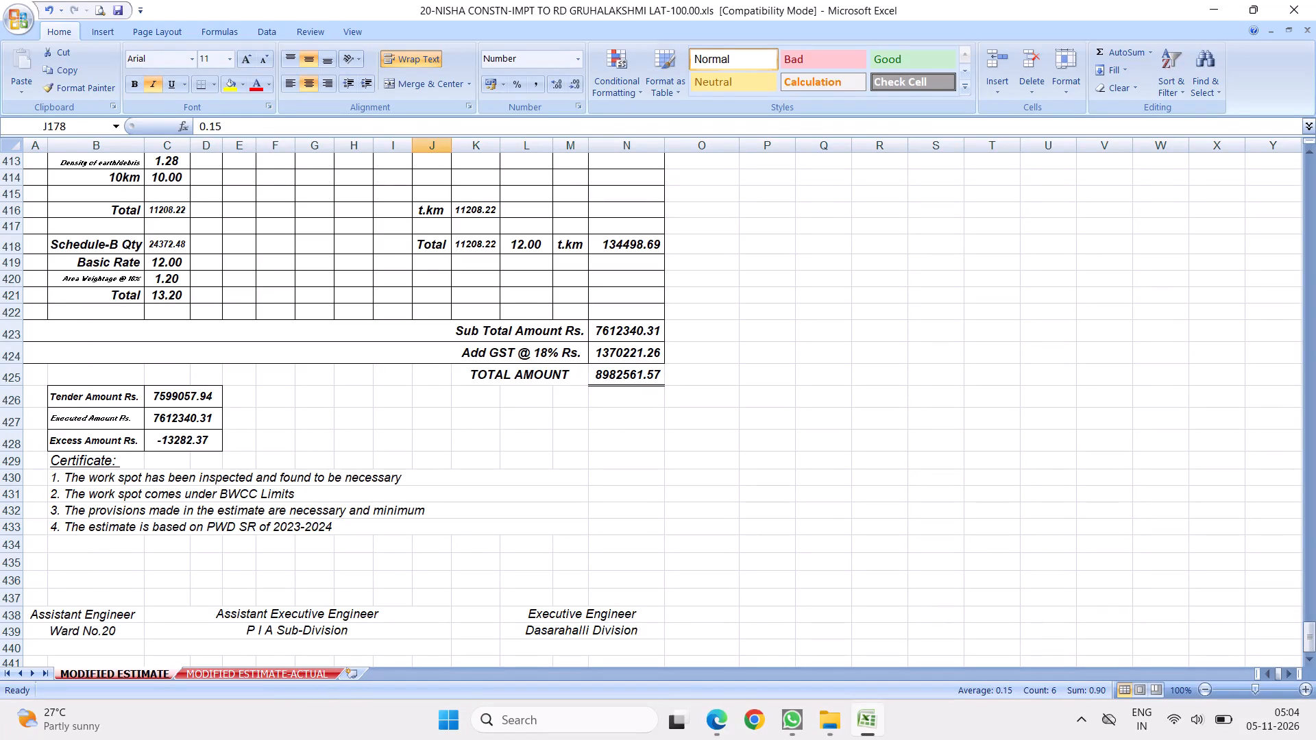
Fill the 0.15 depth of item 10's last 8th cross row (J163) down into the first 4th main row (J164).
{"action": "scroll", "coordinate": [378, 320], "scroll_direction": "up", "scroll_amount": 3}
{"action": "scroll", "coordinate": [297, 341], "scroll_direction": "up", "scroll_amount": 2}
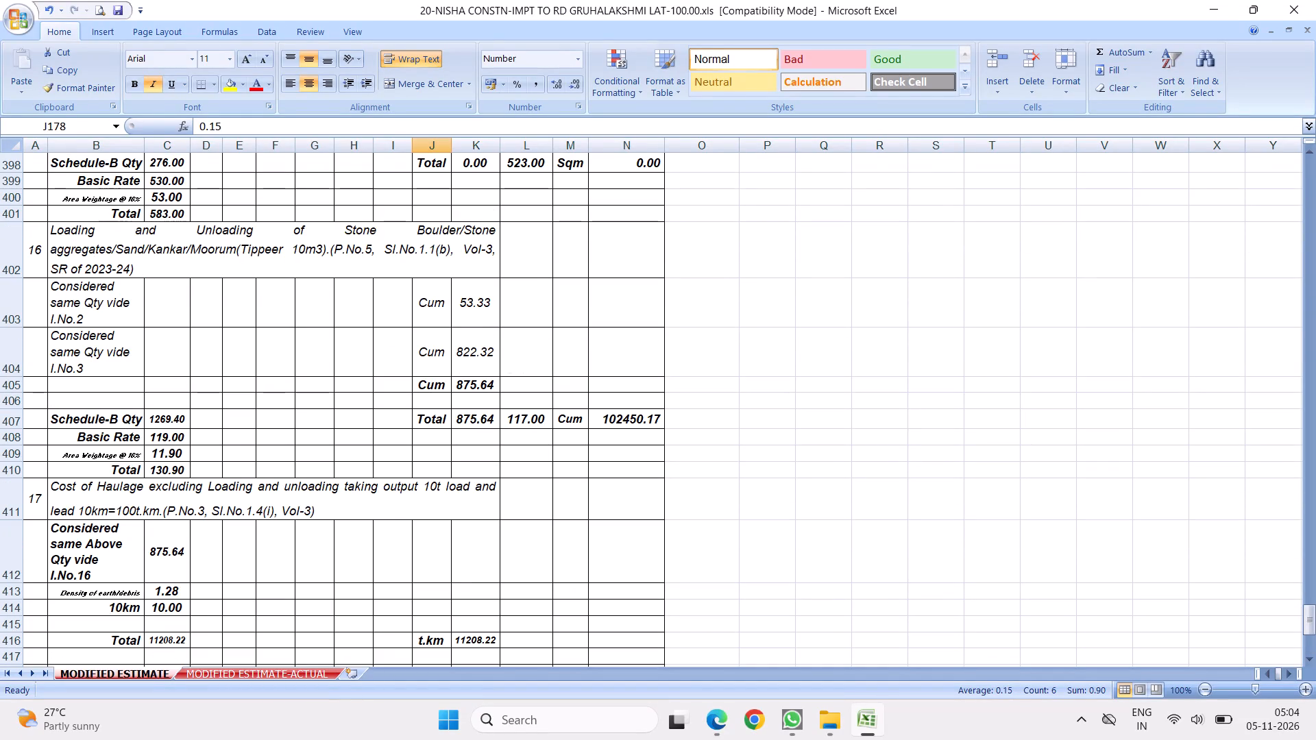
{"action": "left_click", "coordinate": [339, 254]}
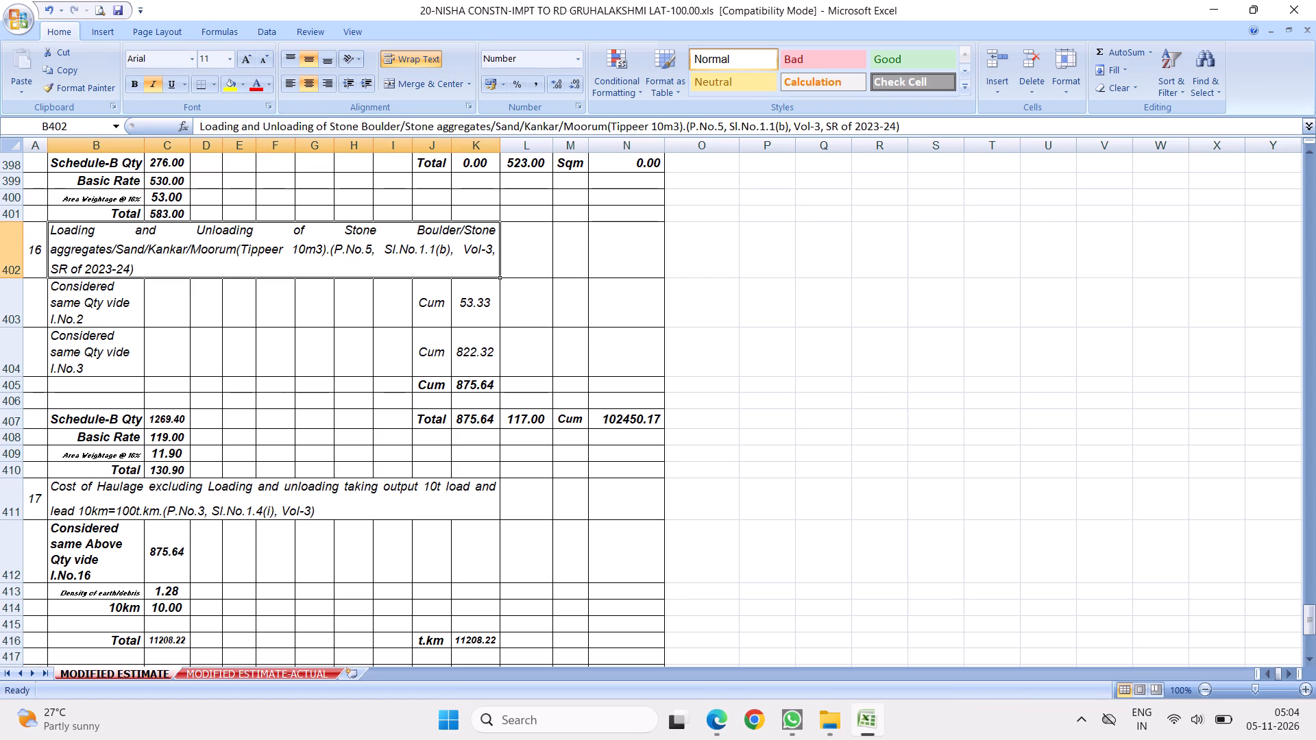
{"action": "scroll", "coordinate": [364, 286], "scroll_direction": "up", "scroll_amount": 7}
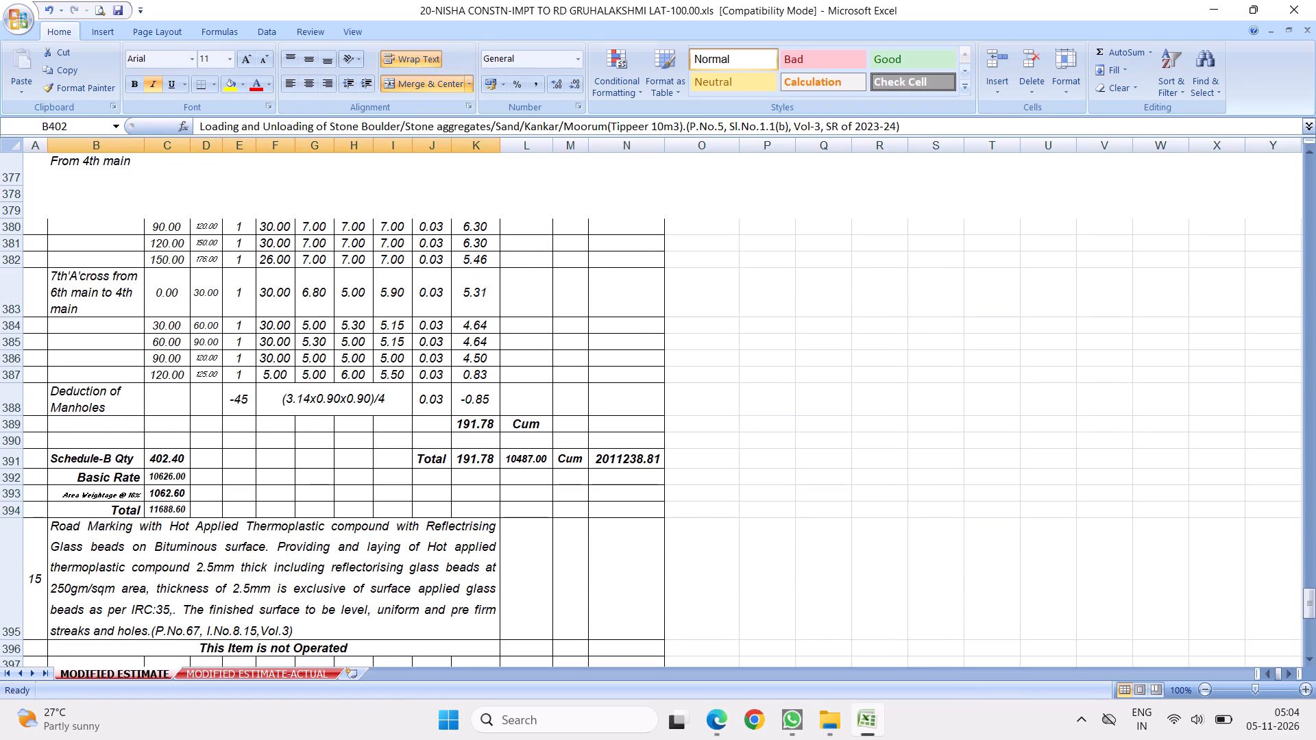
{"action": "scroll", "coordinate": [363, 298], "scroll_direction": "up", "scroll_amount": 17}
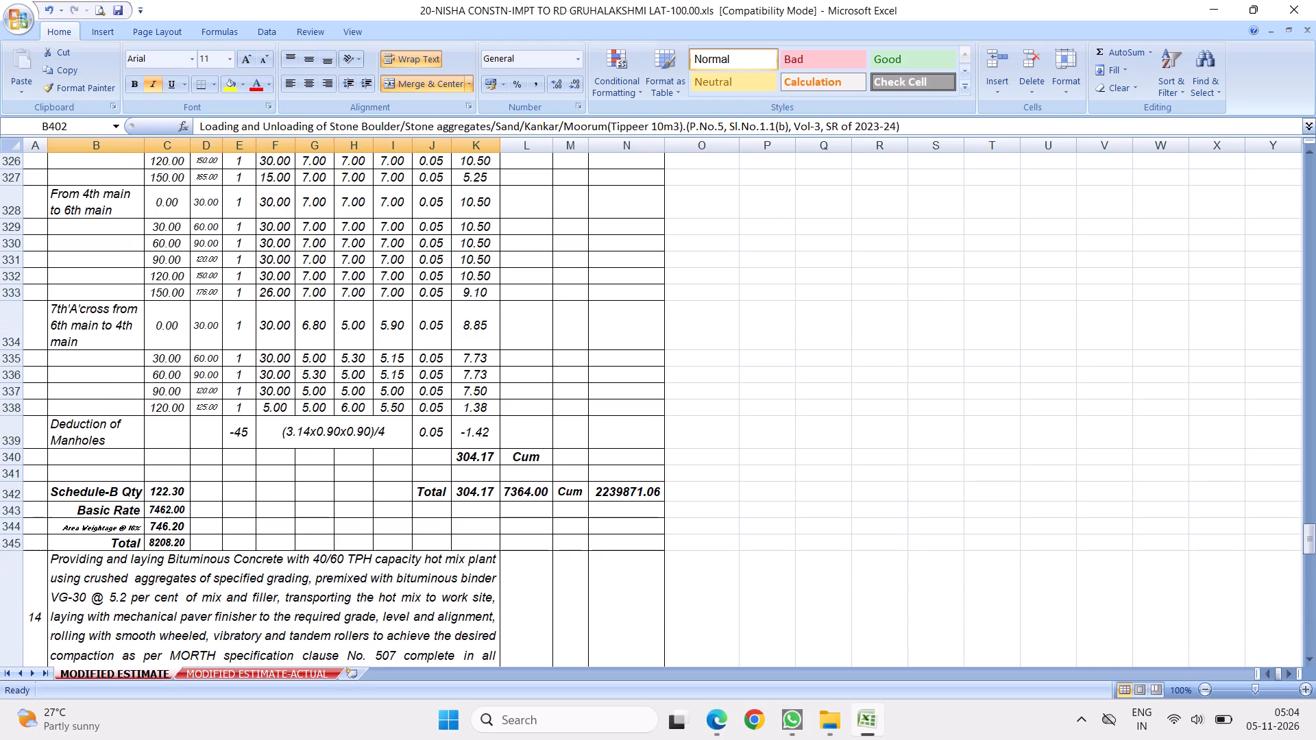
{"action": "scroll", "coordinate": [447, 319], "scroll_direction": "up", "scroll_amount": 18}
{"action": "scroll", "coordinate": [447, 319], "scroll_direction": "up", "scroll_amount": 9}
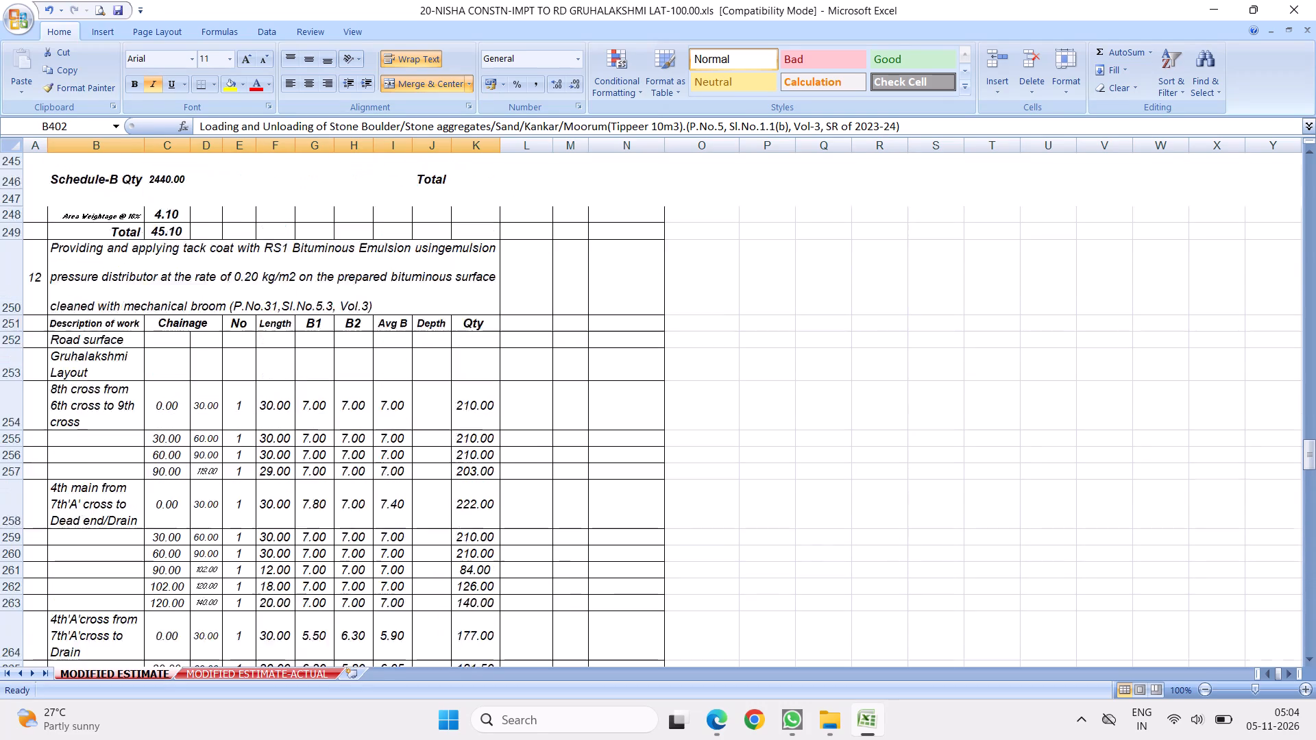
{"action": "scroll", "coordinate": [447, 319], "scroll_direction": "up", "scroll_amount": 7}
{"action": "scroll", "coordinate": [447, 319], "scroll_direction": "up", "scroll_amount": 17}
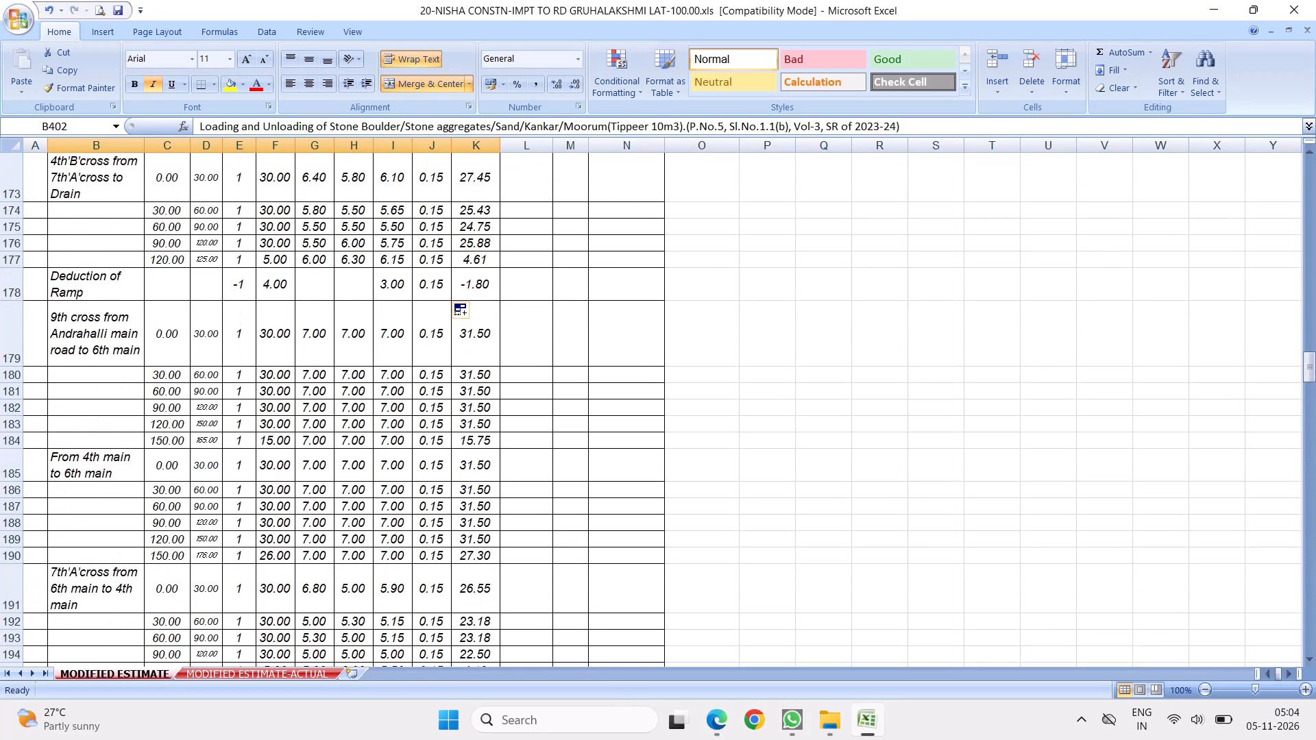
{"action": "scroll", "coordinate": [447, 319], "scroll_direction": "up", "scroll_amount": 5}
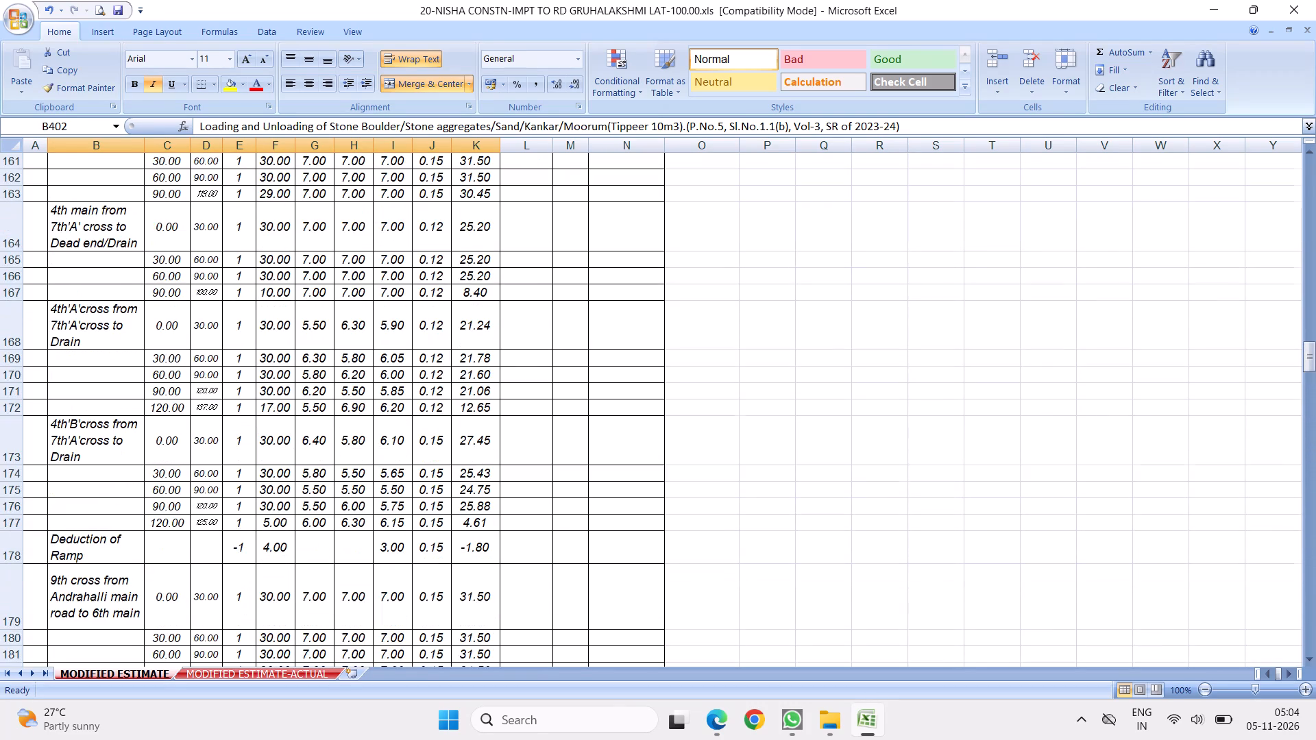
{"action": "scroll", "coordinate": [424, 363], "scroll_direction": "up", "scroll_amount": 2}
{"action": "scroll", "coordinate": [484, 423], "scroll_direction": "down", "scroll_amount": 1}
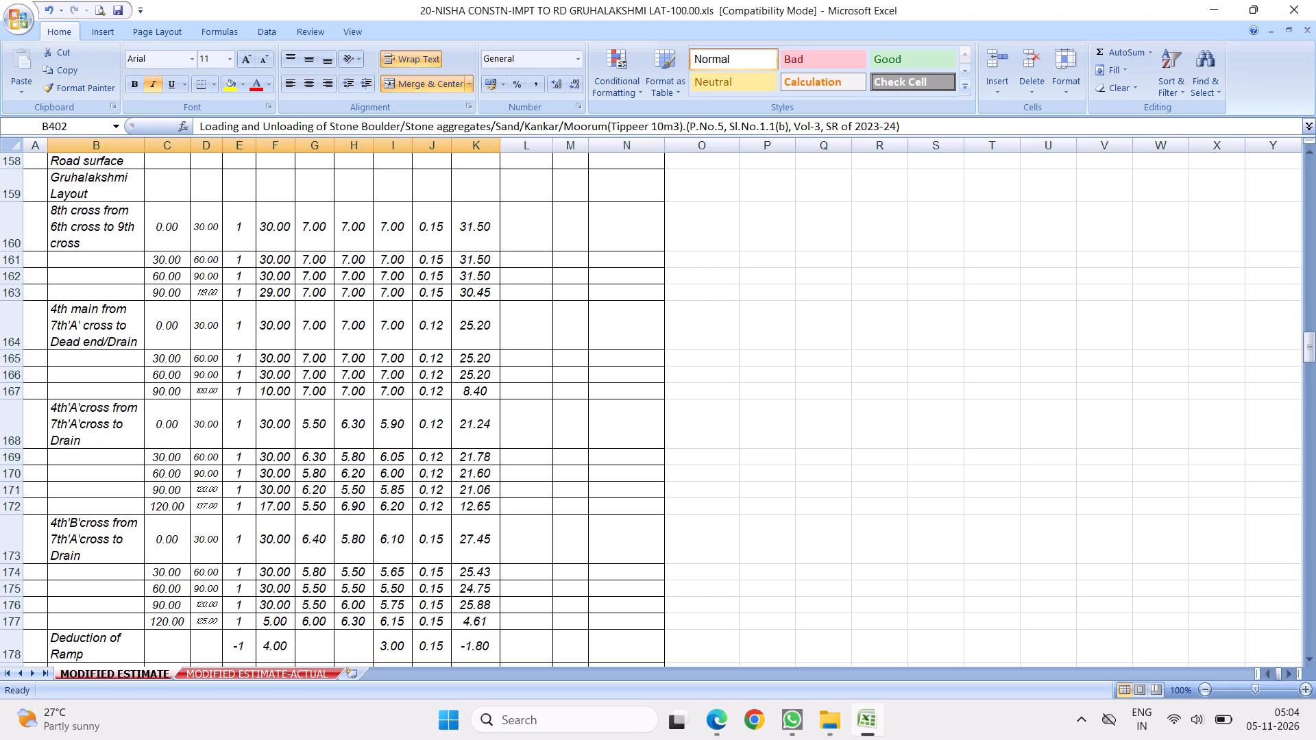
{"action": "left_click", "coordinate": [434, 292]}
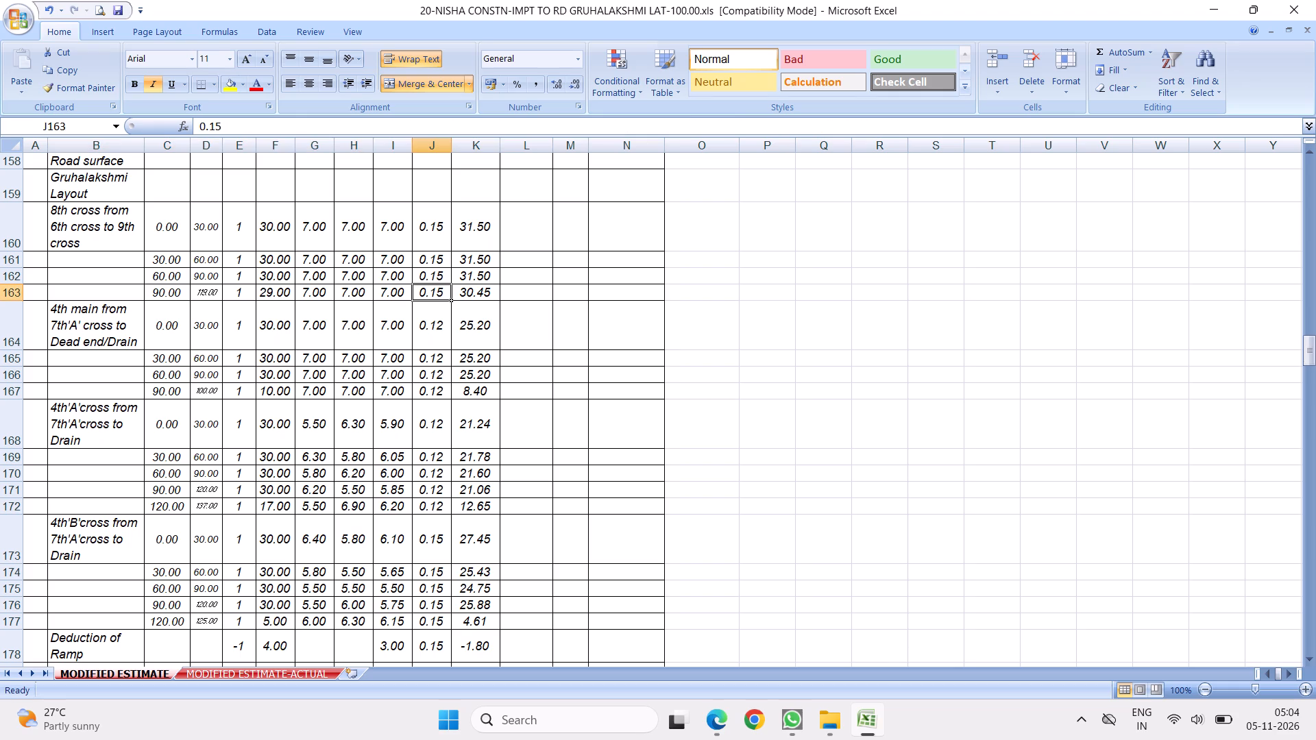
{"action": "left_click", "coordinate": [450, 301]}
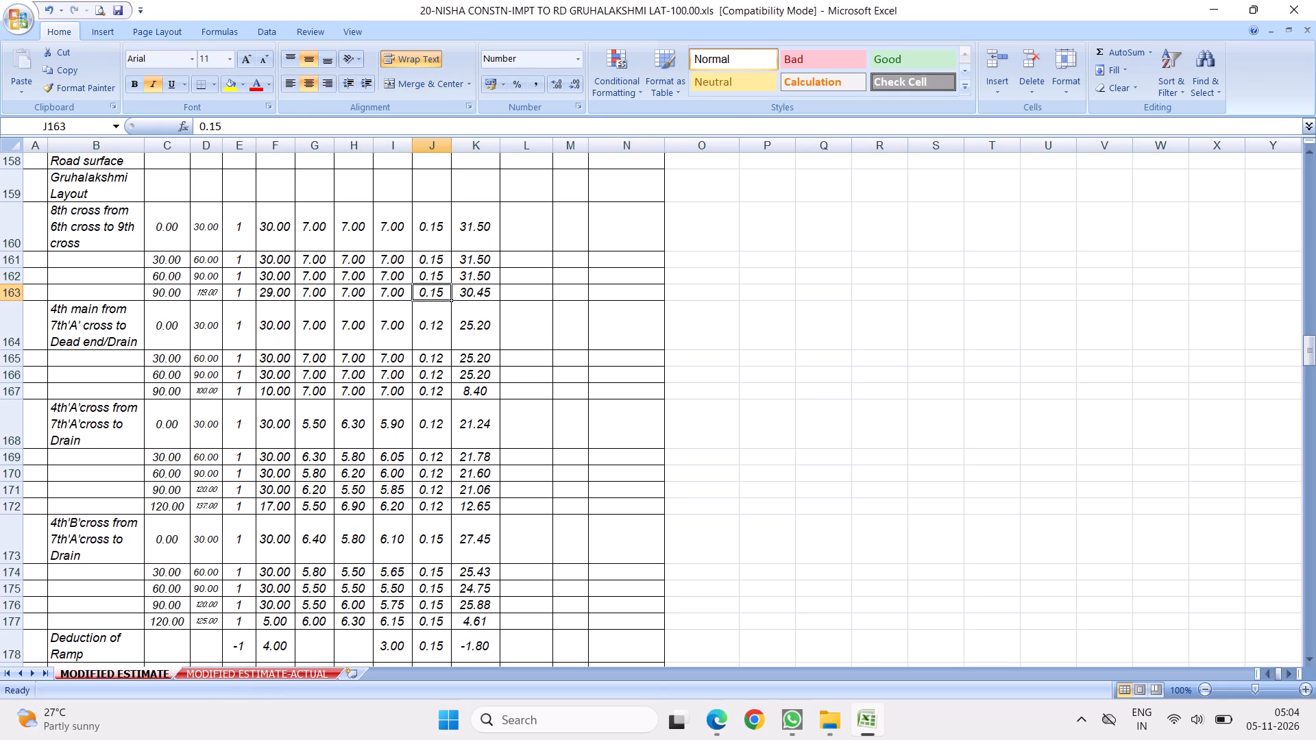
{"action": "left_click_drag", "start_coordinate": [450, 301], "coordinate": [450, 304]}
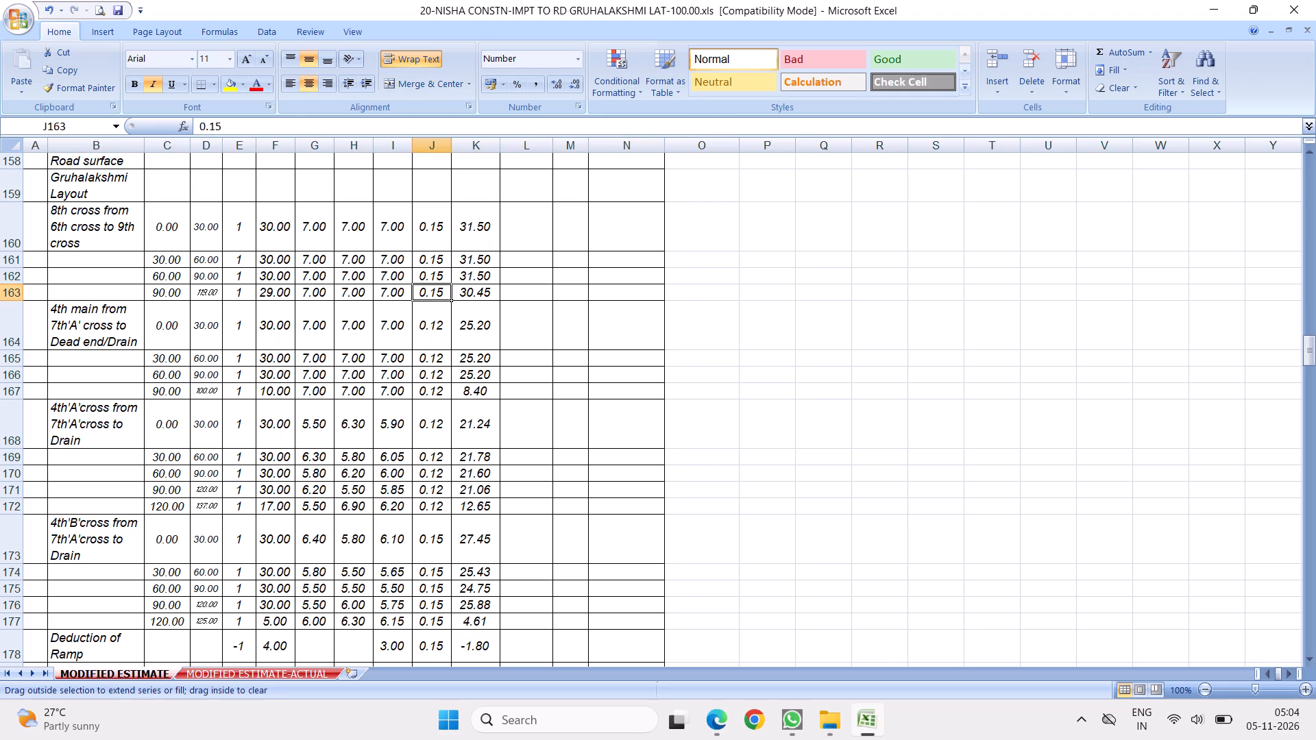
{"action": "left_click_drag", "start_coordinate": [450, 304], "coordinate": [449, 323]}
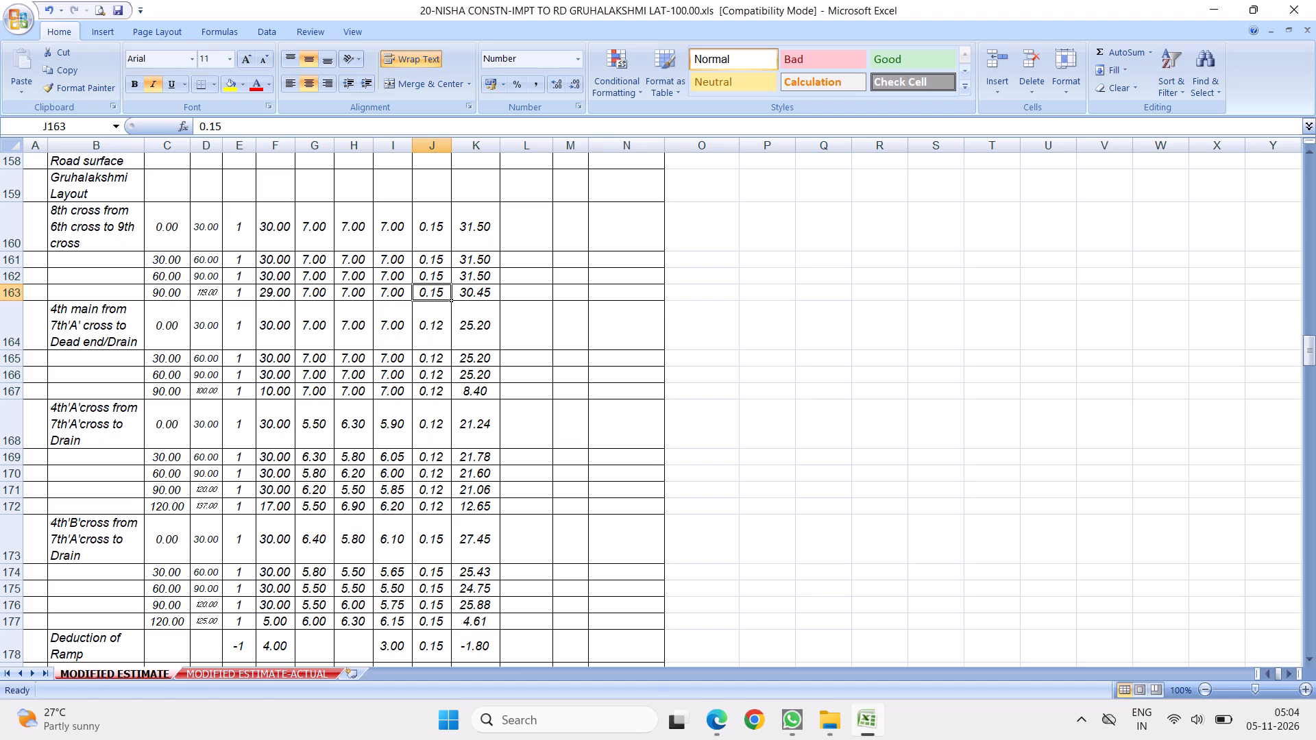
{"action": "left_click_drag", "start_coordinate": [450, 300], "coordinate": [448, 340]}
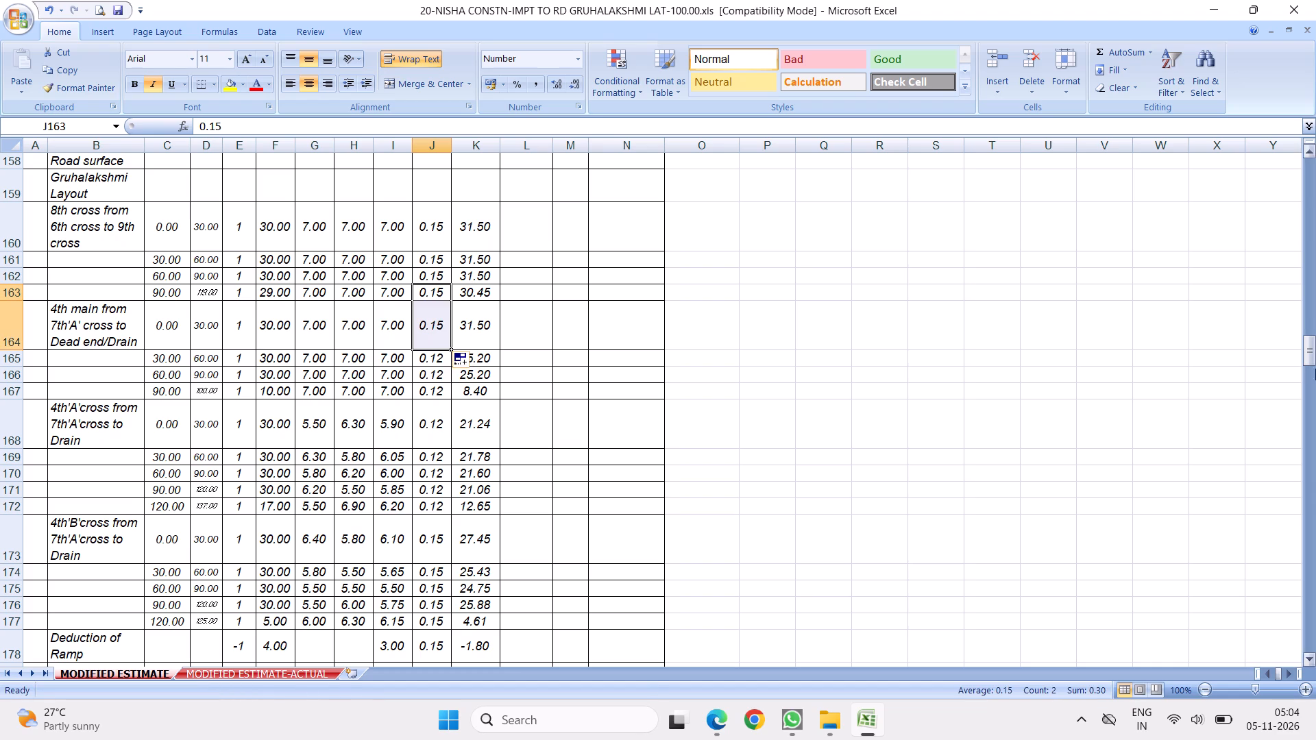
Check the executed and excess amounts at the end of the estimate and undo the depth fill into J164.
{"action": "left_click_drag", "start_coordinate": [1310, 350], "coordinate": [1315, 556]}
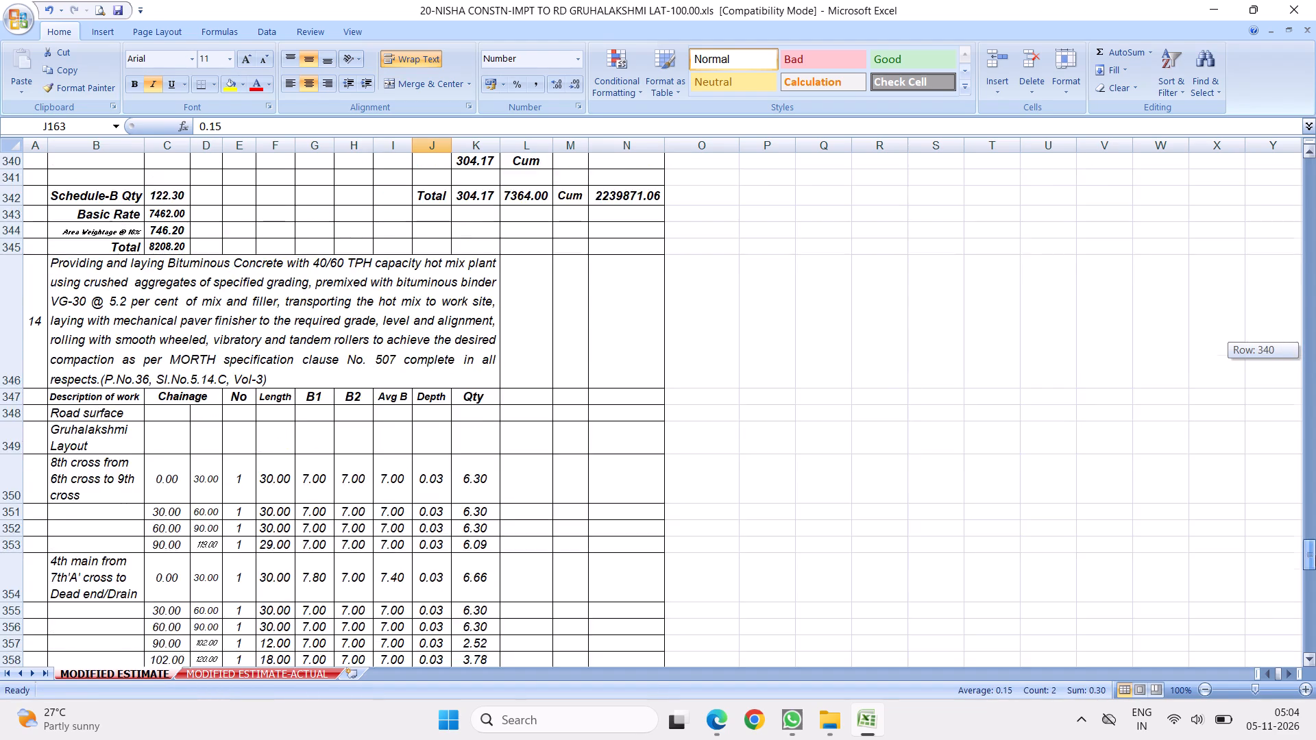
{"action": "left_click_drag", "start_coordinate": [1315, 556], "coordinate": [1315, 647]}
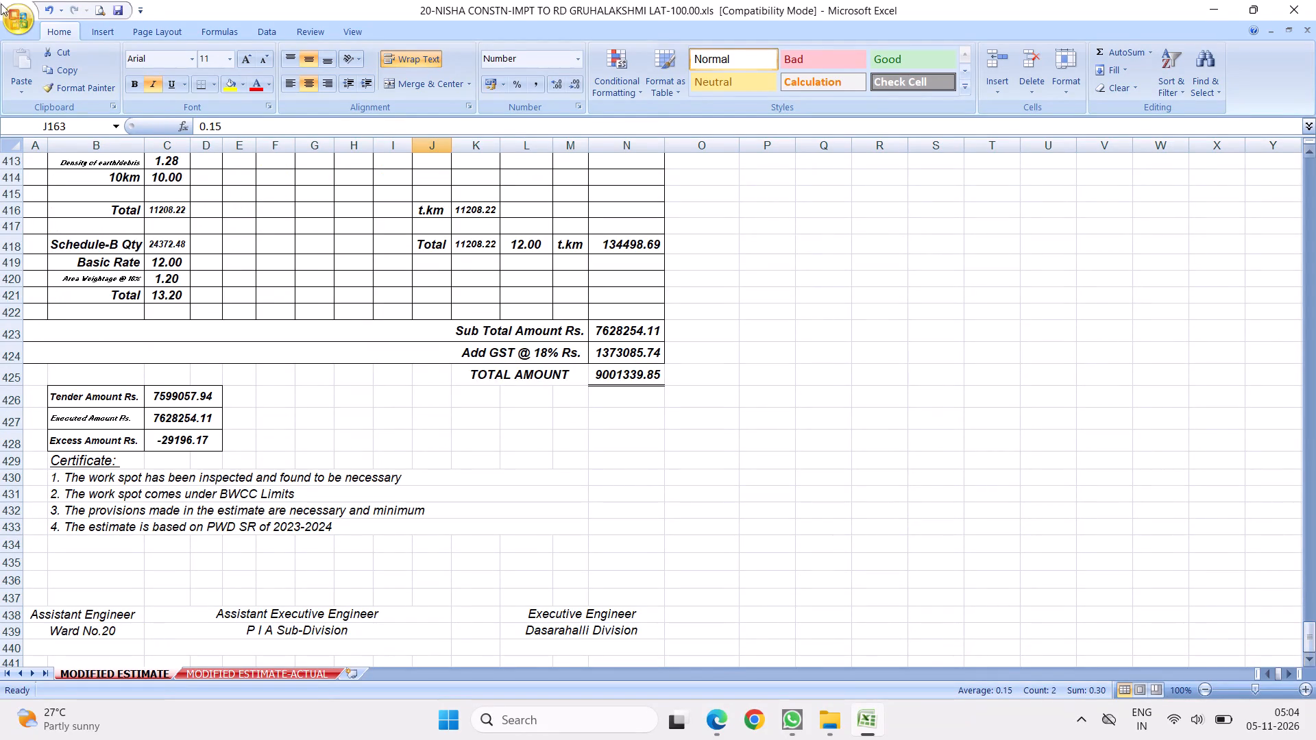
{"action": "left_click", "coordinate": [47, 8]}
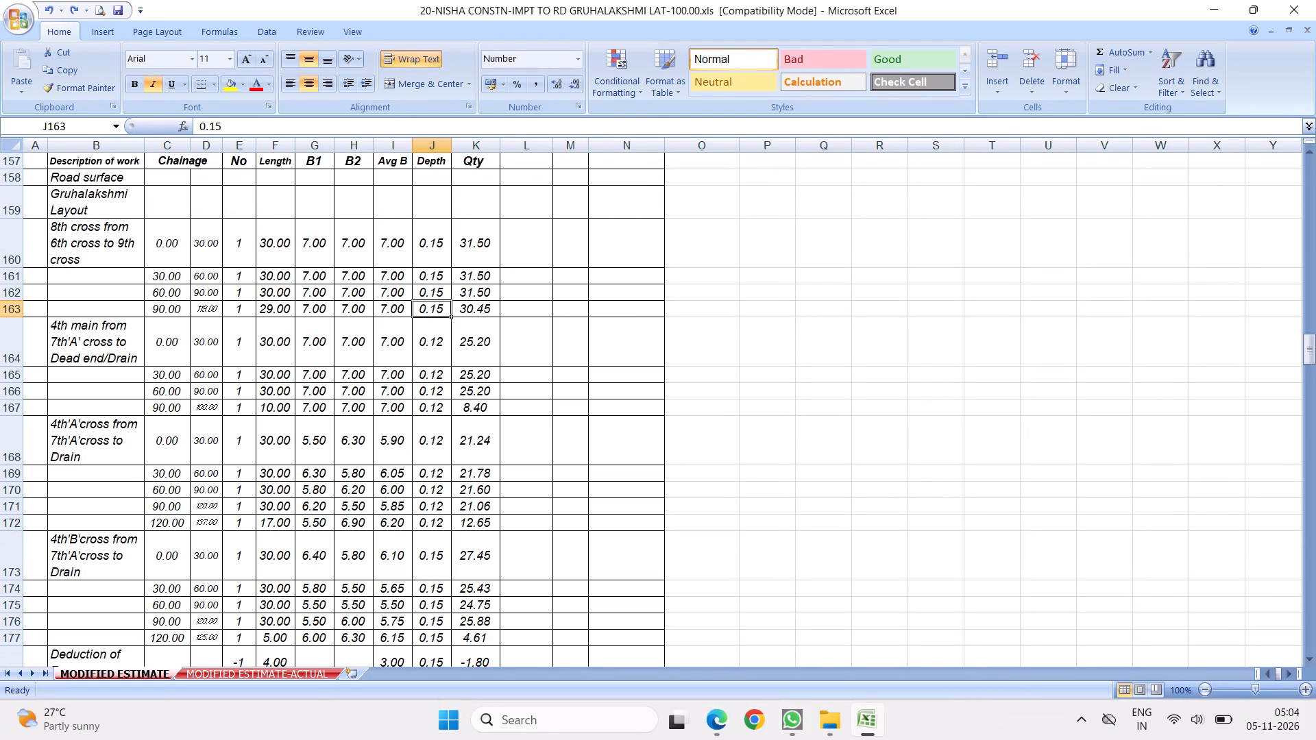
Set the depth in item 10's last 8th cross row (J163) to 0.12.
{"action": "type", "text": ".12"}
{"action": "key", "text": "Return"}
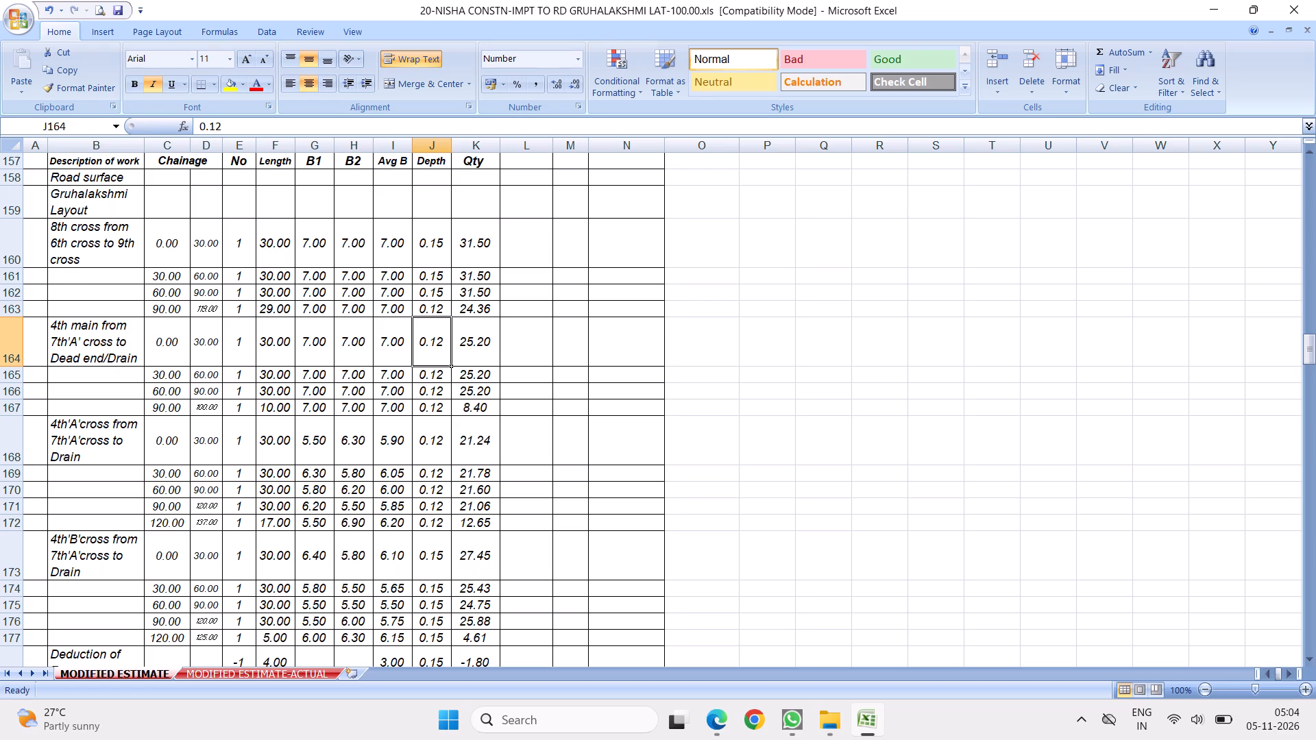
Check the tender, executed and excess amounts at the end of the estimate with the changed 8th cross depth.
{"action": "scroll", "coordinate": [520, 430], "scroll_direction": "down", "scroll_amount": 3}
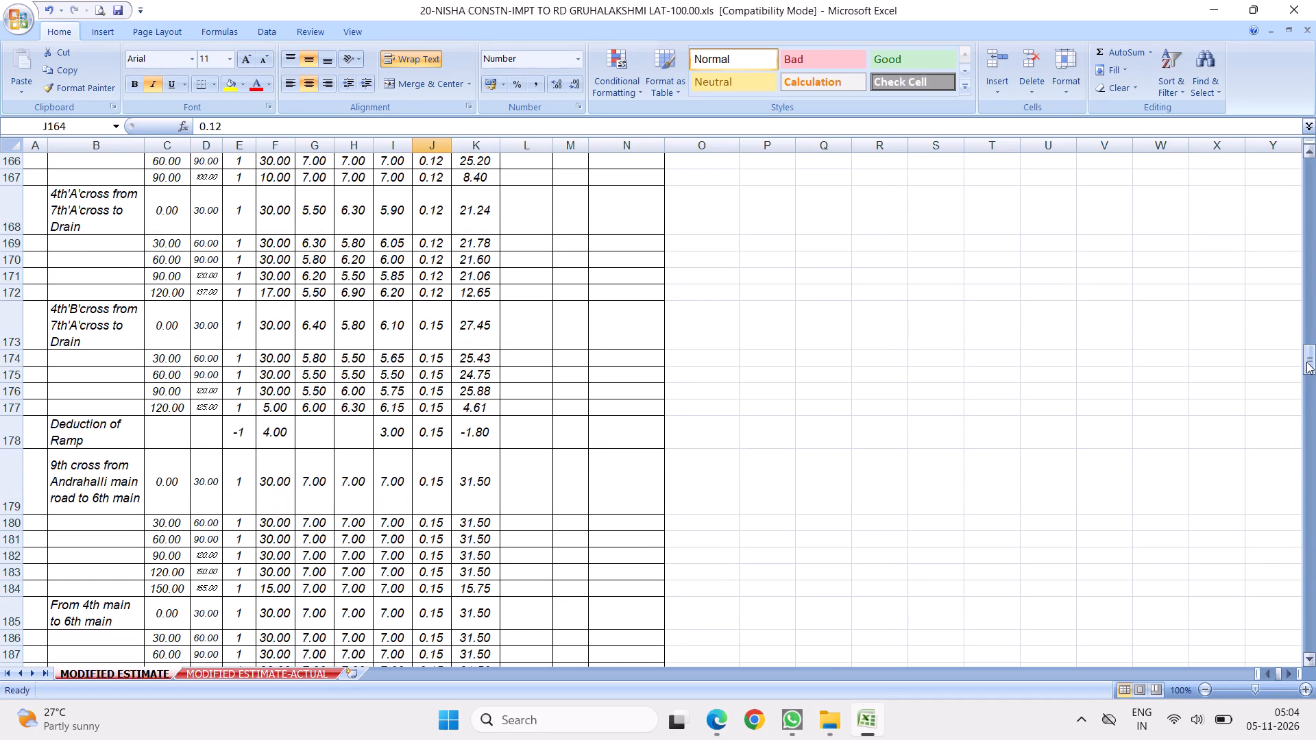
{"action": "left_click_drag", "start_coordinate": [1306, 362], "coordinate": [1315, 739]}
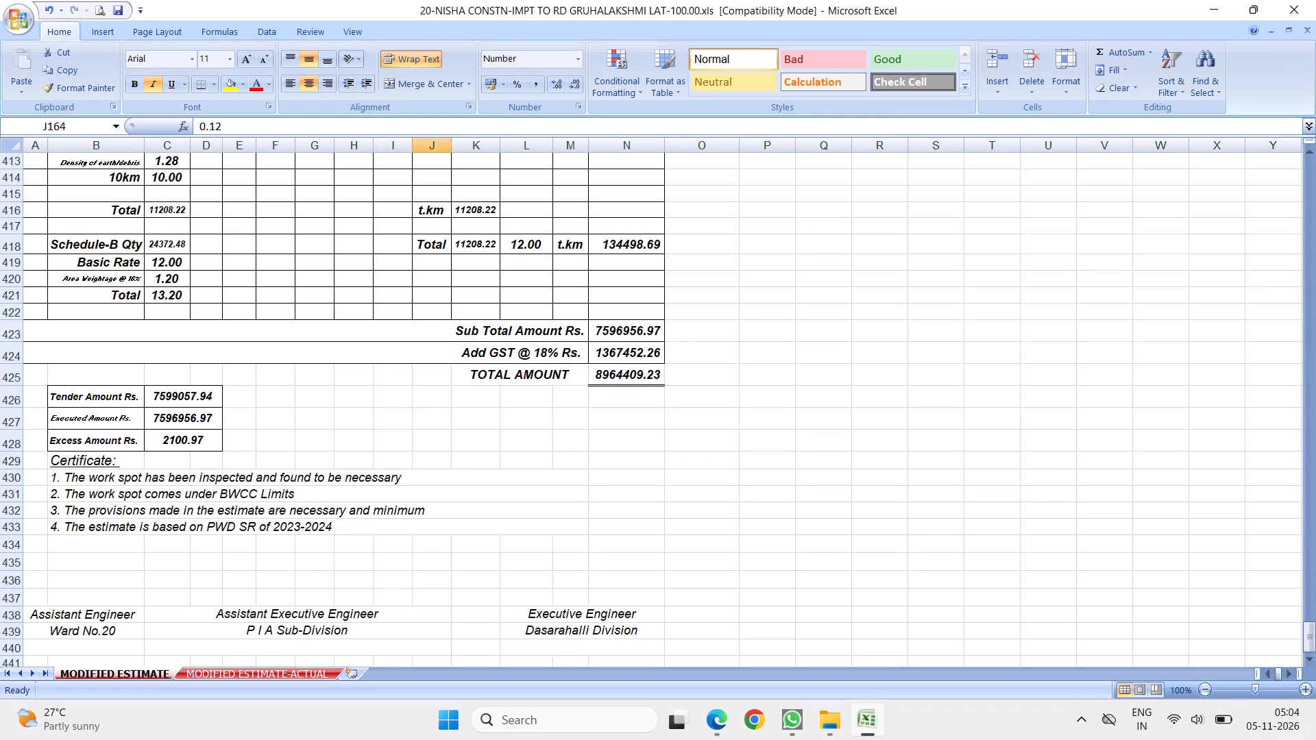
Review item 14's end chainages for the 9th cross, 4th main to 6th main and 7th'A'cross roads.
{"action": "scroll", "coordinate": [413, 356], "scroll_direction": "up", "scroll_amount": 7}
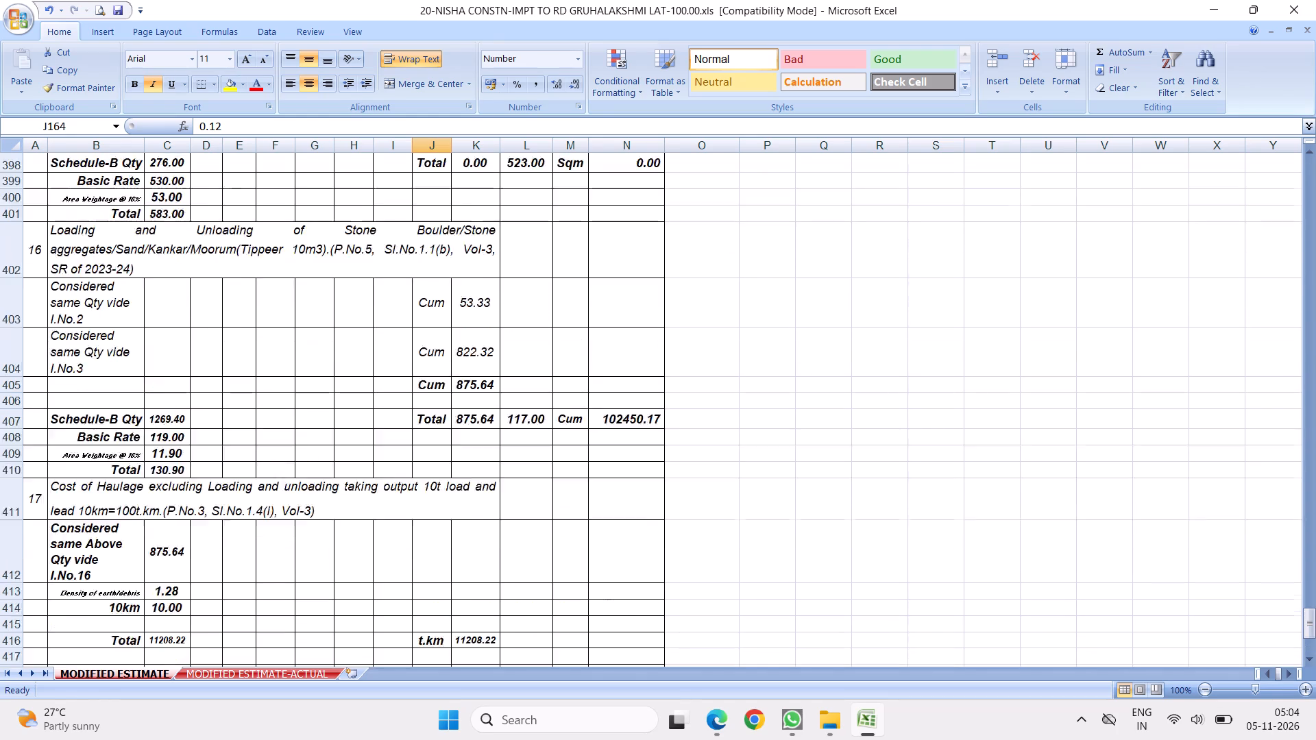
{"action": "scroll", "coordinate": [413, 358], "scroll_direction": "up", "scroll_amount": 11}
{"action": "scroll", "coordinate": [412, 358], "scroll_direction": "down", "scroll_amount": 9}
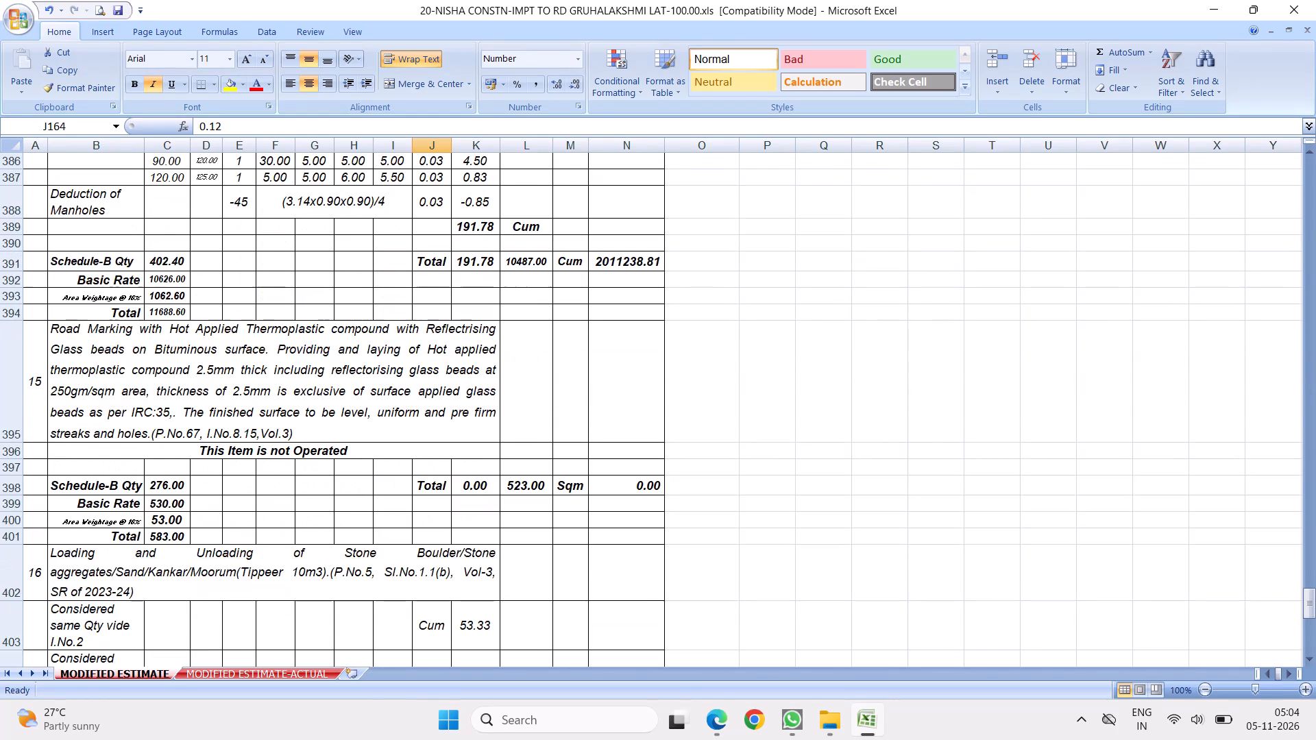
{"action": "scroll", "coordinate": [328, 341], "scroll_direction": "up", "scroll_amount": 5}
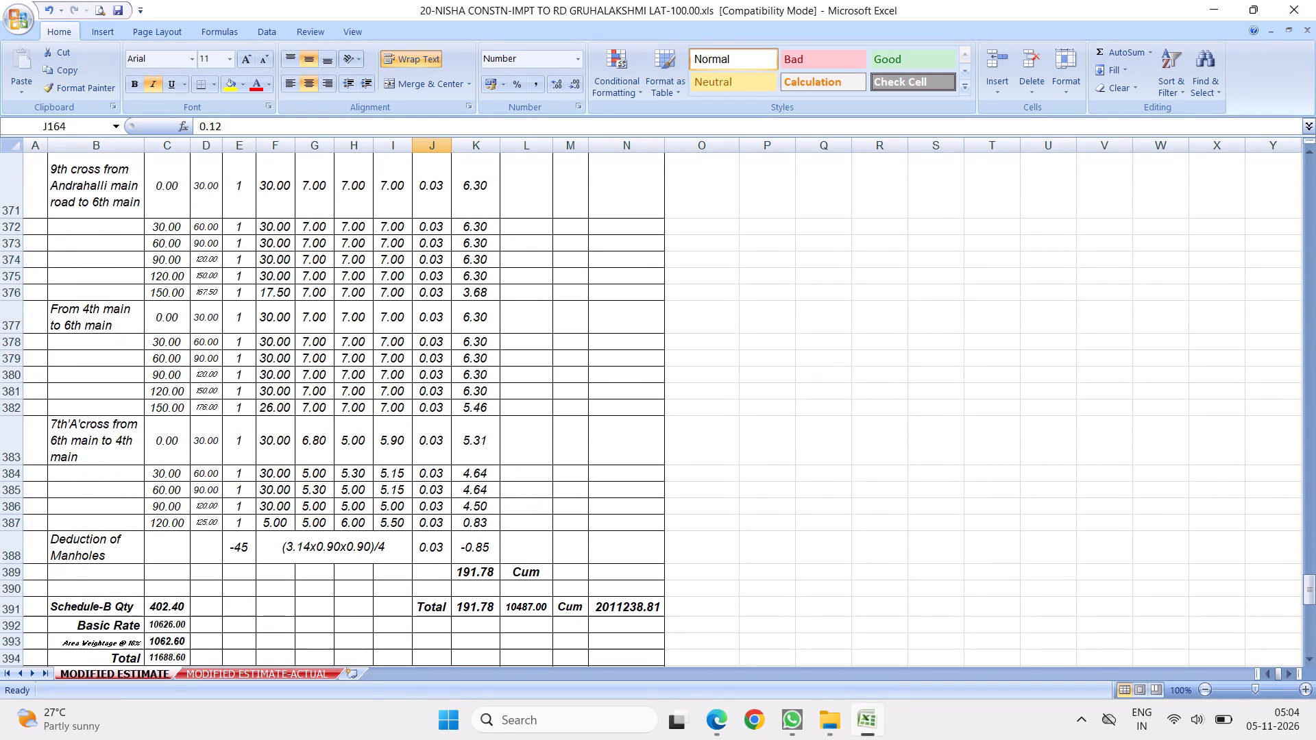
{"action": "left_click", "coordinate": [201, 290]}
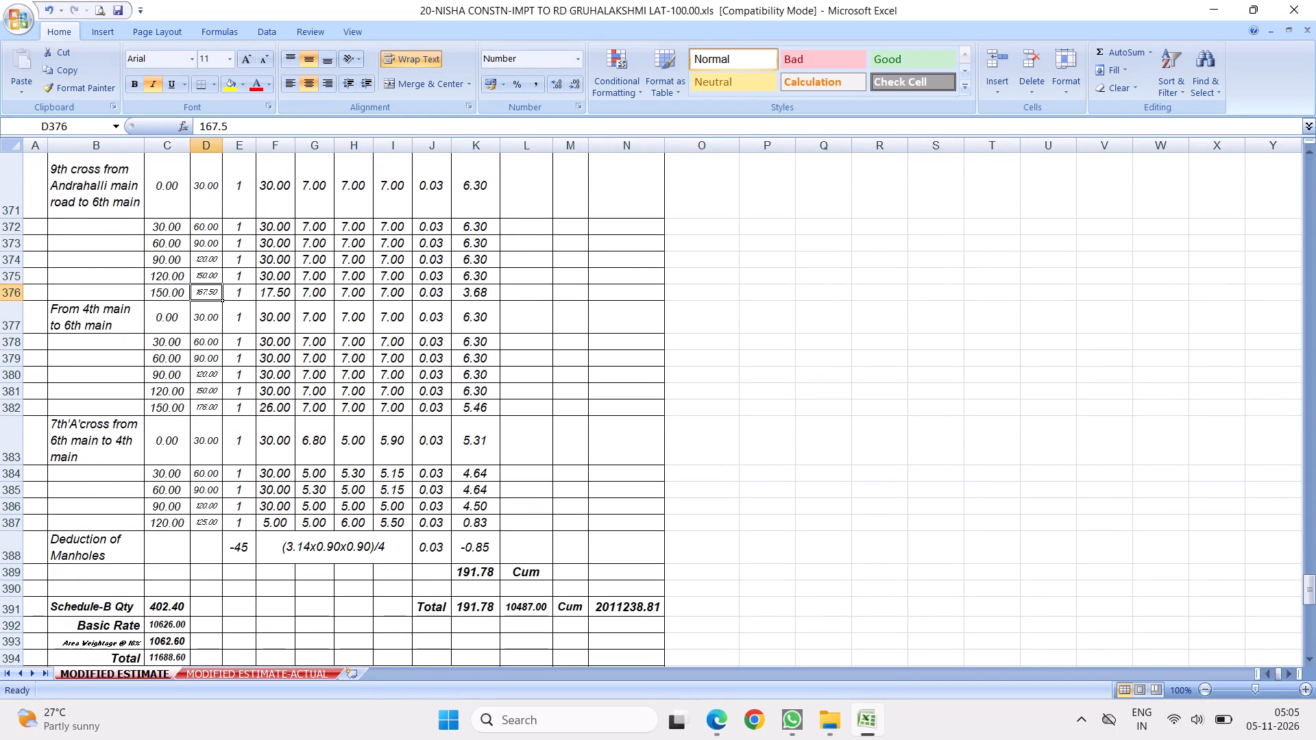
{"action": "left_click", "coordinate": [202, 524]}
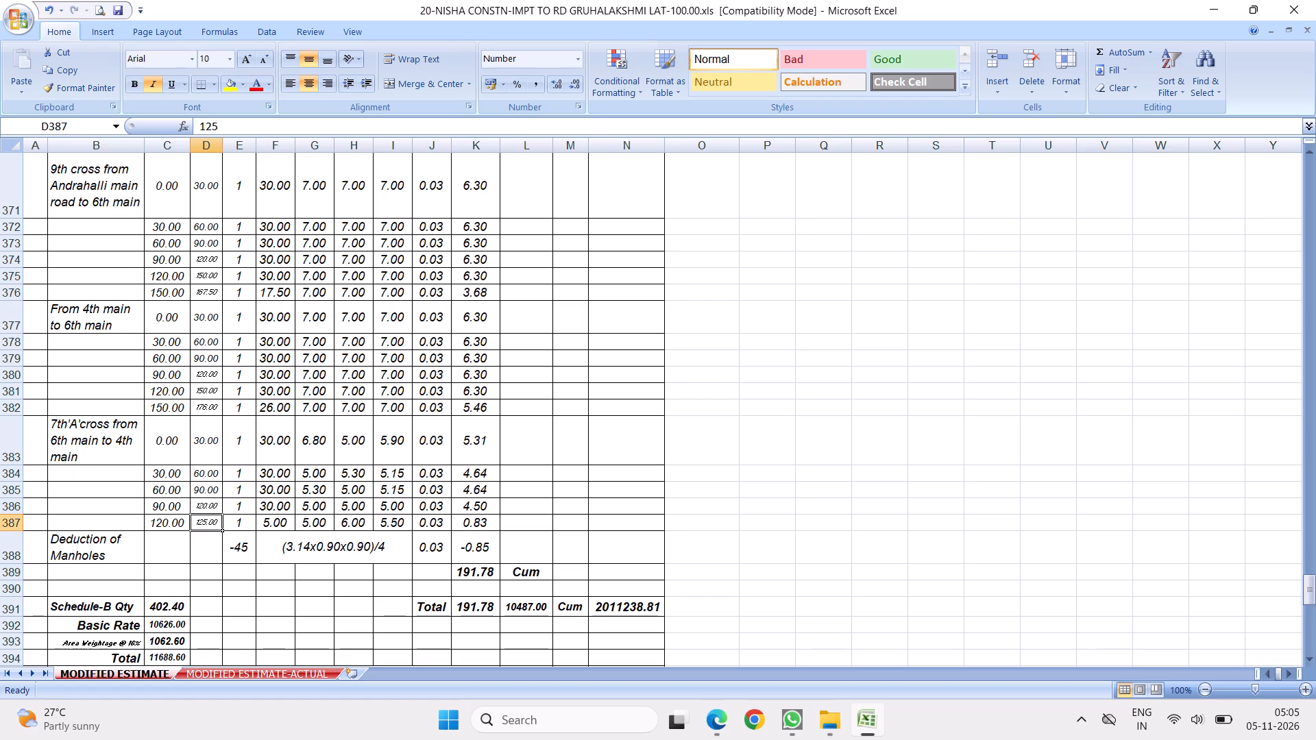
{"action": "left_click", "coordinate": [204, 406]}
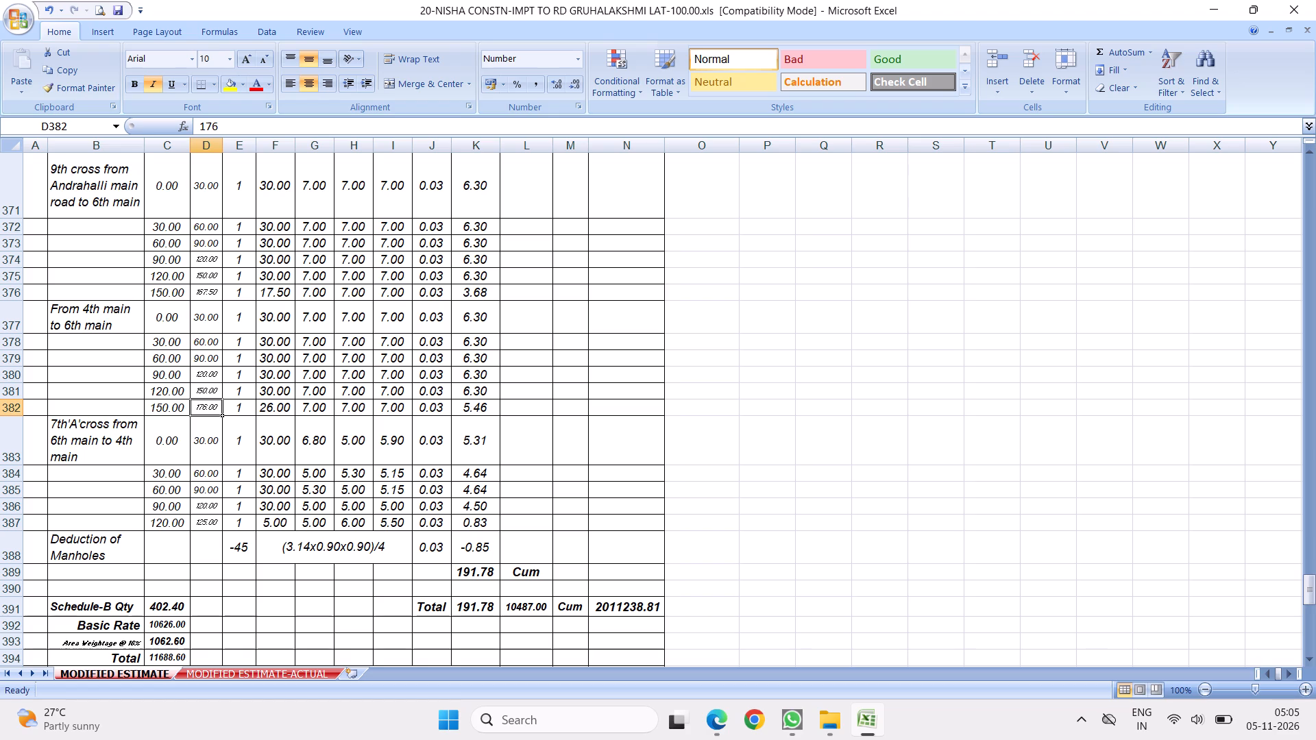
{"action": "left_click", "coordinate": [276, 438]}
{"action": "scroll", "coordinate": [358, 463], "scroll_direction": "down", "scroll_amount": 5}
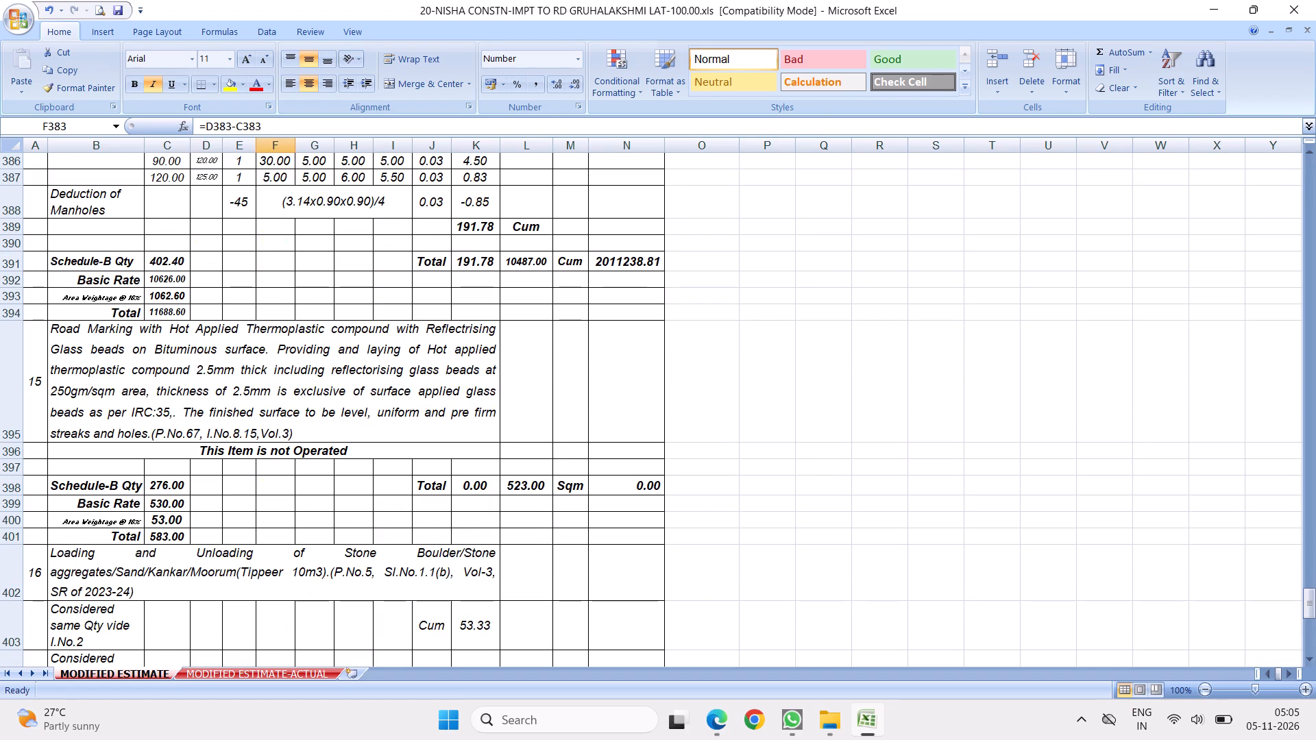
Sum item 16's two considered quantities (K403:K404) into K405 with AutoSum.
{"action": "left_click", "coordinate": [291, 373]}
{"action": "scroll", "coordinate": [491, 419], "scroll_direction": "down", "scroll_amount": 5}
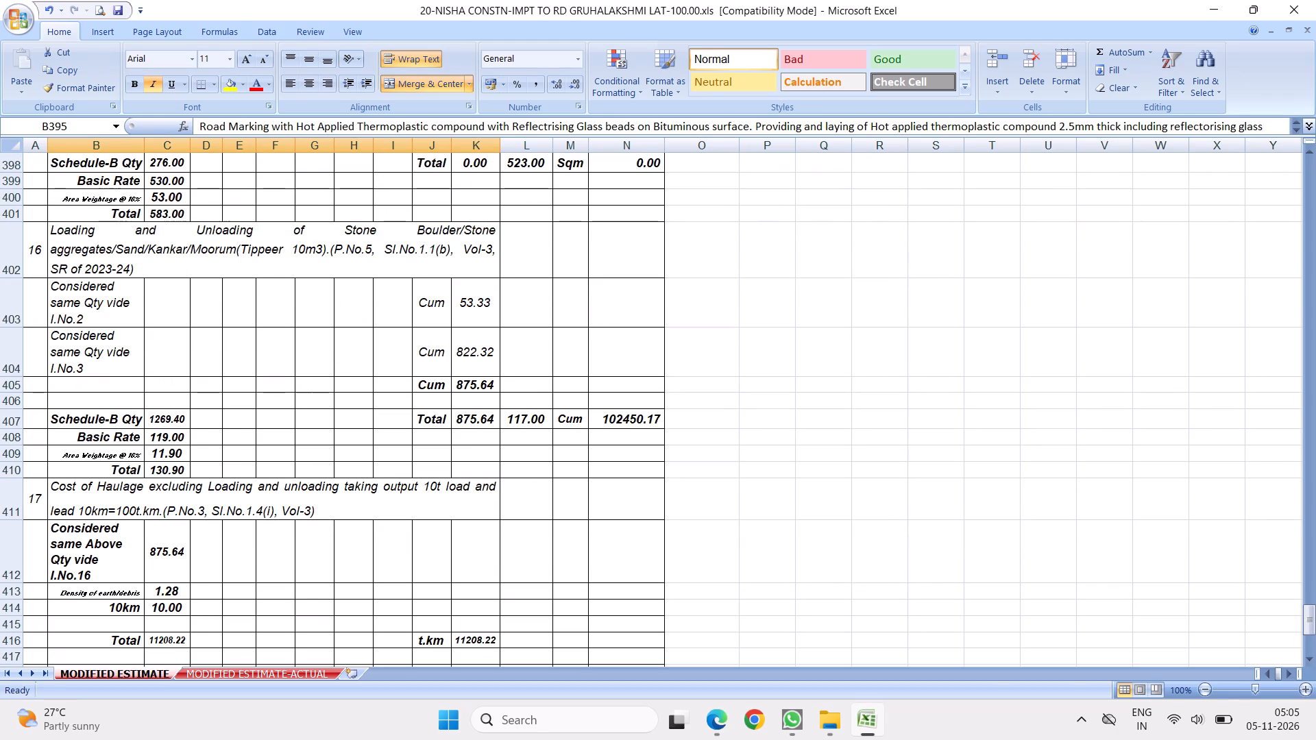
{"action": "left_click_drag", "start_coordinate": [467, 248], "coordinate": [469, 297]}
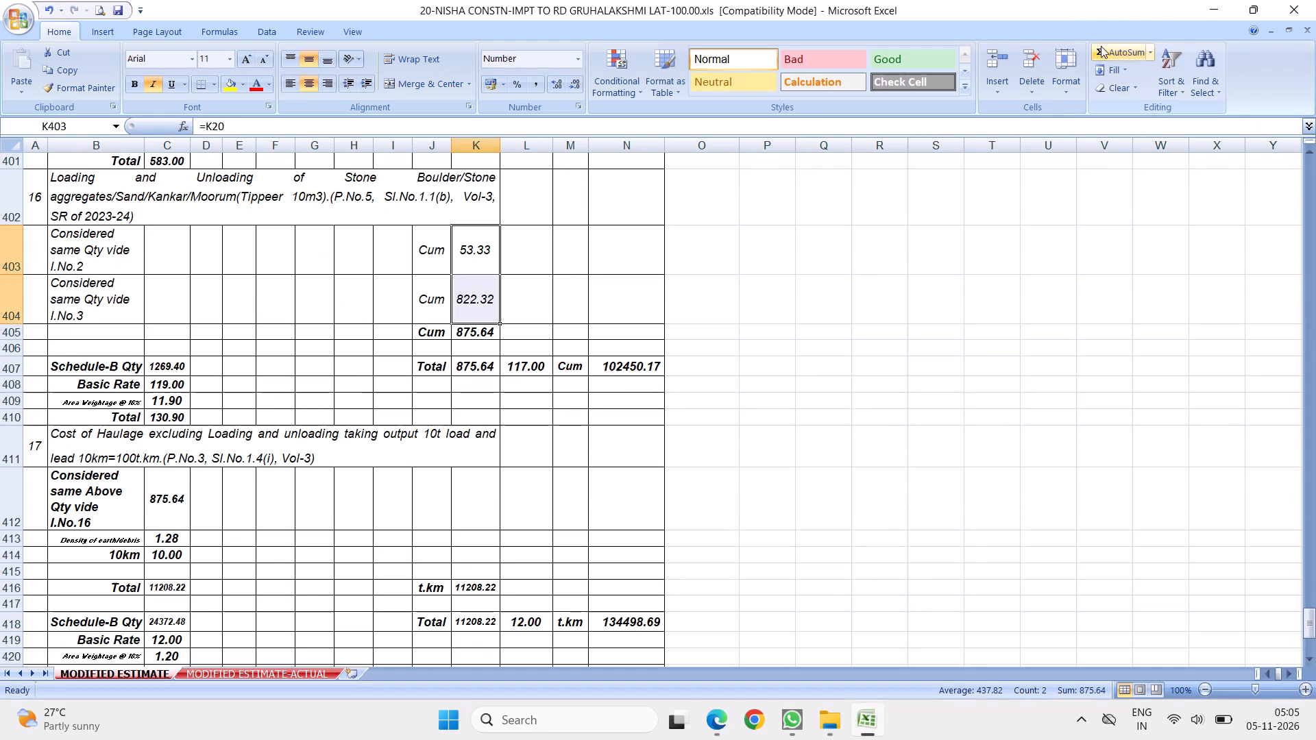
{"action": "left_click", "coordinate": [1101, 46]}
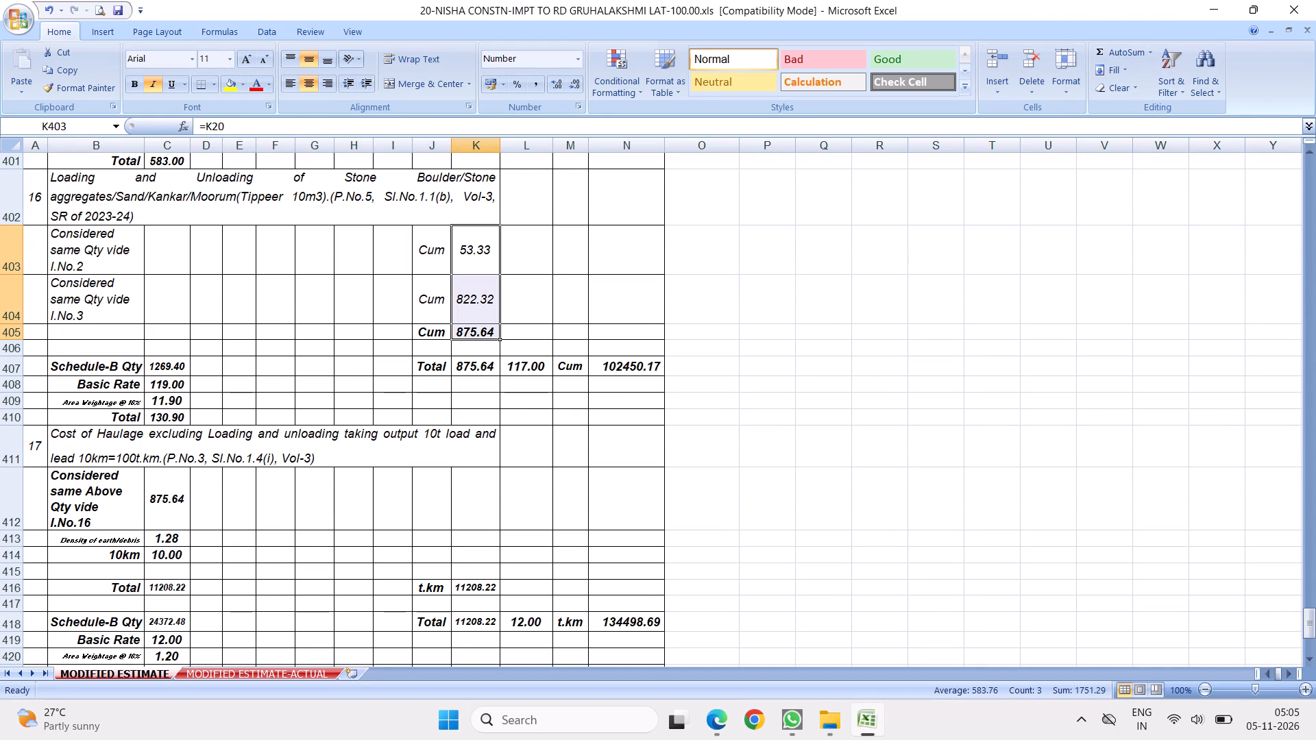
{"action": "left_click", "coordinate": [550, 371]}
Check the sub total, GST and tender, executed and excess amounts at the end of the estimate.
{"action": "scroll", "coordinate": [593, 399], "scroll_direction": "down", "scroll_amount": 5}
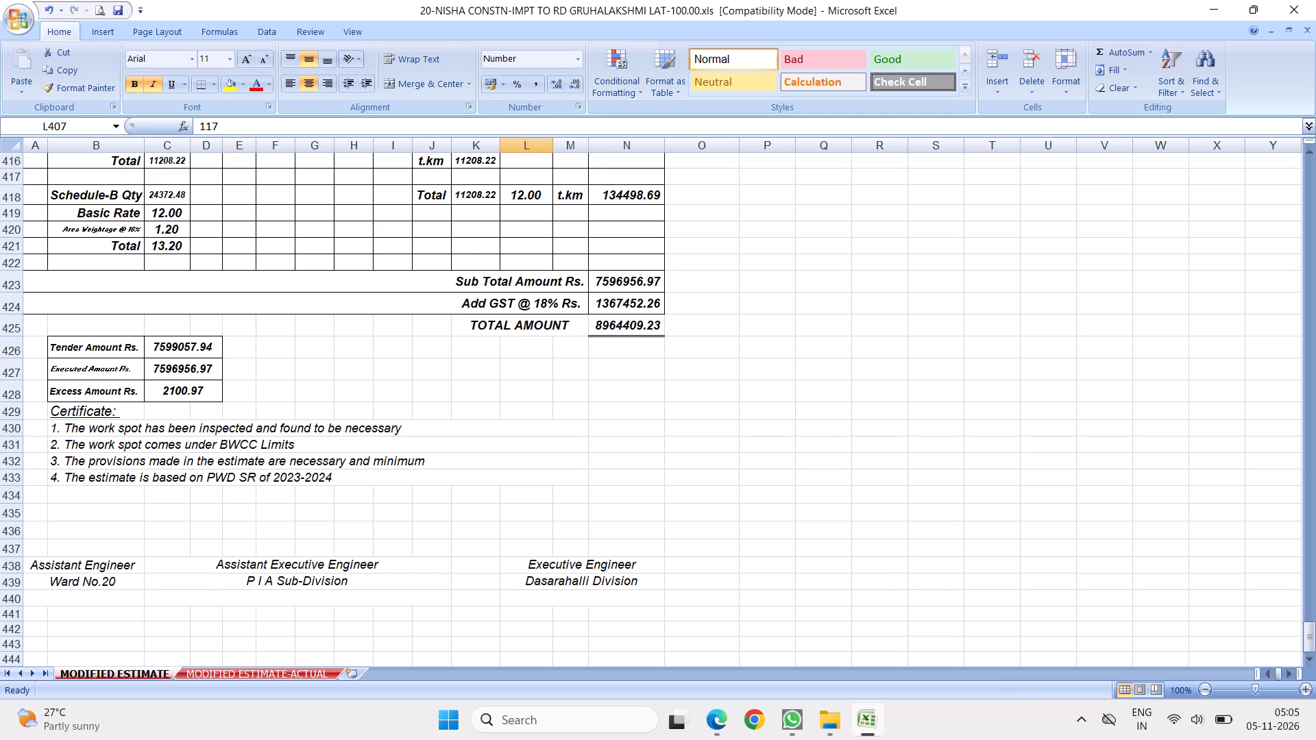
{"action": "left_click", "coordinate": [289, 347]}
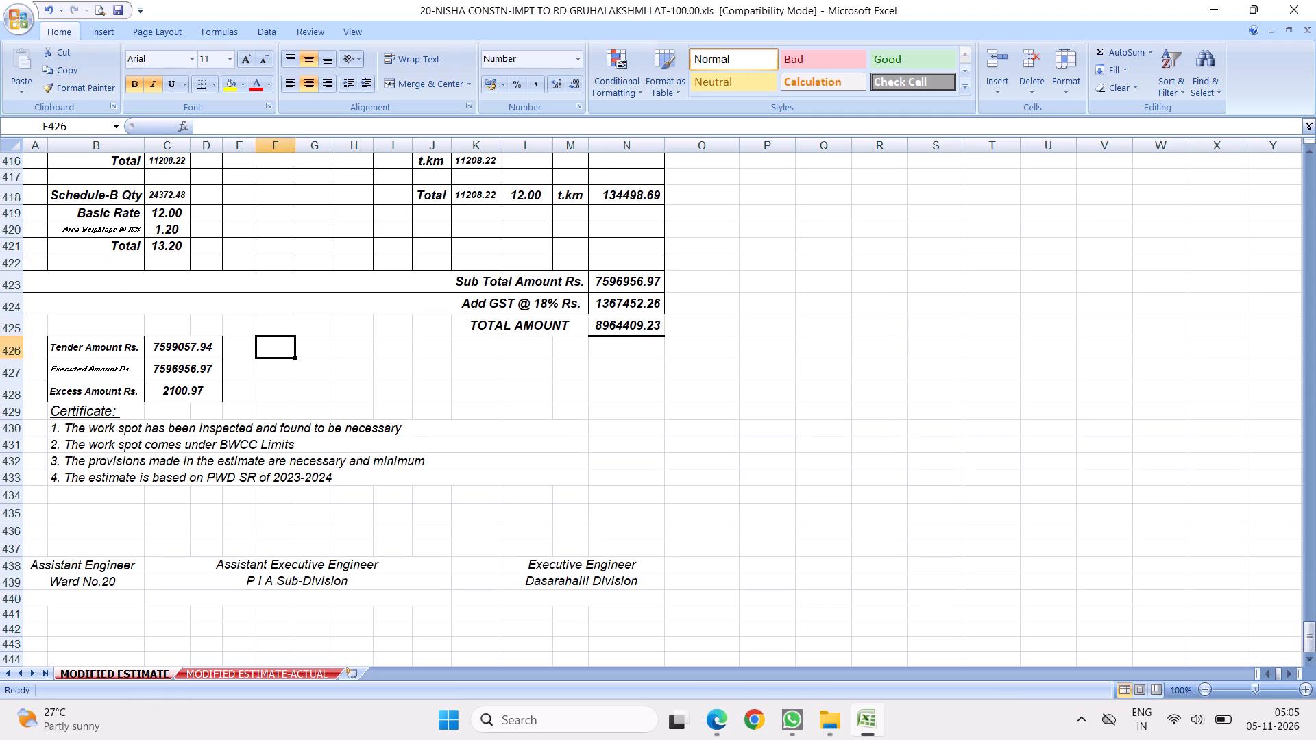
Unhide the COMPARATIVE STATEMENT sheet.
{"action": "right_click", "coordinate": [145, 673]}
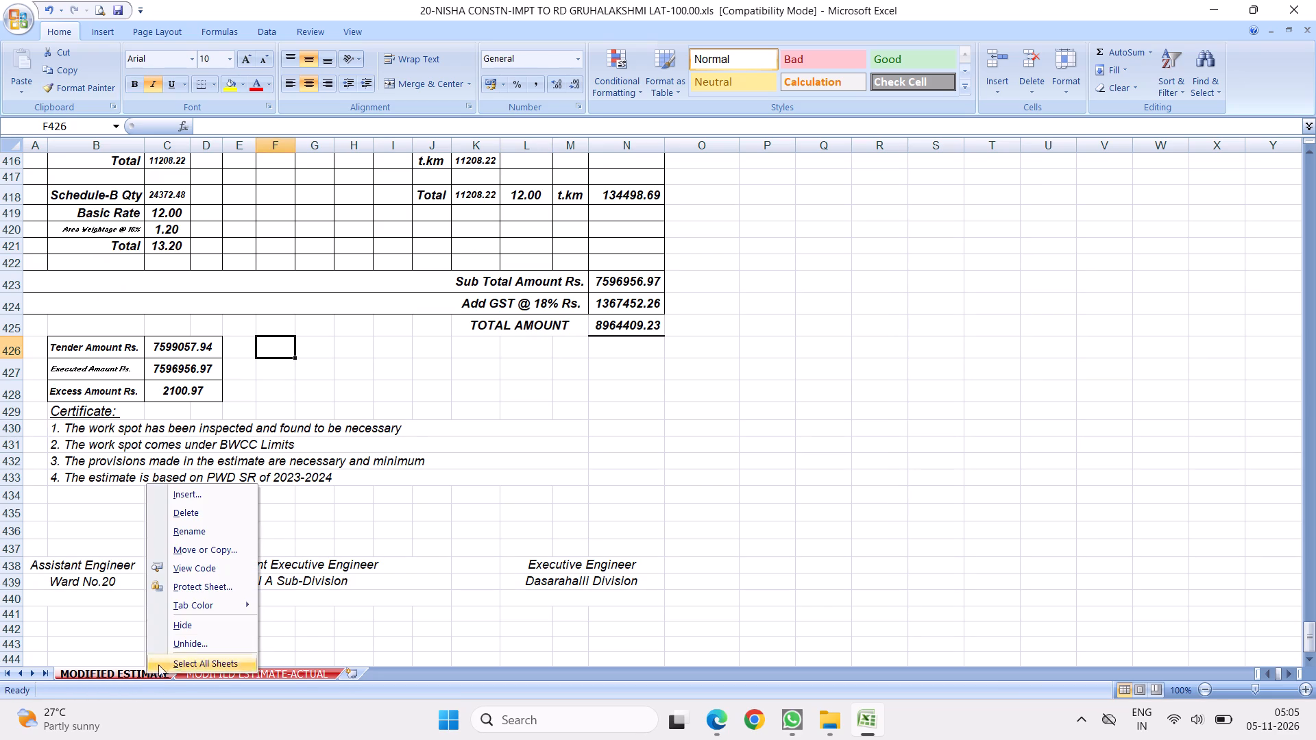
{"action": "left_click", "coordinate": [181, 641]}
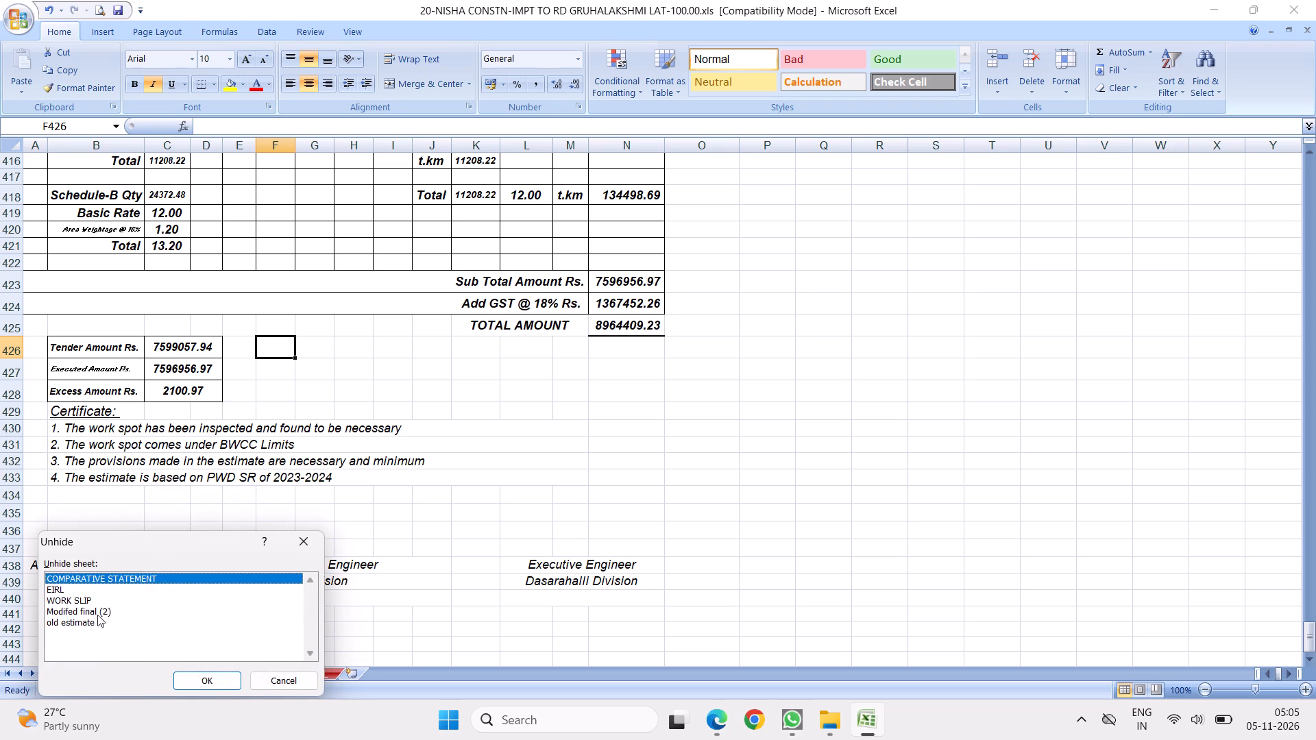
{"action": "left_click", "coordinate": [212, 677]}
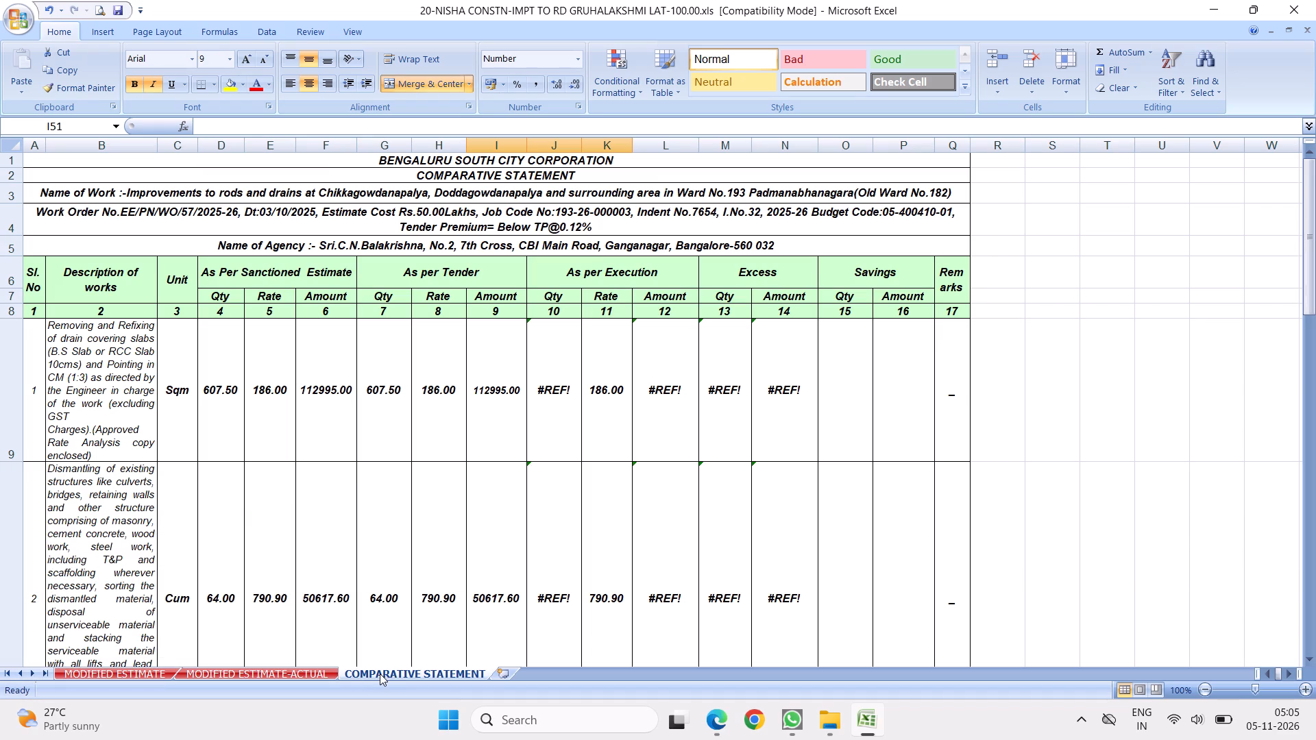
Move the COMPARATIVE STATEMENT sheet between the MODIFIED ESTIMATE and MODIFIED ESTIMATE-ACTUAL sheets.
{"action": "left_click_drag", "start_coordinate": [377, 672], "coordinate": [236, 675]}
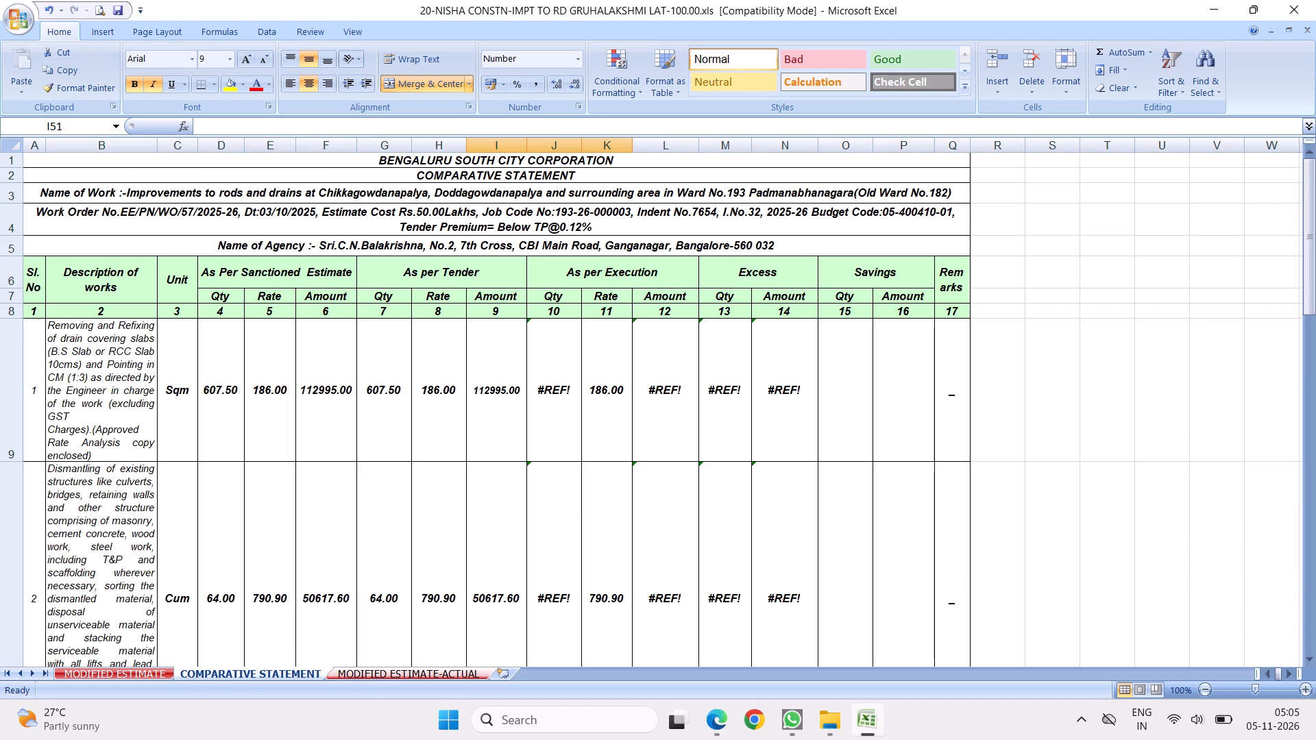
{"action": "left_click", "coordinate": [380, 427]}
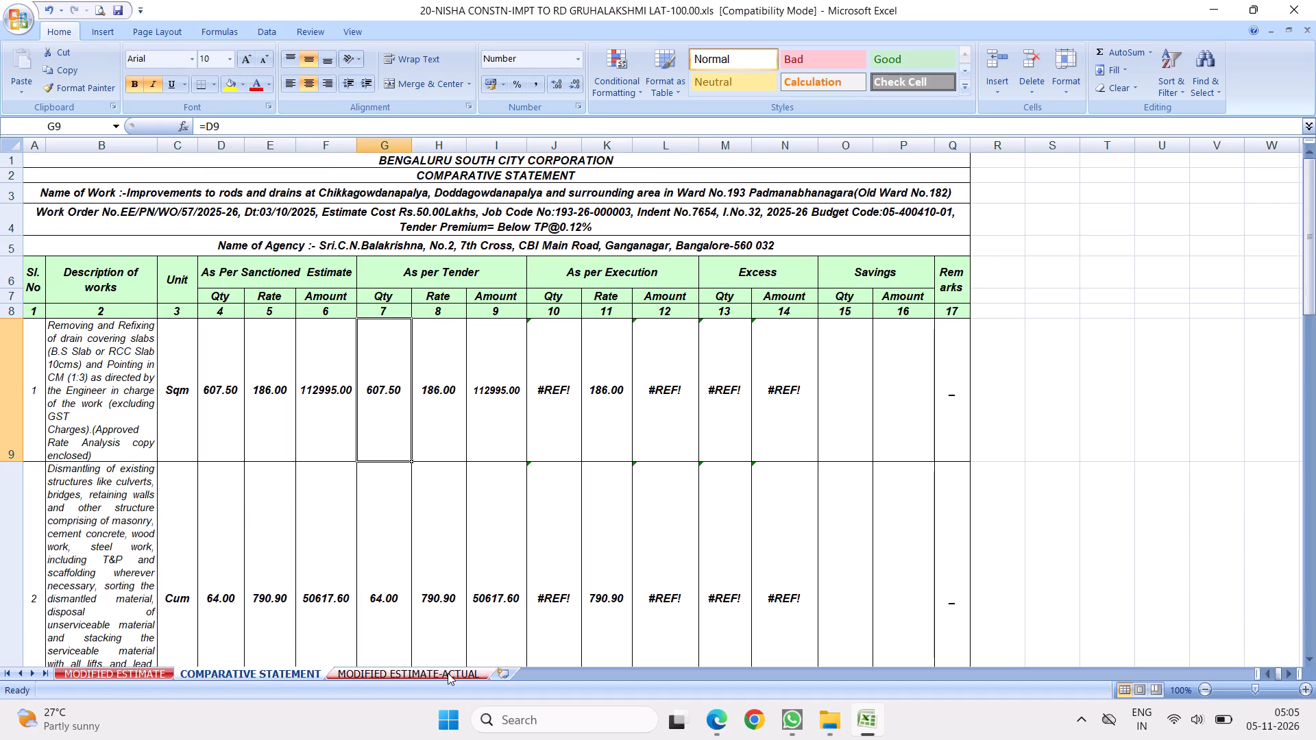
Review the heading rows and item 1, dismantling of existing structures, at the start of the MODIFIED ESTIMATE sheet.
{"action": "left_click", "coordinate": [156, 669]}
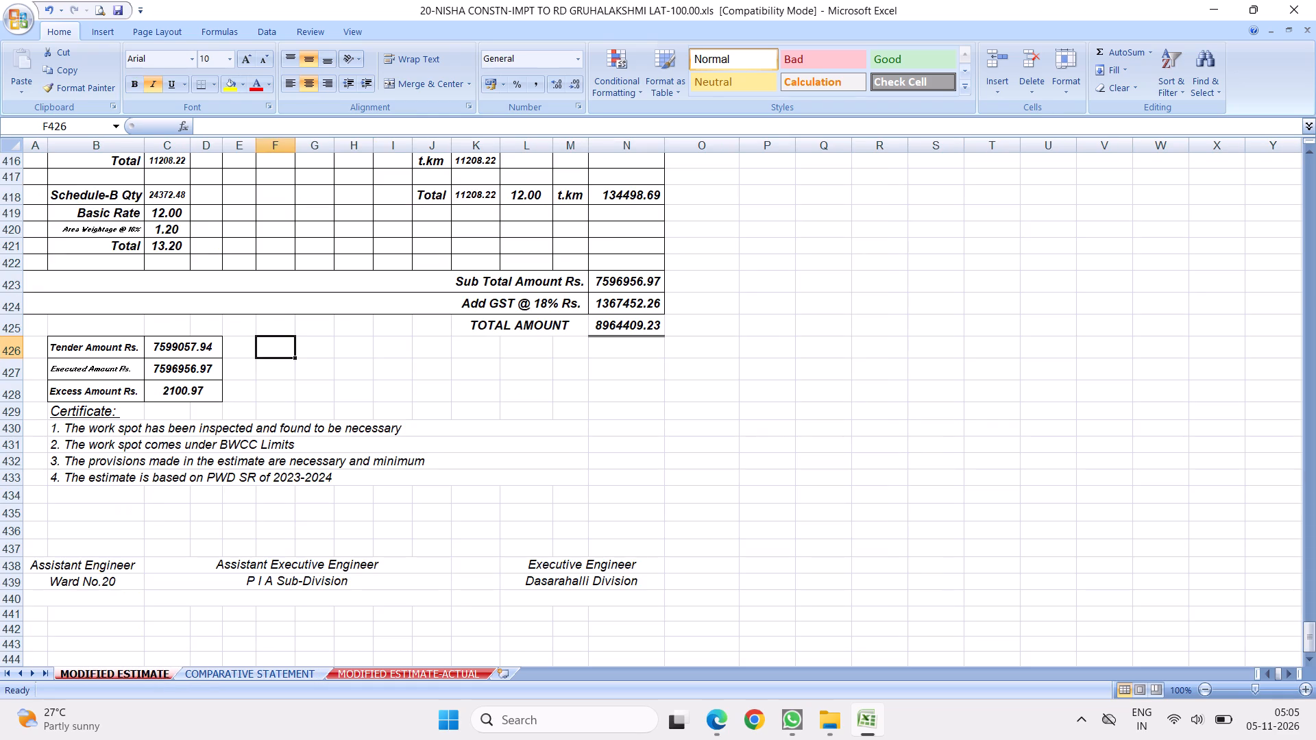
{"action": "left_click", "coordinate": [292, 576]}
{"action": "left_click_drag", "start_coordinate": [1308, 634], "coordinate": [1314, 0]}
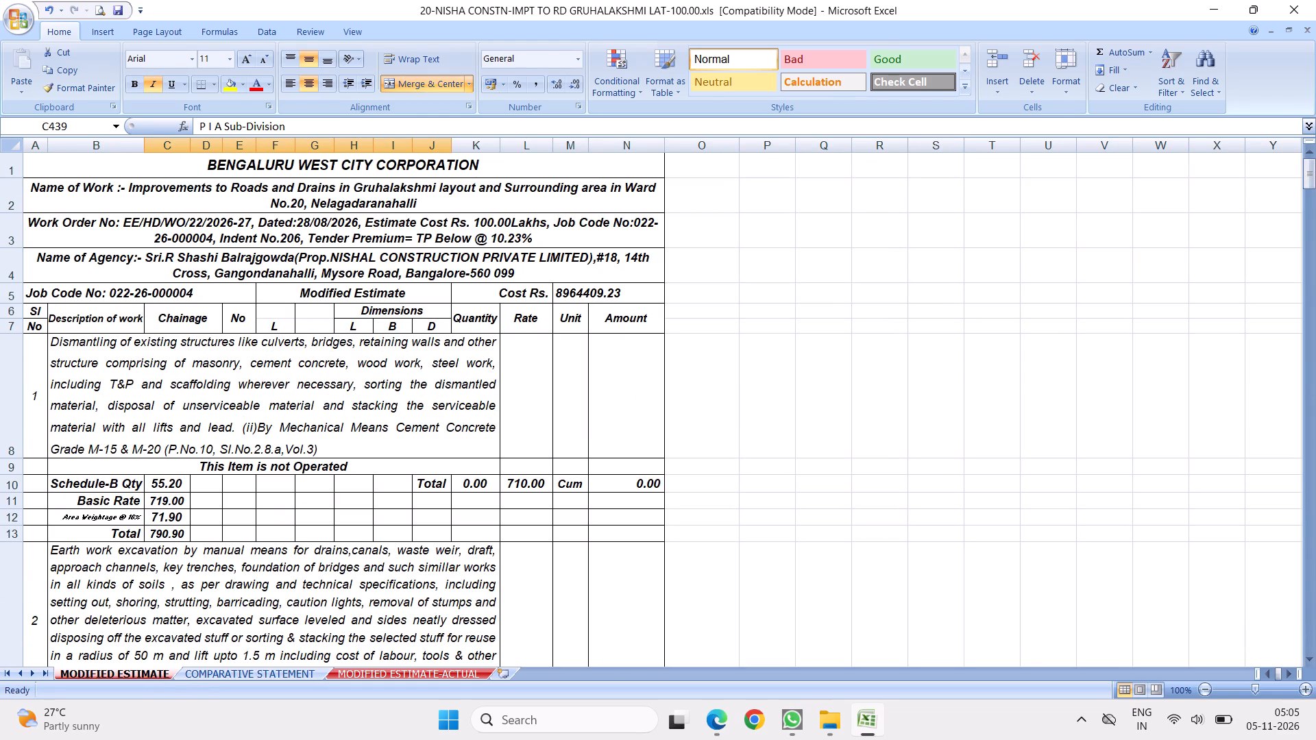
{"action": "left_click", "coordinate": [308, 404]}
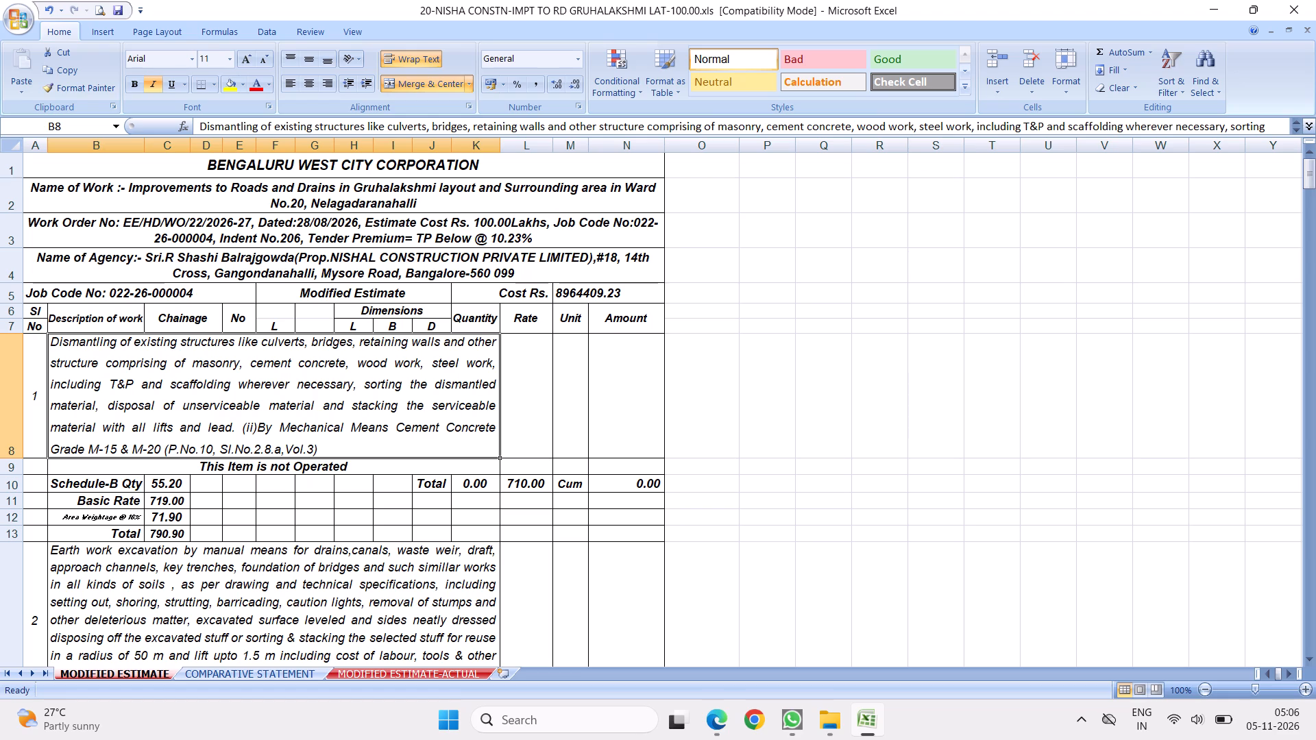
{"action": "left_click", "coordinate": [246, 405]}
{"action": "left_click", "coordinate": [301, 486]}
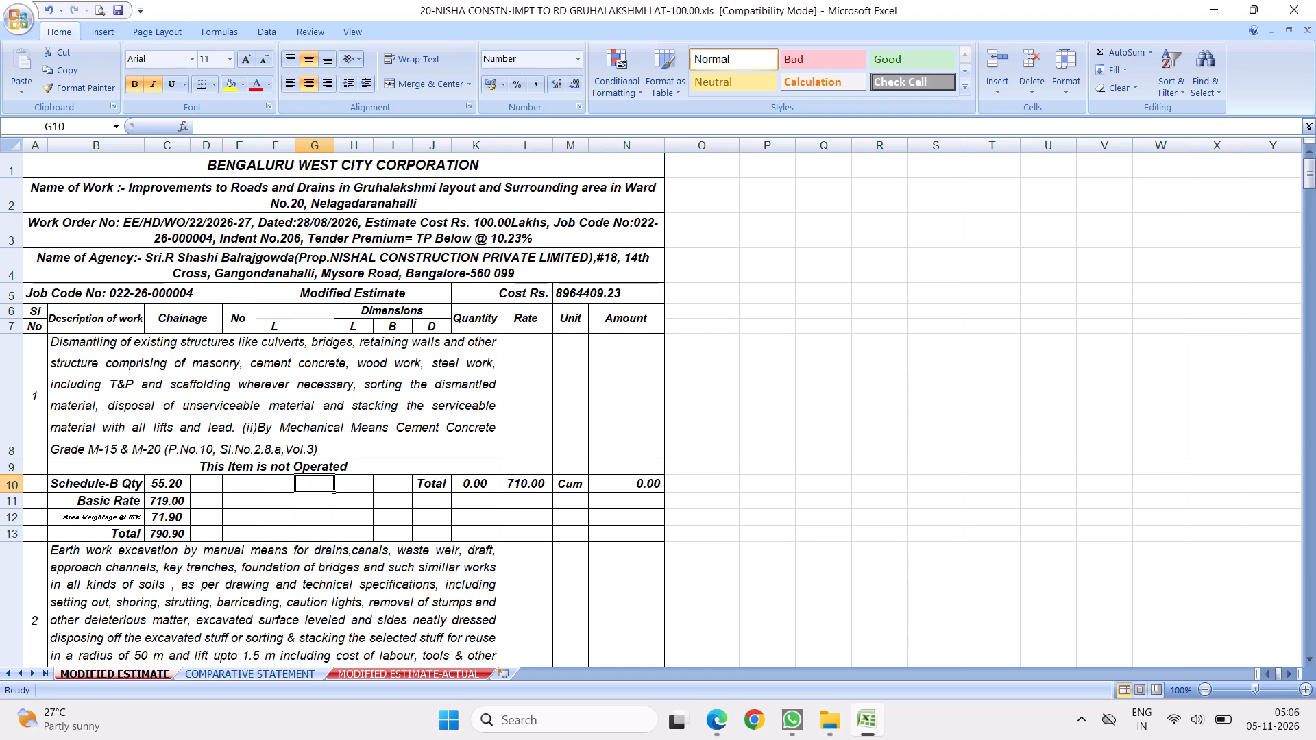
{"action": "left_click", "coordinate": [248, 380]}
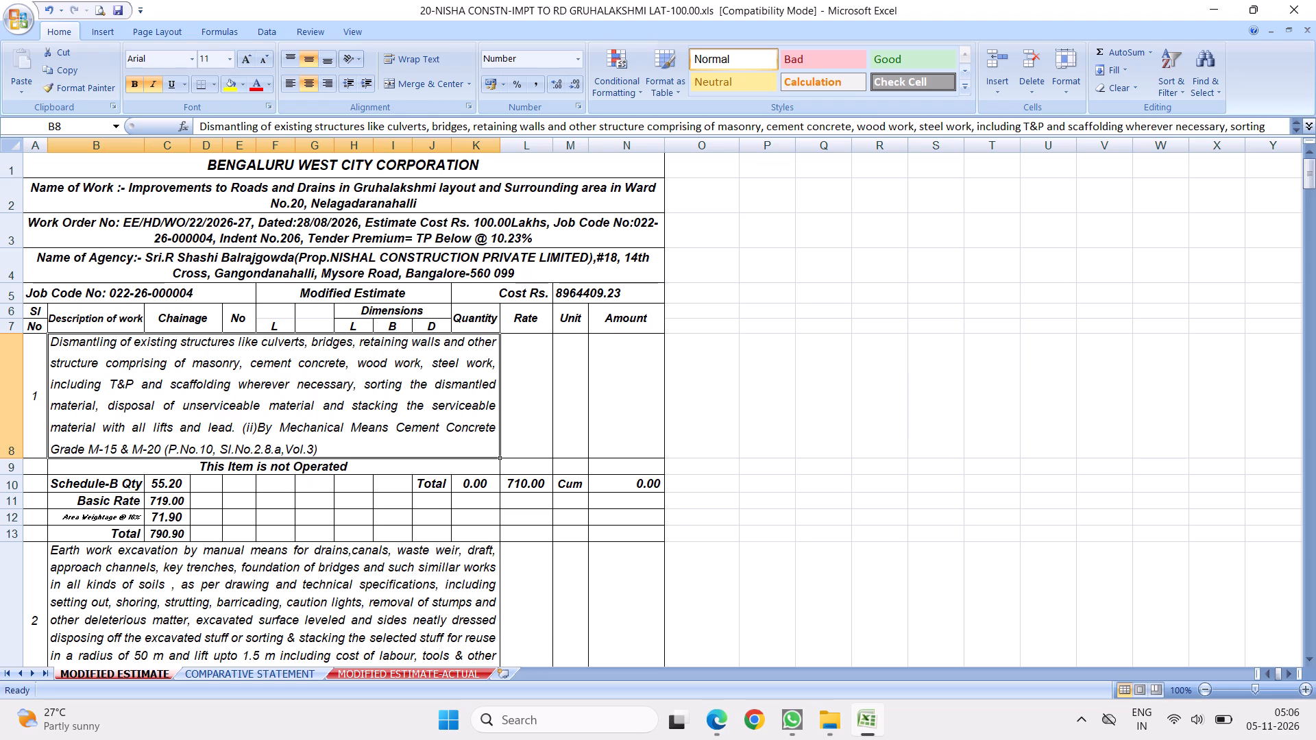
{"action": "left_click", "coordinate": [225, 385]}
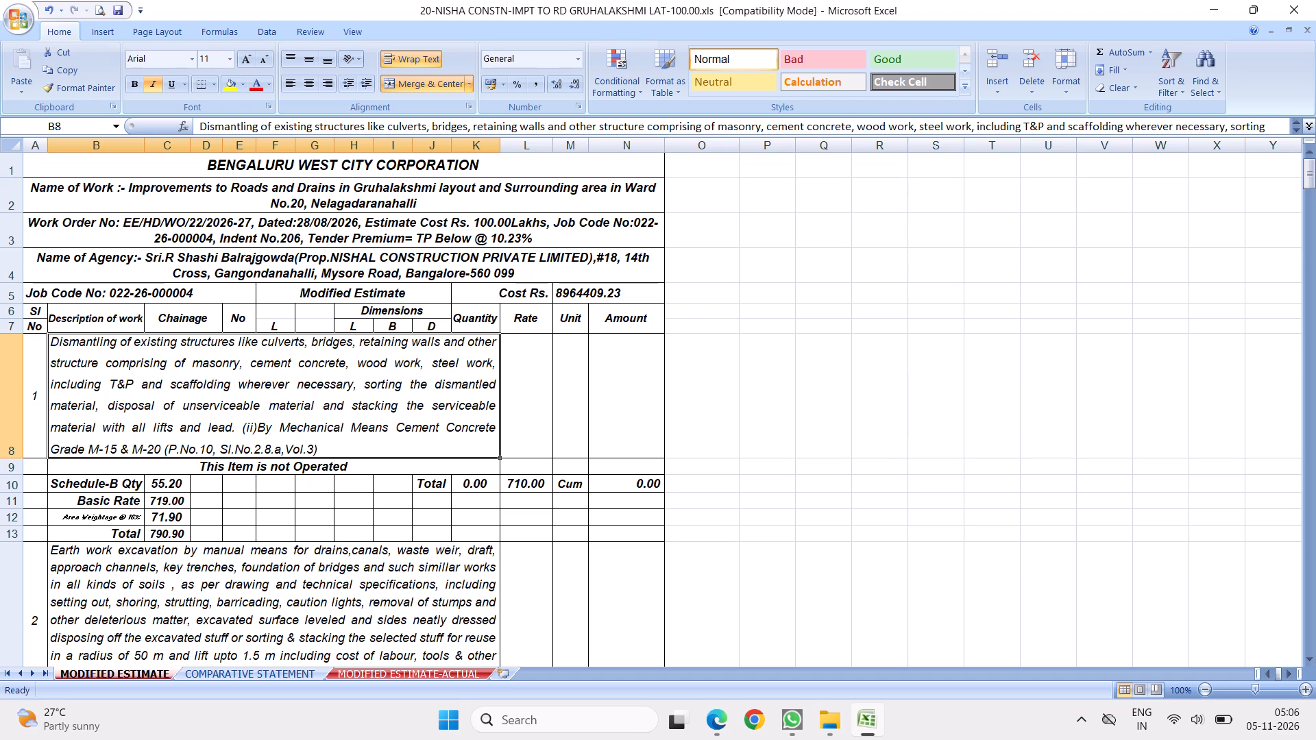
Change the corporation title in row 1 of the COMPARATIVE STATEMENT sheet to BENGALURU WEST CITY CORPORATION.
{"action": "left_click", "coordinate": [253, 674]}
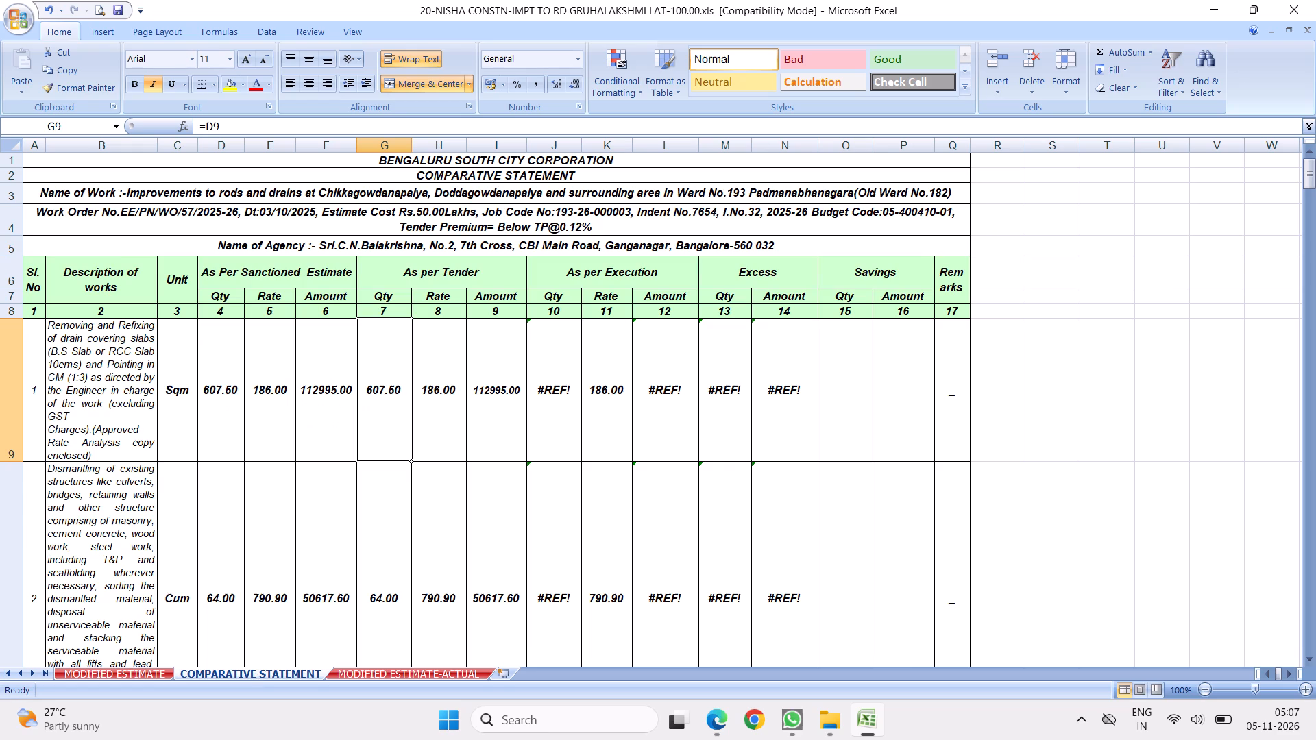
{"action": "double_click", "coordinate": [493, 159]}
{"action": "key", "text": "BackSpace"}
{"action": "key", "text": "BackSpace"}
{"action": "key", "text": "BackSpace"}
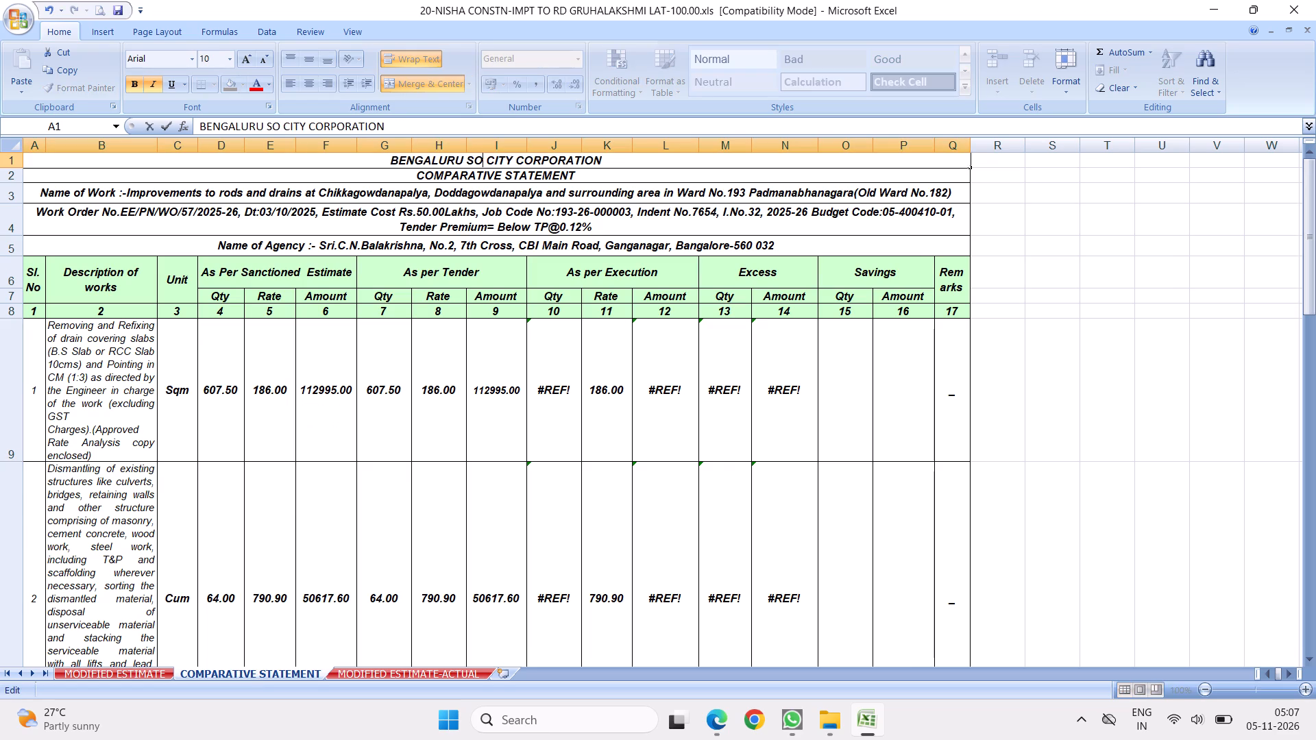
{"action": "key", "text": "BackSpace"}
{"action": "key", "text": "BackSpace"}
{"action": "key", "text": "w"}
{"action": "type", "text": "WEST"}
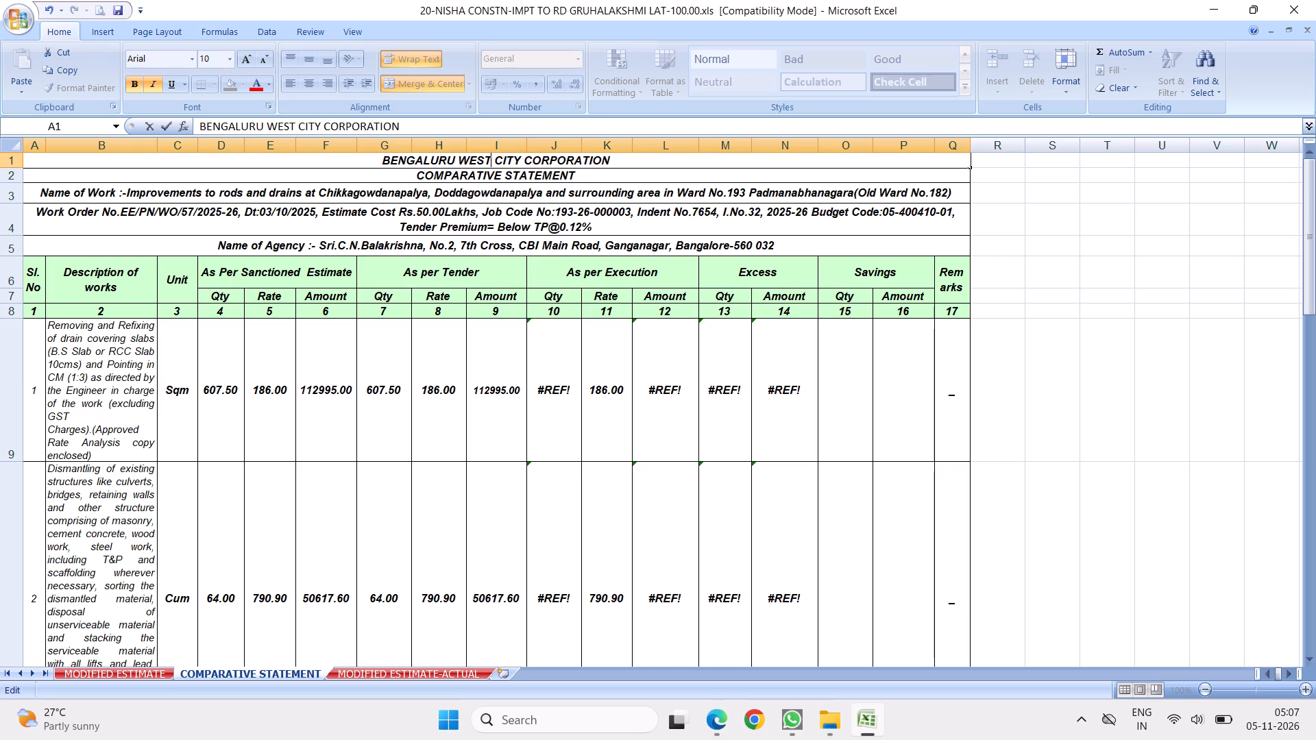
{"action": "left_click", "coordinate": [456, 296]}
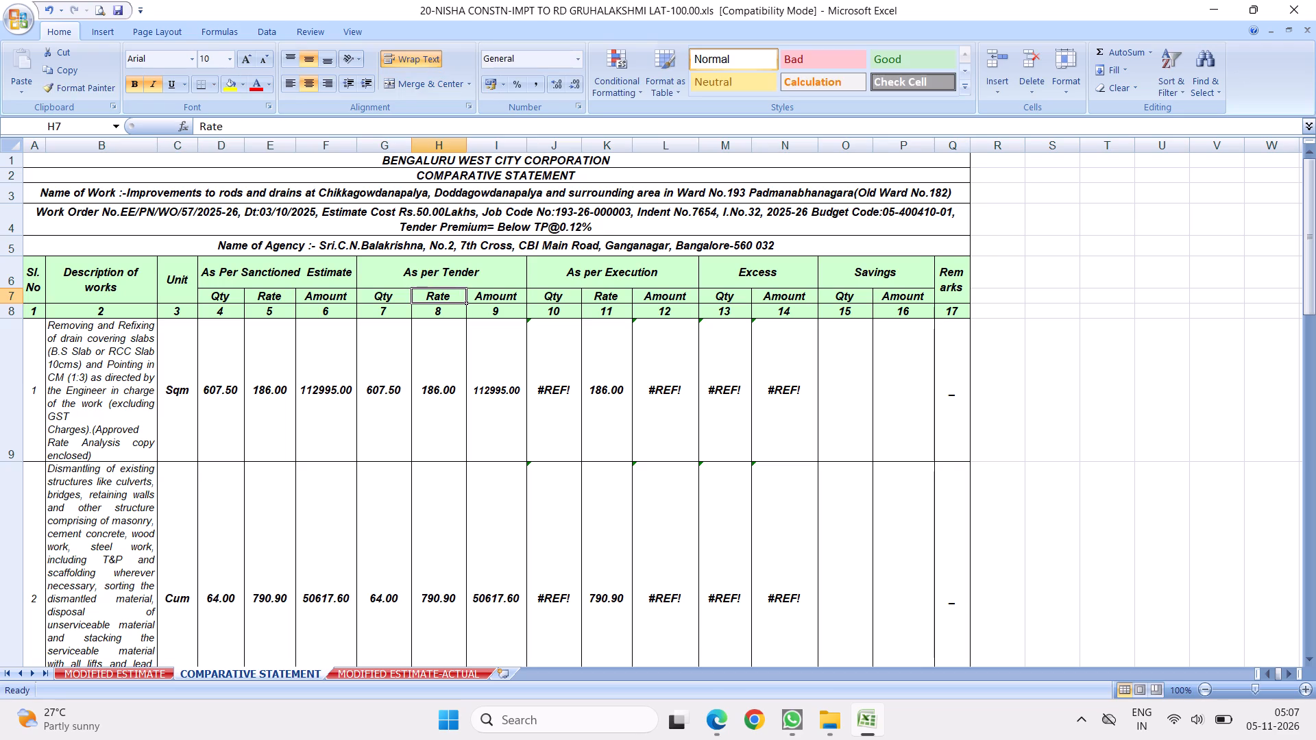
Unmerge the name of work, work order and agency heading rows (rows 2 to 4) in the MODIFIED ESTIMATE sheet.
{"action": "left_click", "coordinate": [249, 197]}
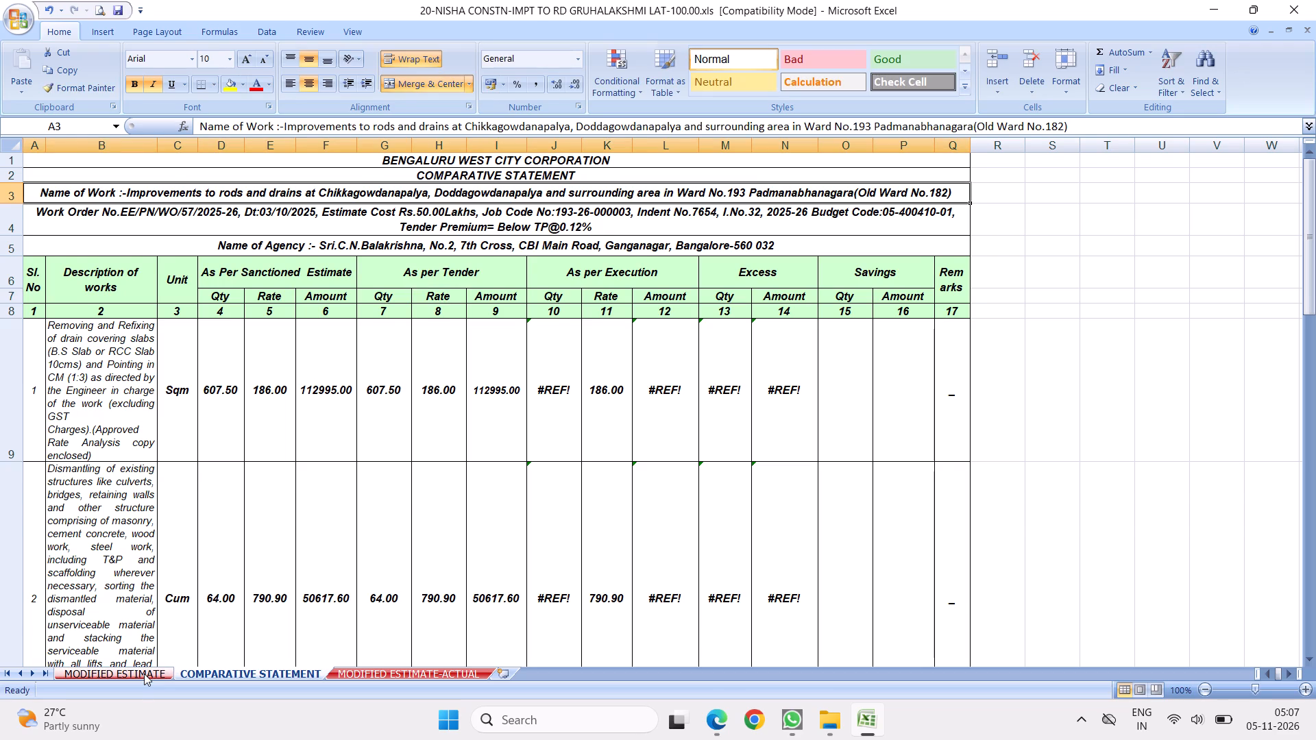
{"action": "left_click", "coordinate": [143, 673]}
{"action": "left_click", "coordinate": [215, 198]}
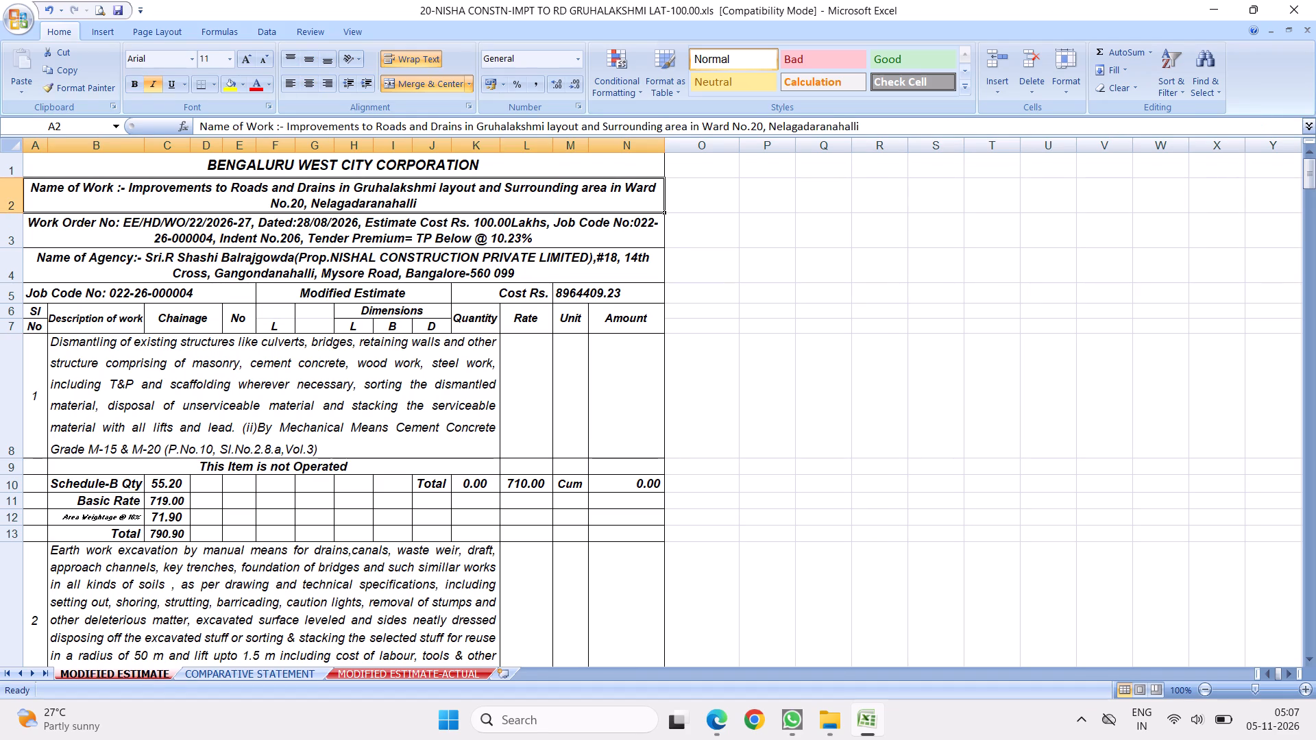
{"action": "left_click_drag", "start_coordinate": [219, 195], "coordinate": [206, 254]}
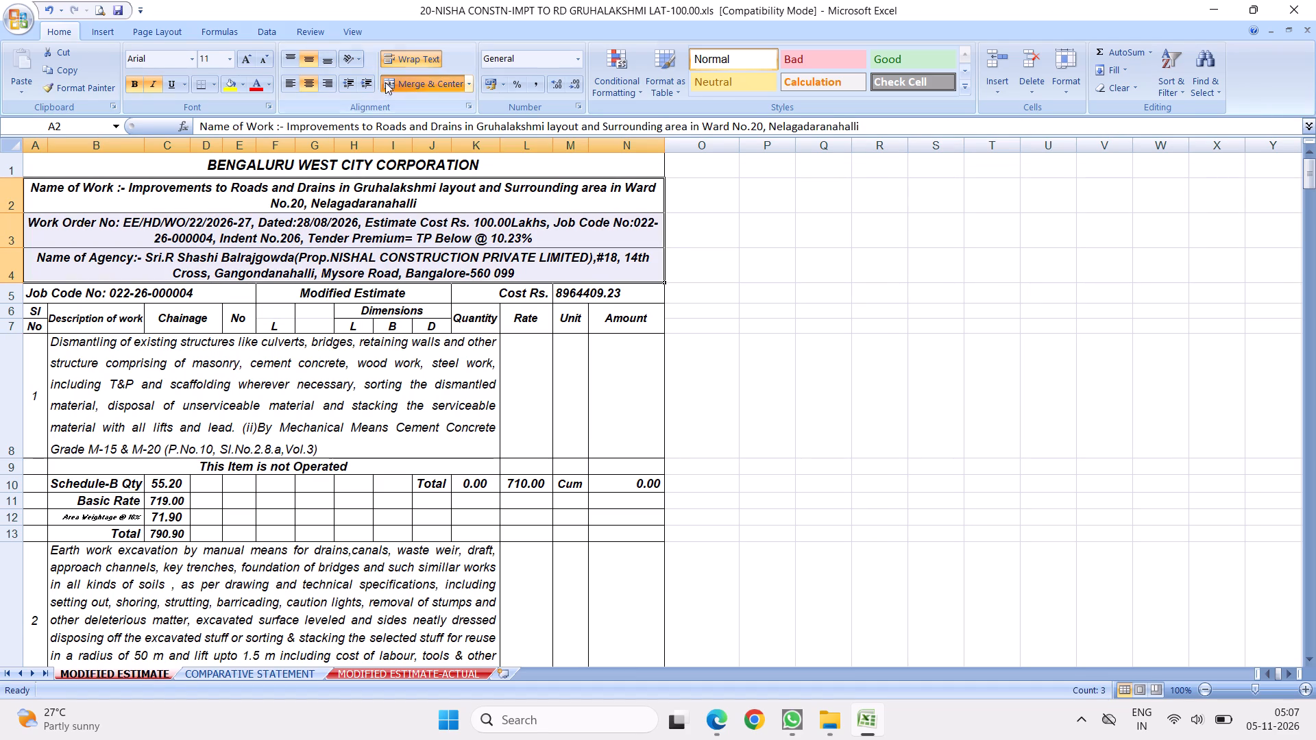
{"action": "left_click", "coordinate": [391, 80]}
Copy the Gruhalakshmi layout name of work from MODIFIED ESTIMATE A2 into row 3 of the COMPARATIVE STATEMENT sheet.
{"action": "left_click", "coordinate": [36, 199]}
{"action": "right_click", "coordinate": [36, 199]}
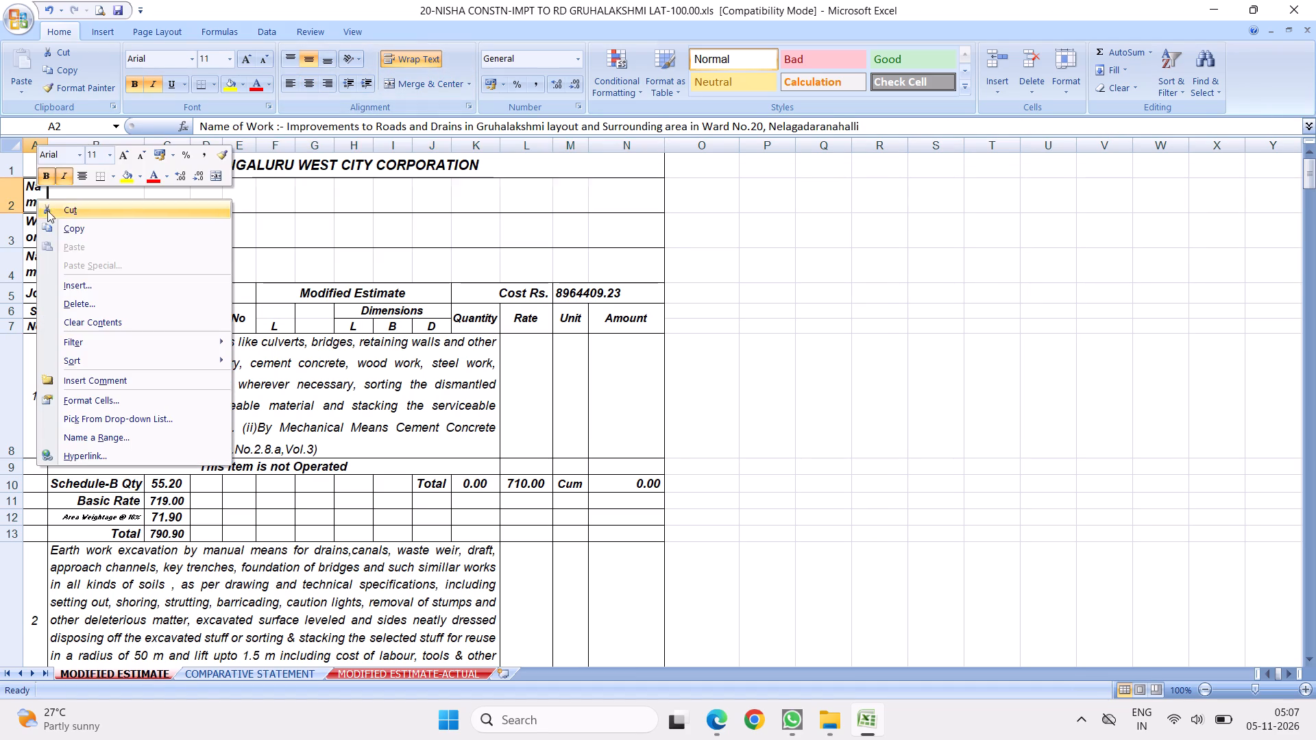
{"action": "left_click", "coordinate": [71, 232]}
{"action": "left_click", "coordinate": [197, 674]}
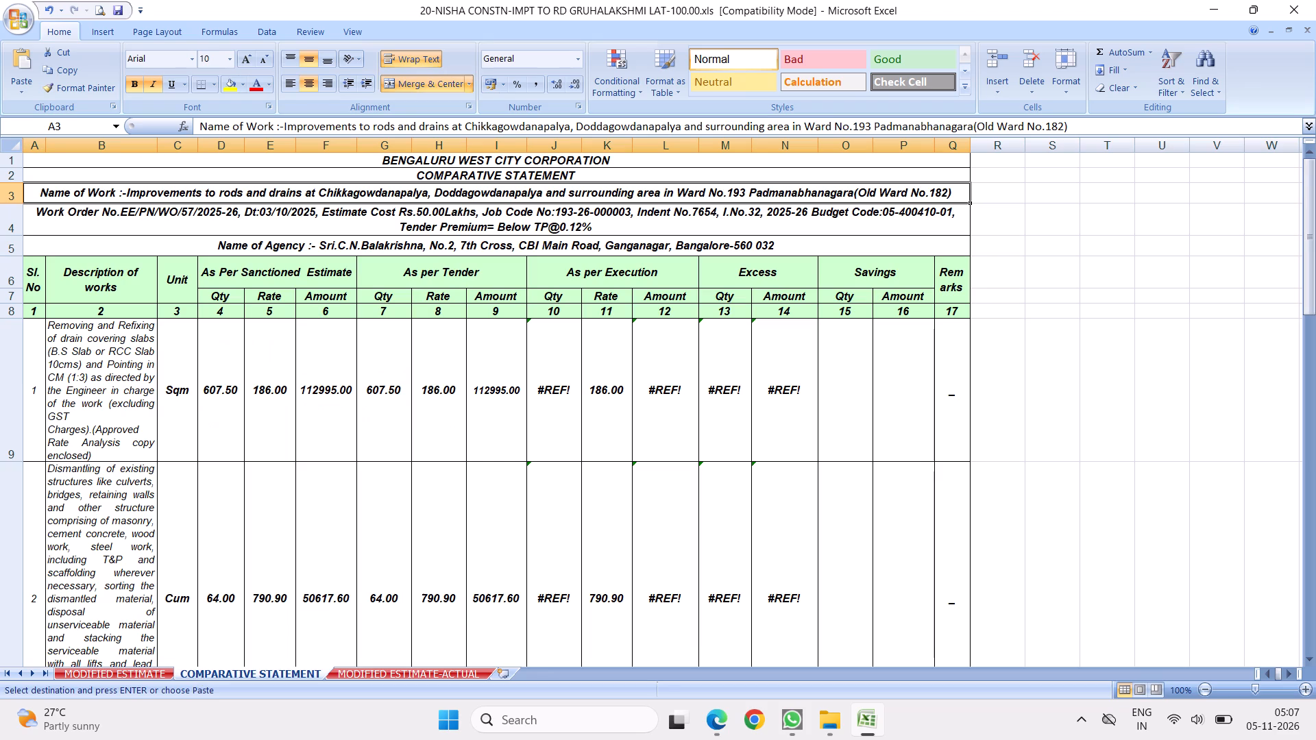
{"action": "right_click", "coordinate": [231, 193]}
{"action": "left_click", "coordinate": [271, 238]}
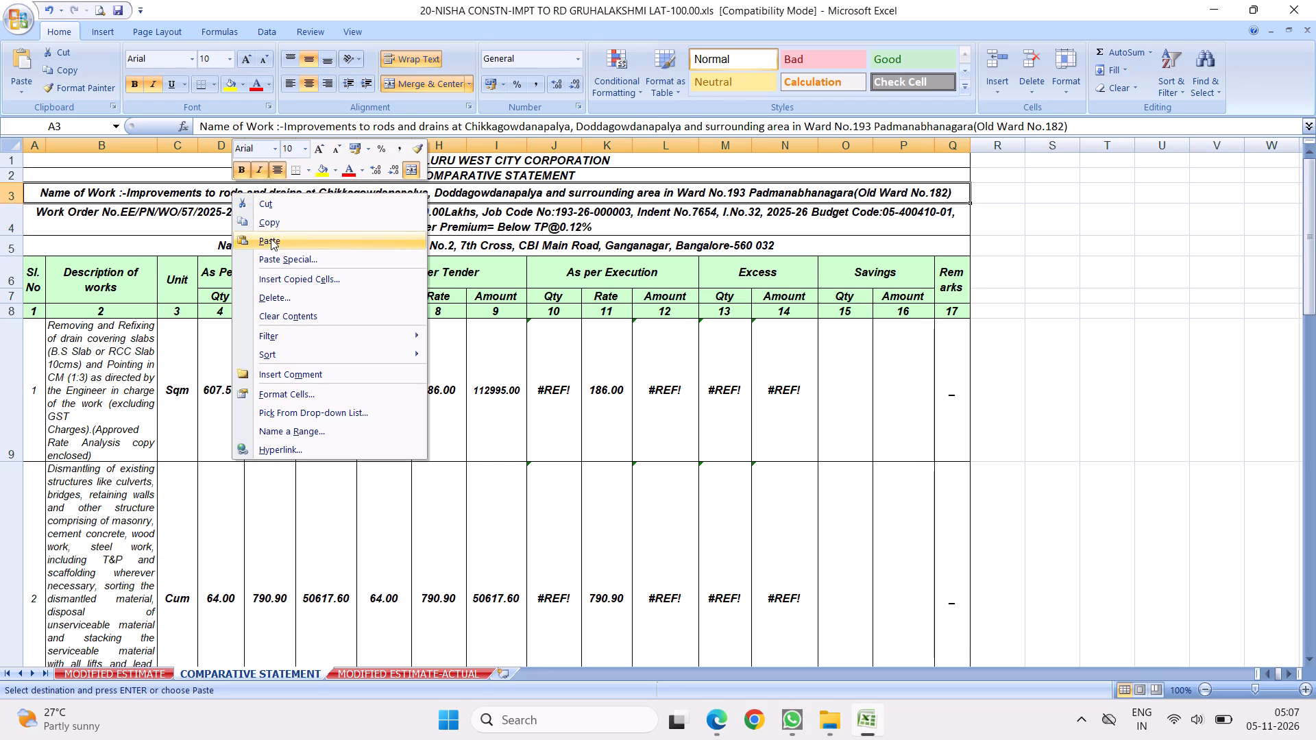
Clear the old work order and agency details from rows 4 and 5 of the comparative statement.
{"action": "left_click", "coordinate": [280, 227]}
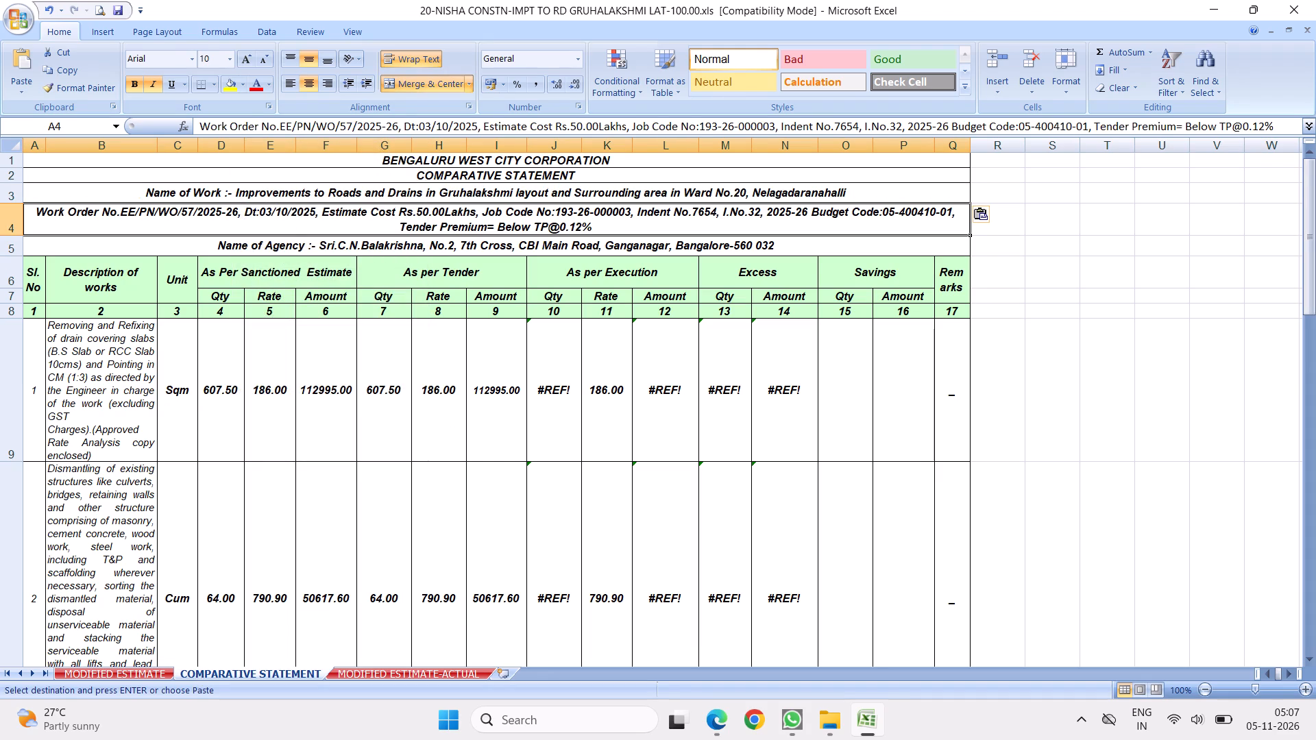
{"action": "left_click_drag", "start_coordinate": [280, 229], "coordinate": [273, 244]}
{"action": "key", "text": "Delete"}
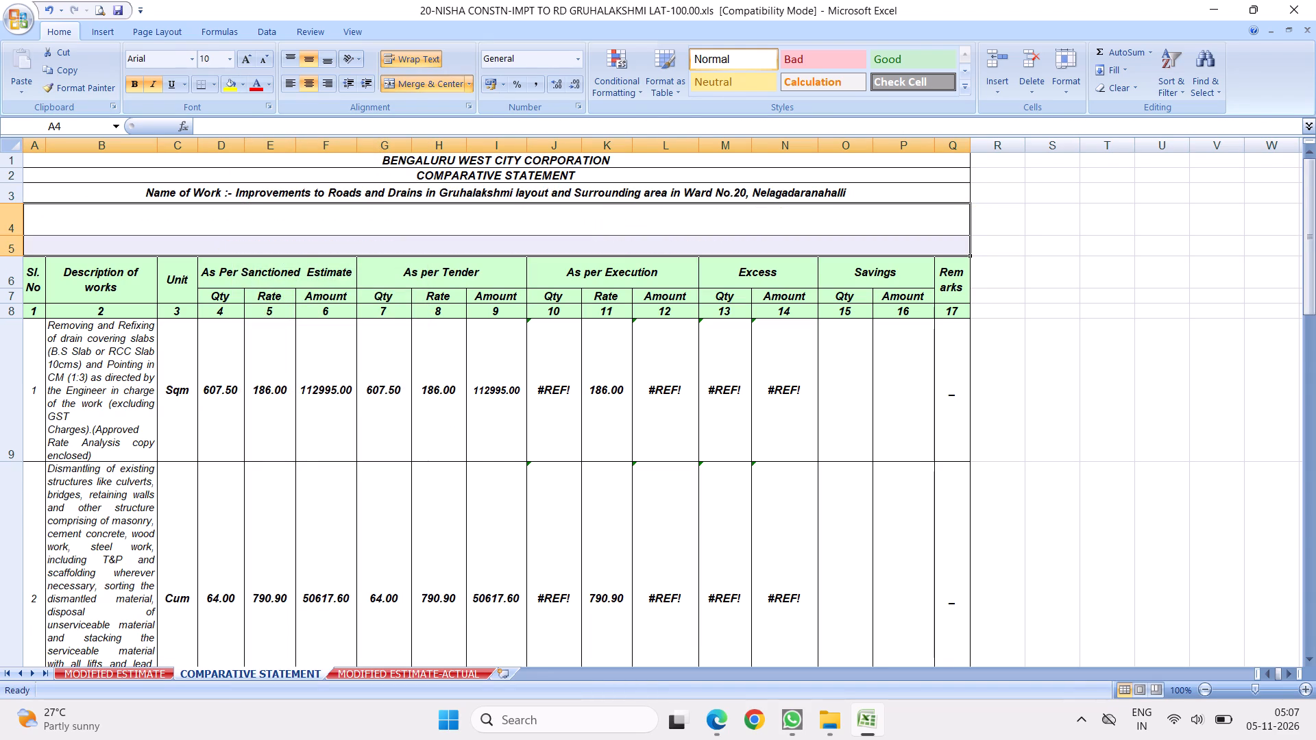
Copy the work order details from MODIFIED ESTIMATE A3 into row 4 of the COMPARATIVE STATEMENT sheet.
{"action": "left_click", "coordinate": [118, 674]}
{"action": "left_click", "coordinate": [36, 236]}
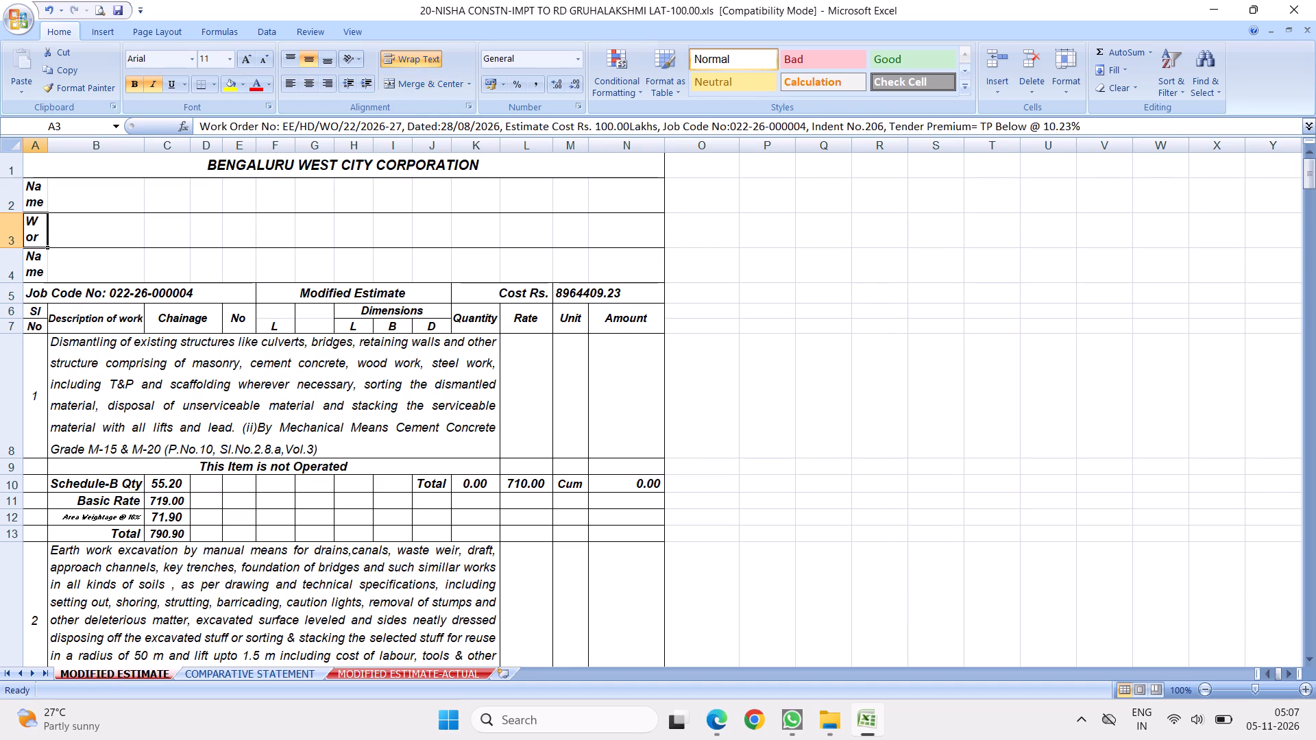
{"action": "right_click", "coordinate": [36, 229]}
{"action": "left_click", "coordinate": [71, 256]}
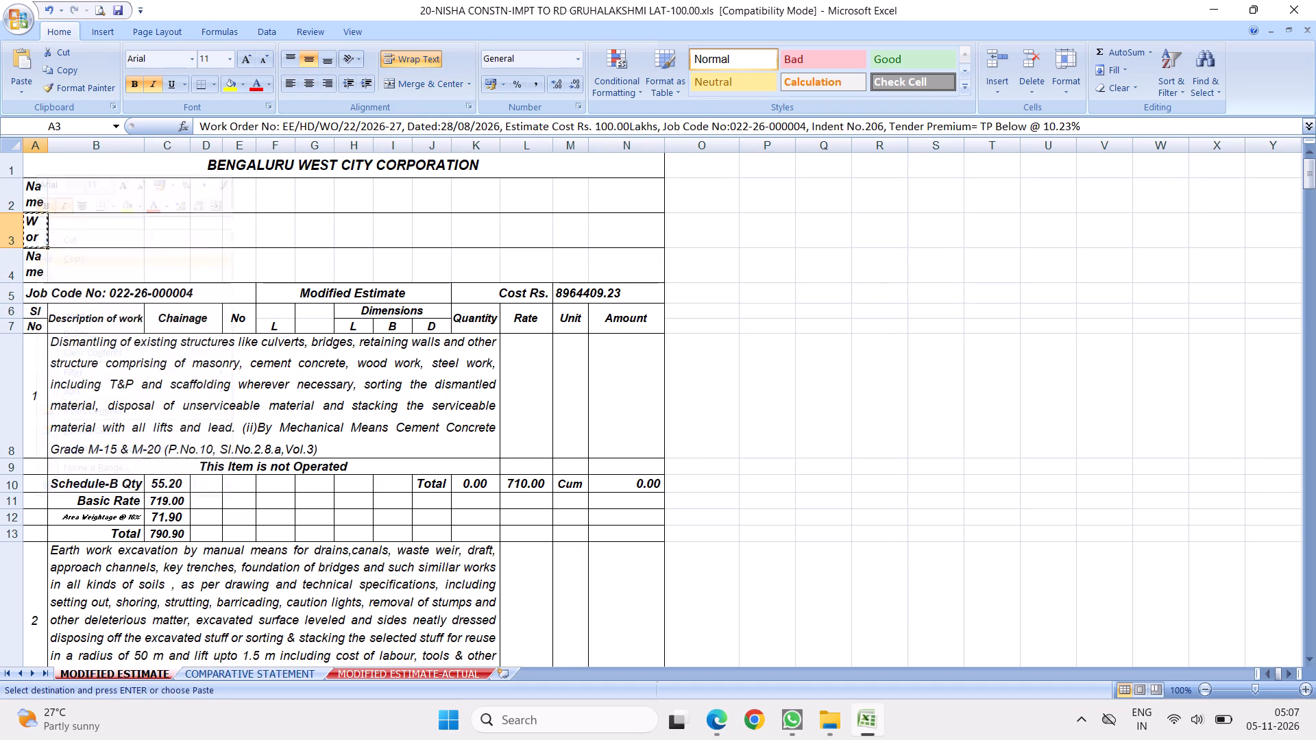
{"action": "left_click", "coordinate": [195, 670]}
{"action": "left_click", "coordinate": [180, 216]}
{"action": "right_click", "coordinate": [180, 215]}
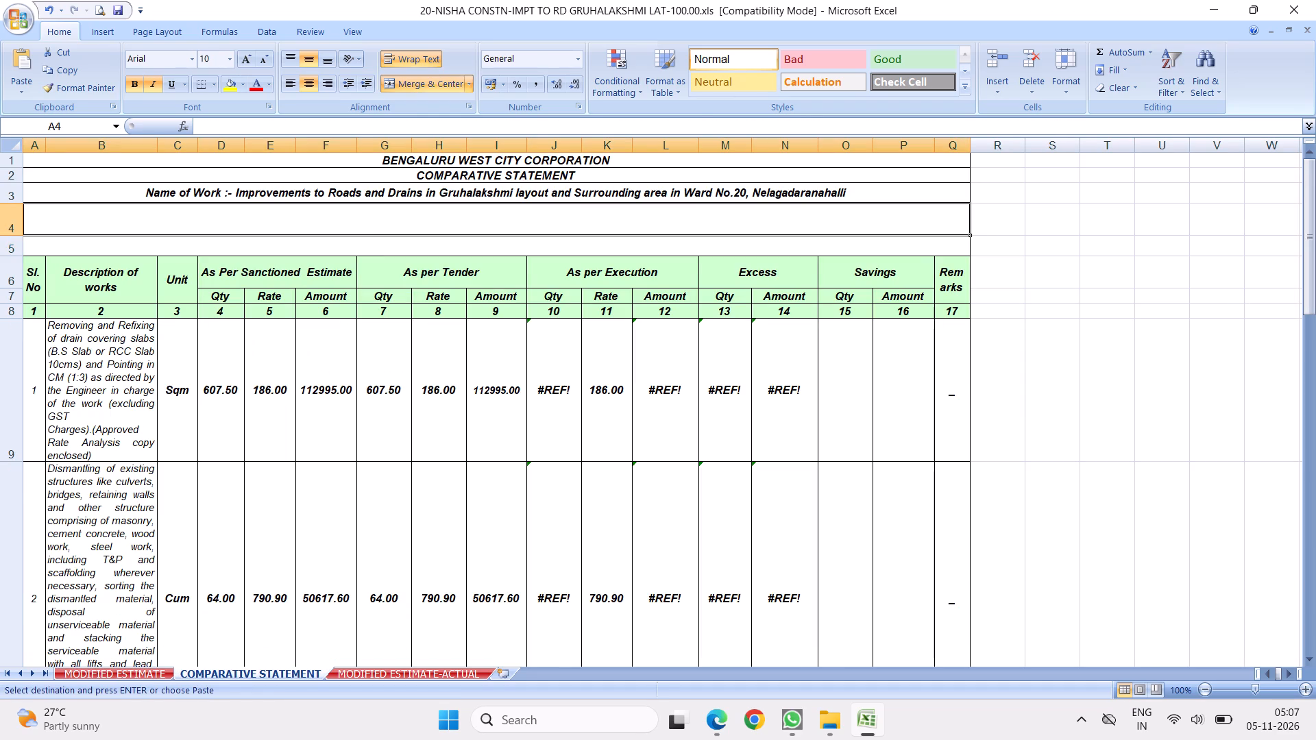
{"action": "left_click", "coordinate": [219, 260]}
Copy the agency name and address line from MODIFIED ESTIMATE A4 into row 5 of the COMPARATIVE STATEMENT sheet.
{"action": "left_click", "coordinate": [88, 670]}
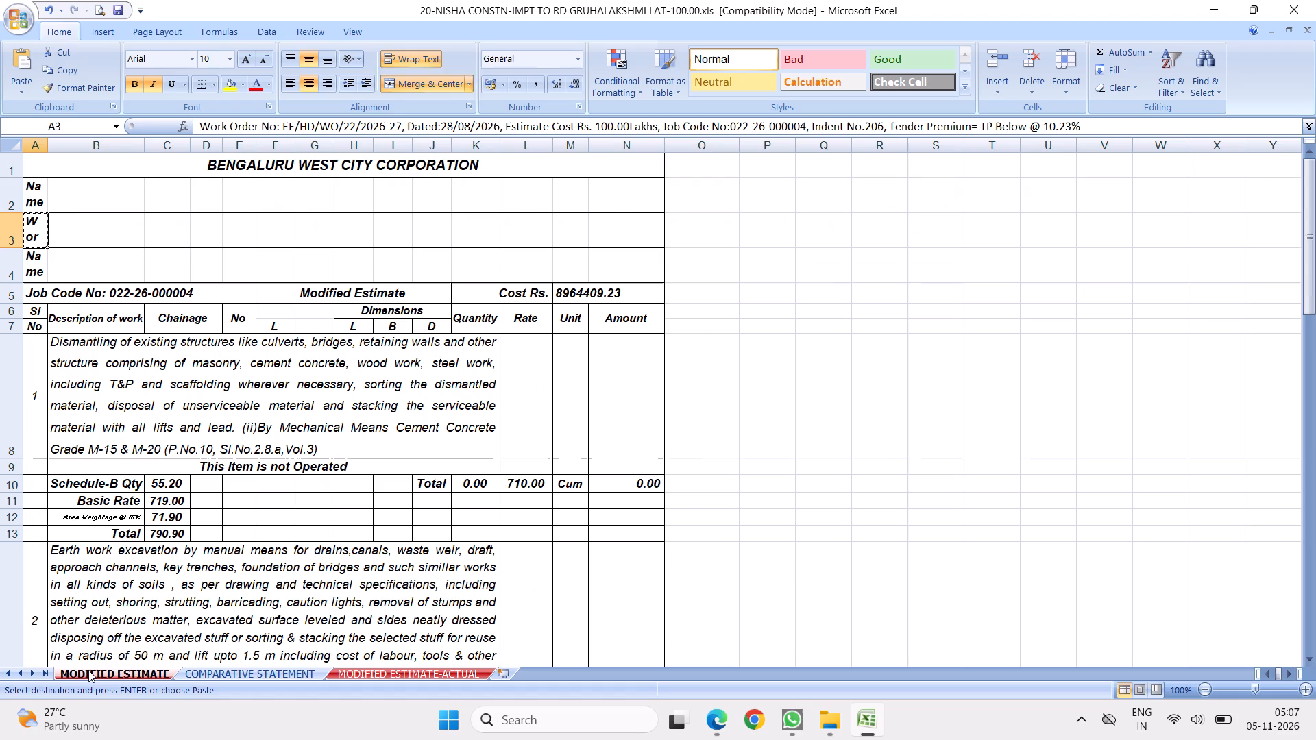
{"action": "left_click", "coordinate": [35, 261]}
{"action": "right_click", "coordinate": [35, 261]}
{"action": "left_click", "coordinate": [73, 288]}
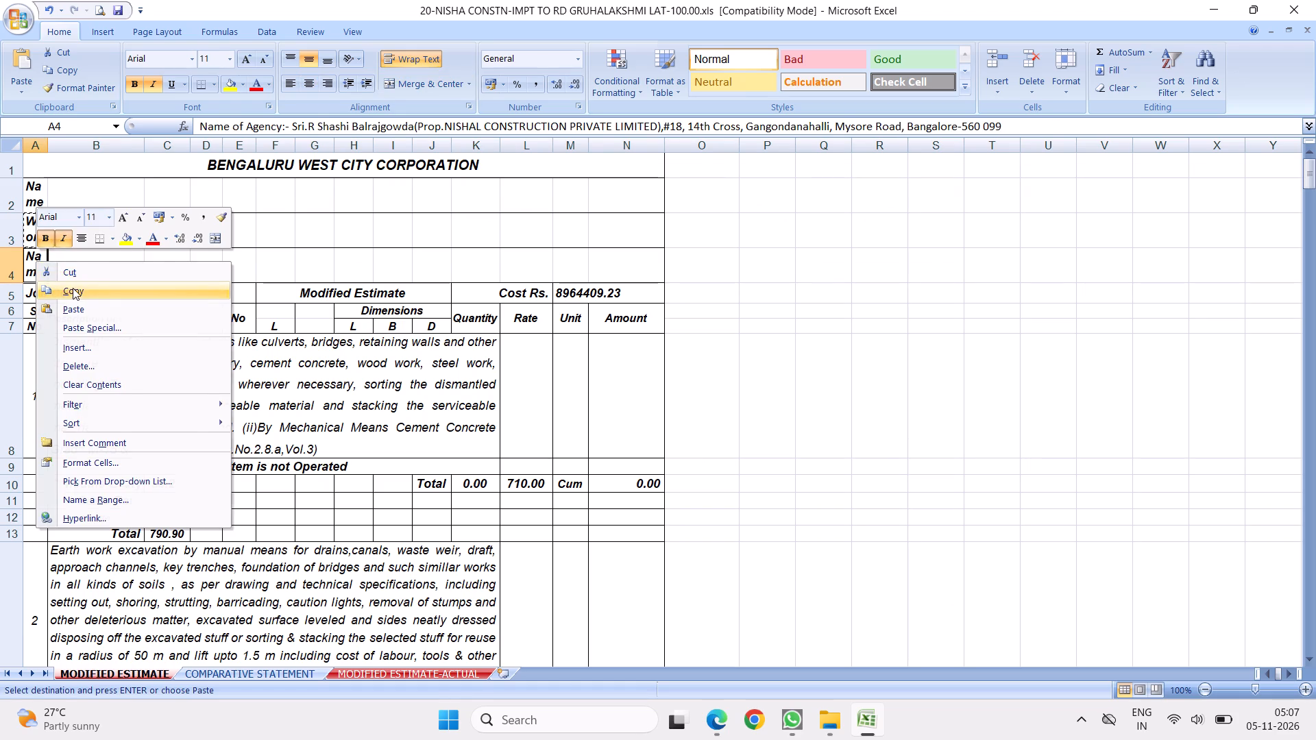
{"action": "left_click", "coordinate": [216, 670]}
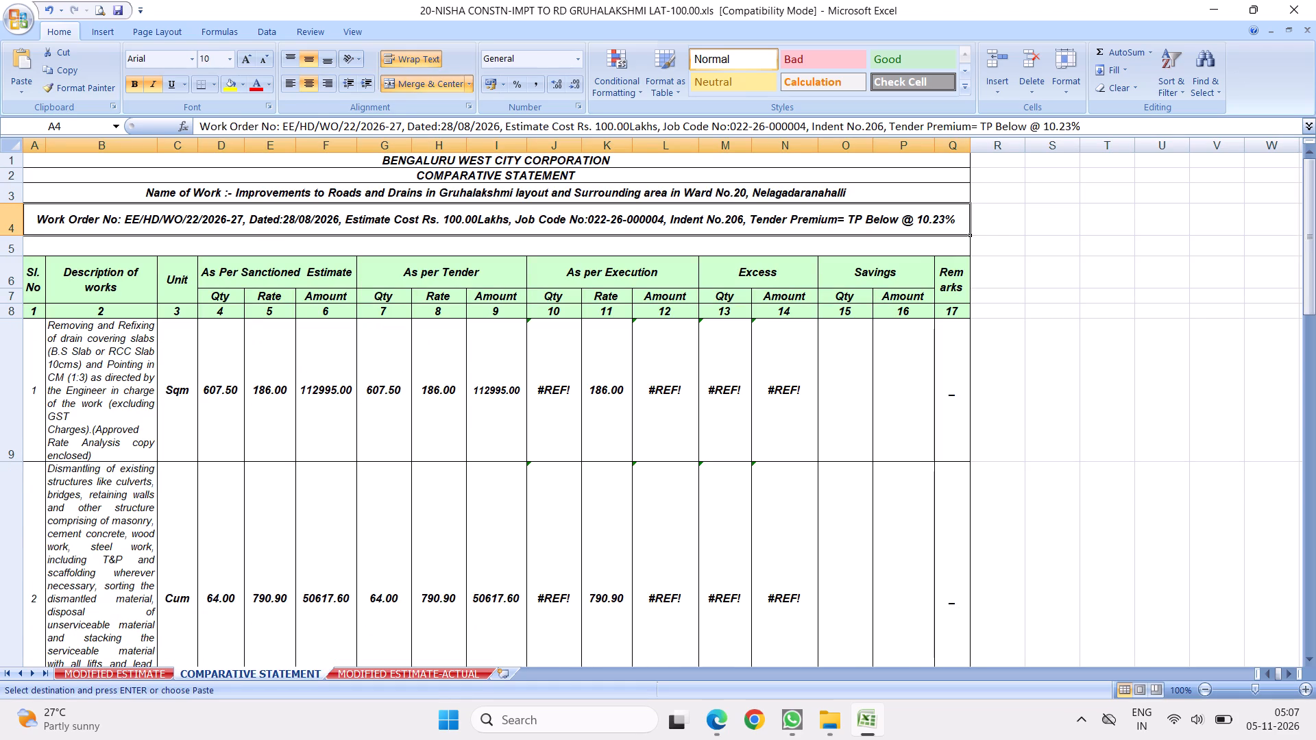
{"action": "right_click", "coordinate": [202, 242]}
{"action": "left_click", "coordinate": [243, 288]}
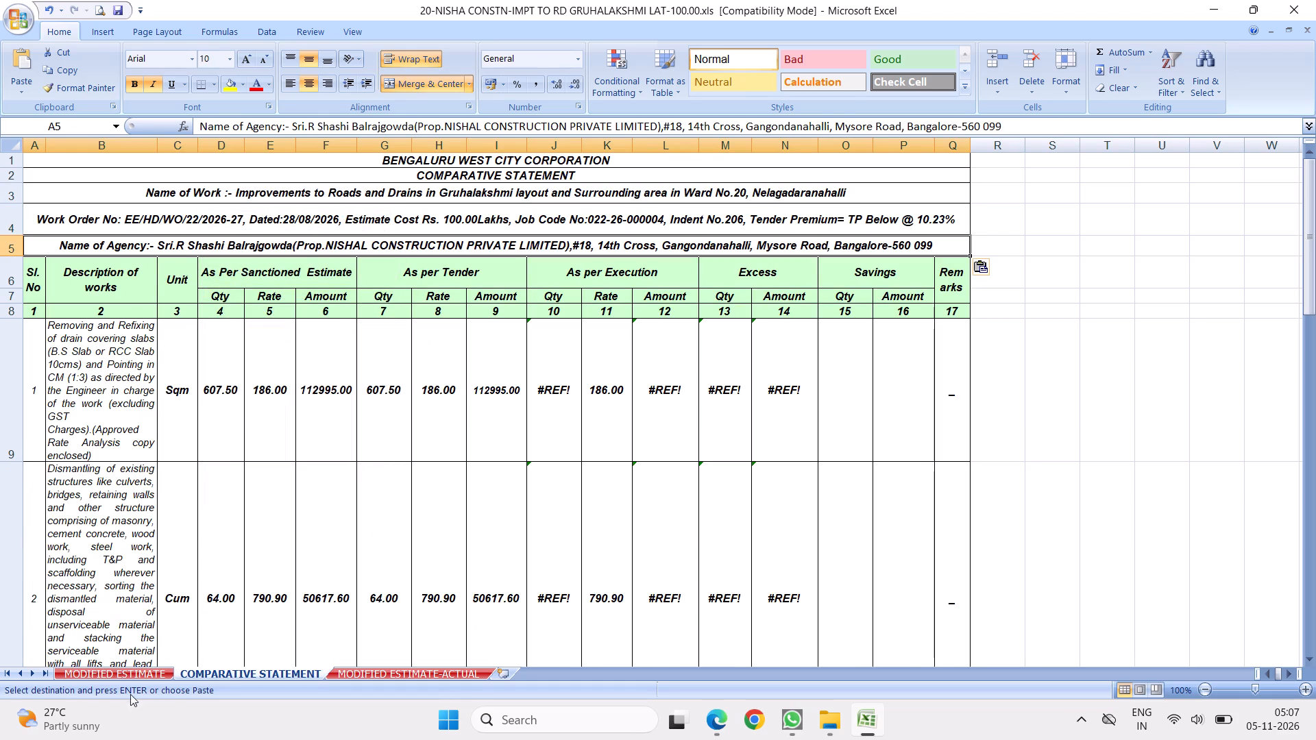
Merge and center each of the heading rows 2, 3 and 4 across columns A to N in the MODIFIED ESTIMATE sheet.
{"action": "left_click", "coordinate": [119, 671]}
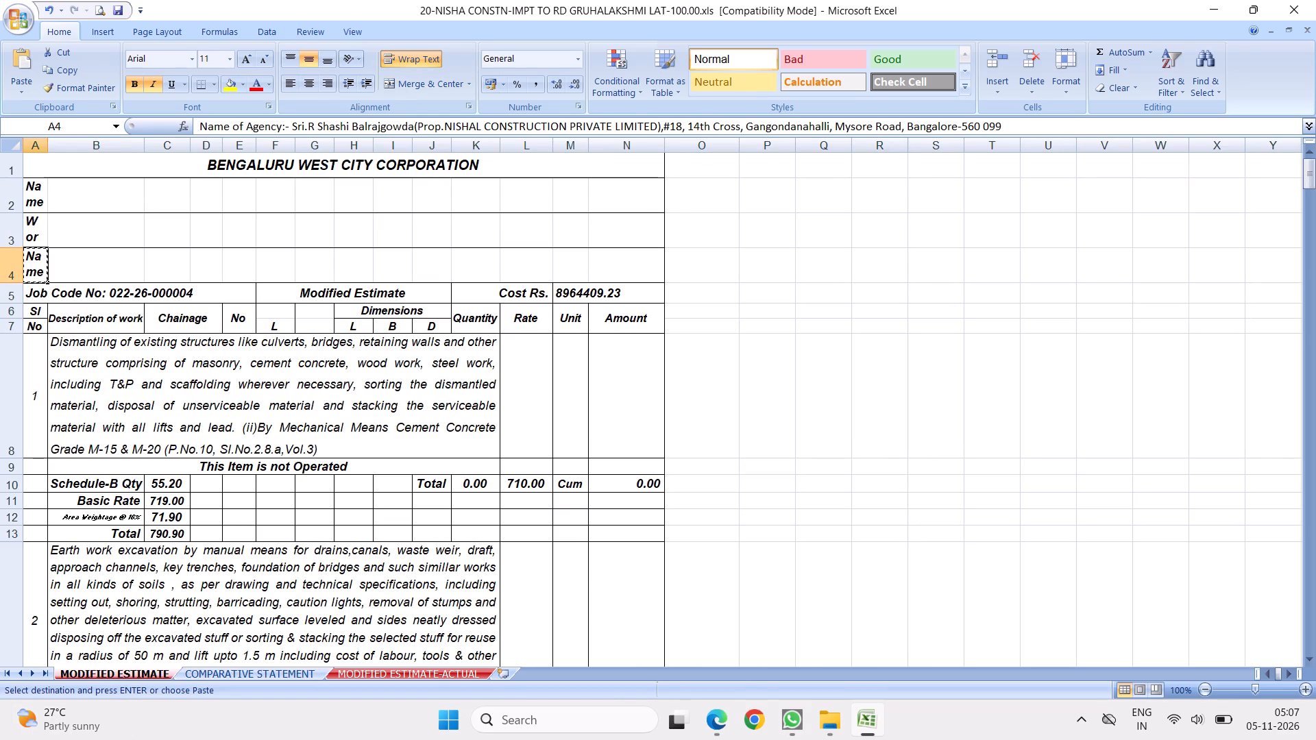
{"action": "left_click_drag", "start_coordinate": [32, 230], "coordinate": [626, 241]}
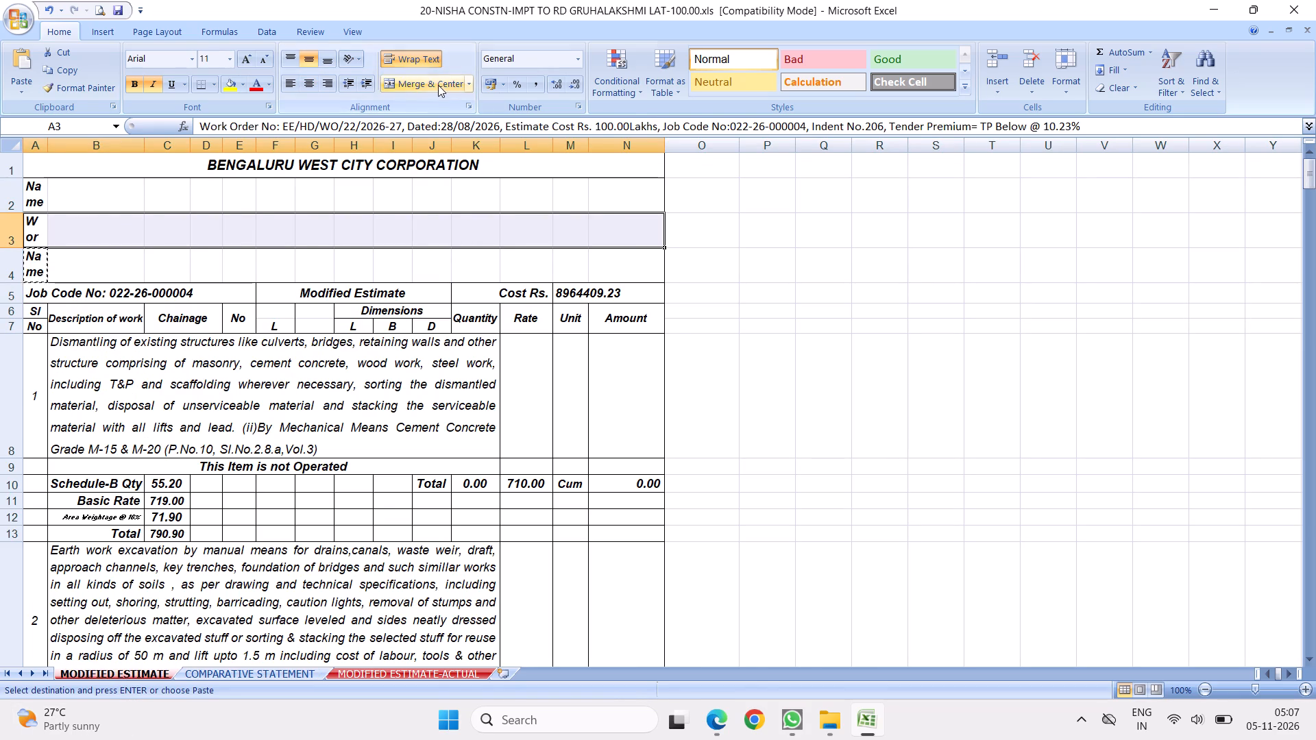
{"action": "left_click", "coordinate": [438, 85]}
{"action": "left_click_drag", "start_coordinate": [34, 194], "coordinate": [583, 203]}
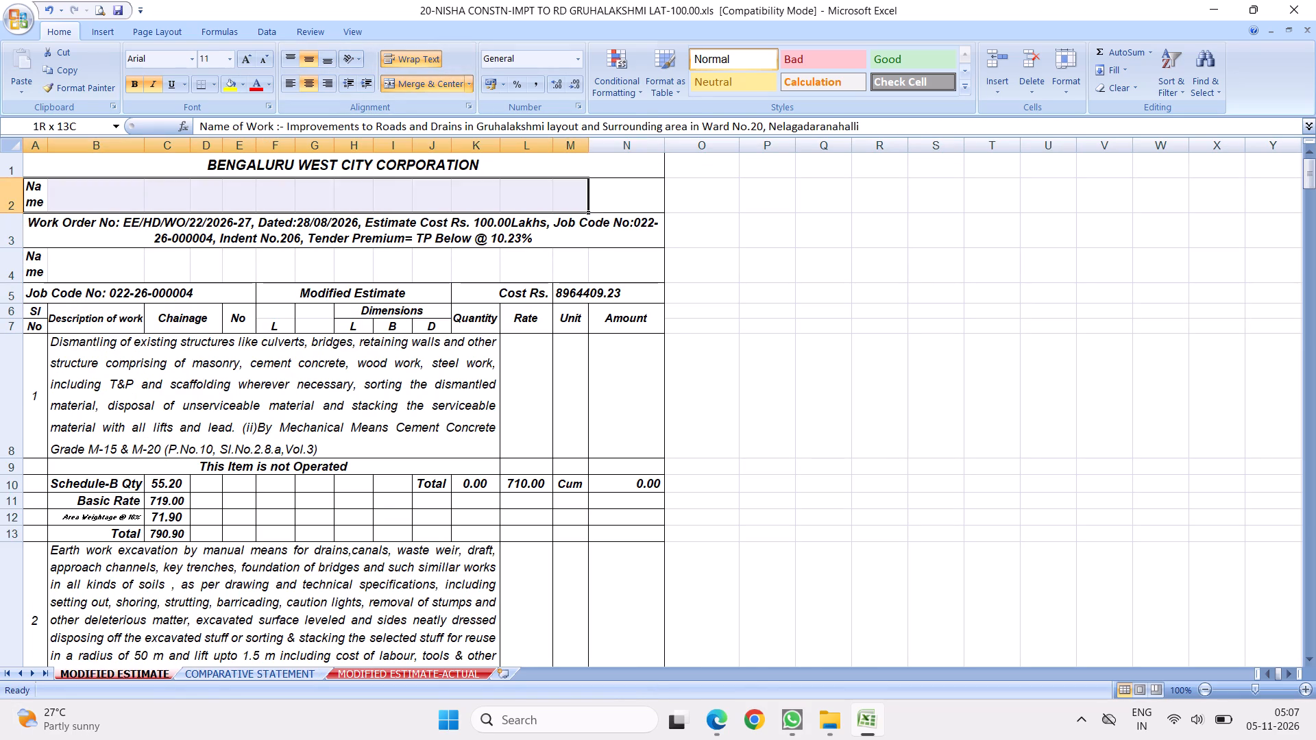
{"action": "left_click_drag", "start_coordinate": [583, 203], "coordinate": [609, 202]}
{"action": "left_click", "coordinate": [413, 84]}
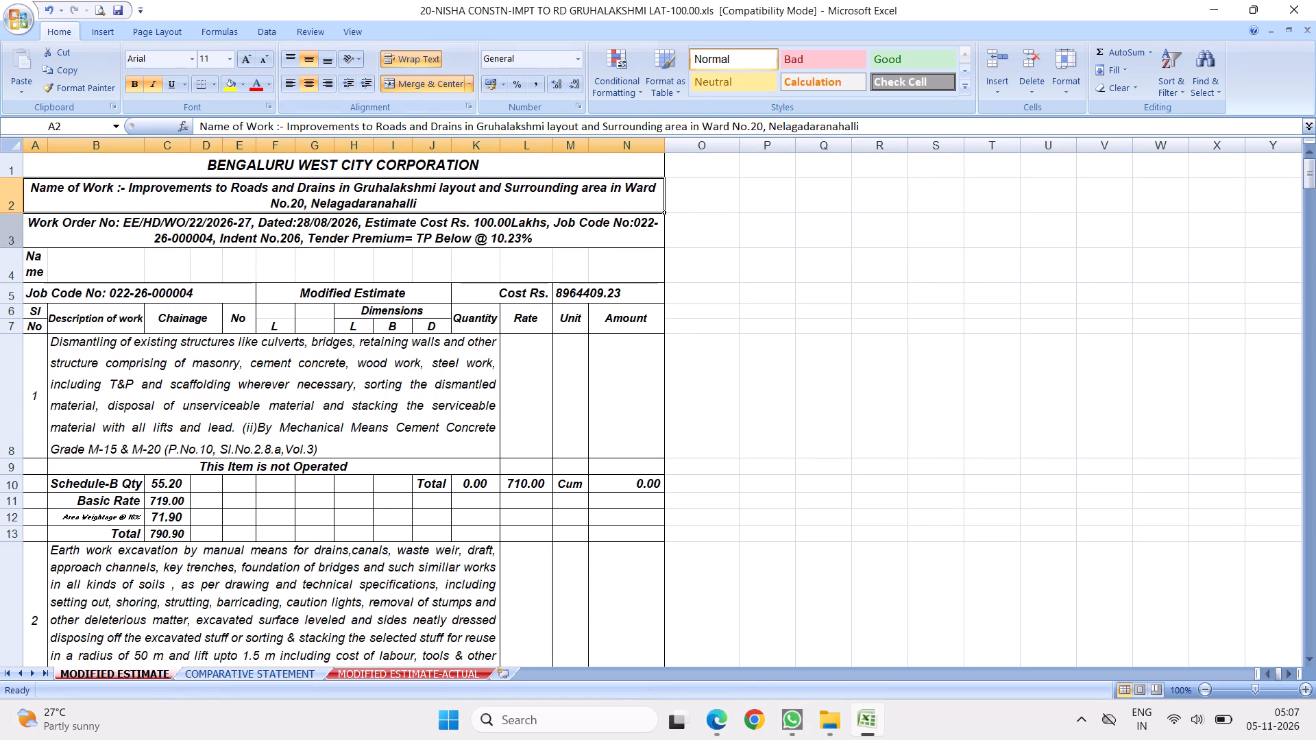
{"action": "left_click_drag", "start_coordinate": [34, 260], "coordinate": [609, 264]}
{"action": "left_click", "coordinate": [415, 82]}
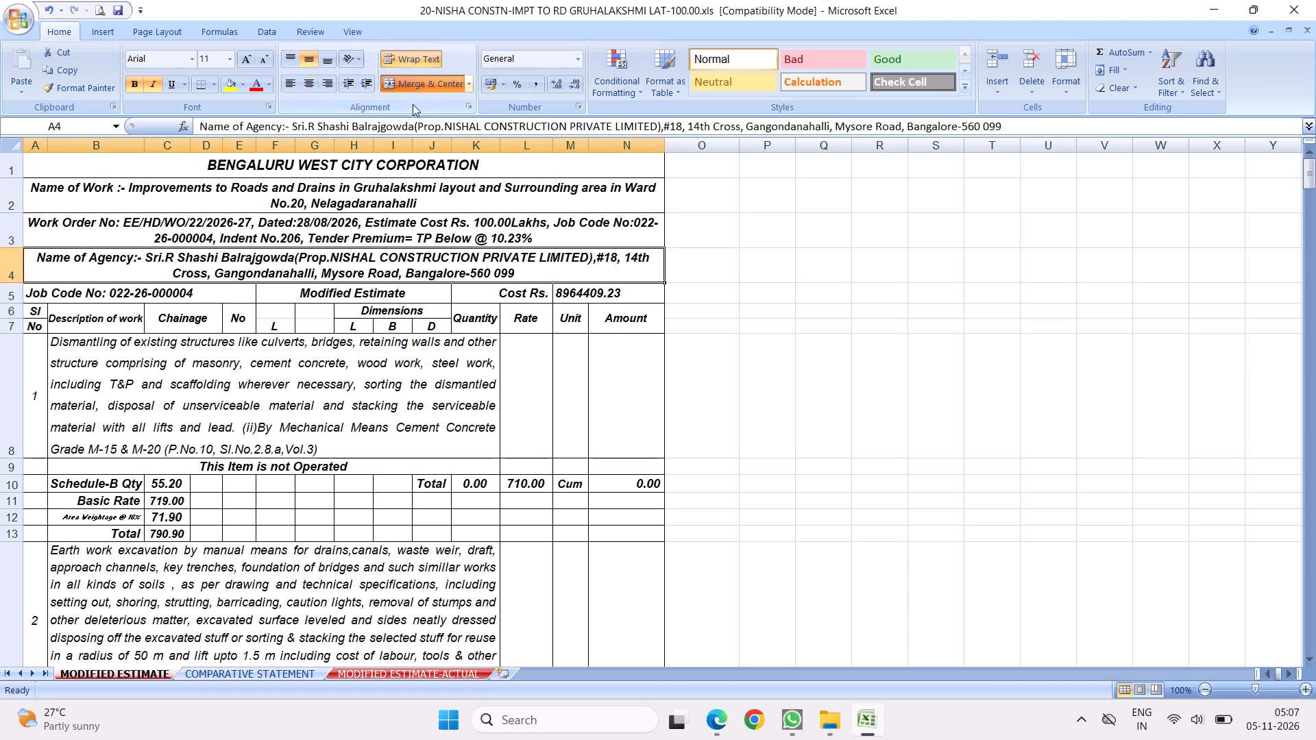
Apply the formatting of heading row 3 to the work order row 4 in the COMPARATIVE STATEMENT sheet.
{"action": "left_click", "coordinate": [212, 673]}
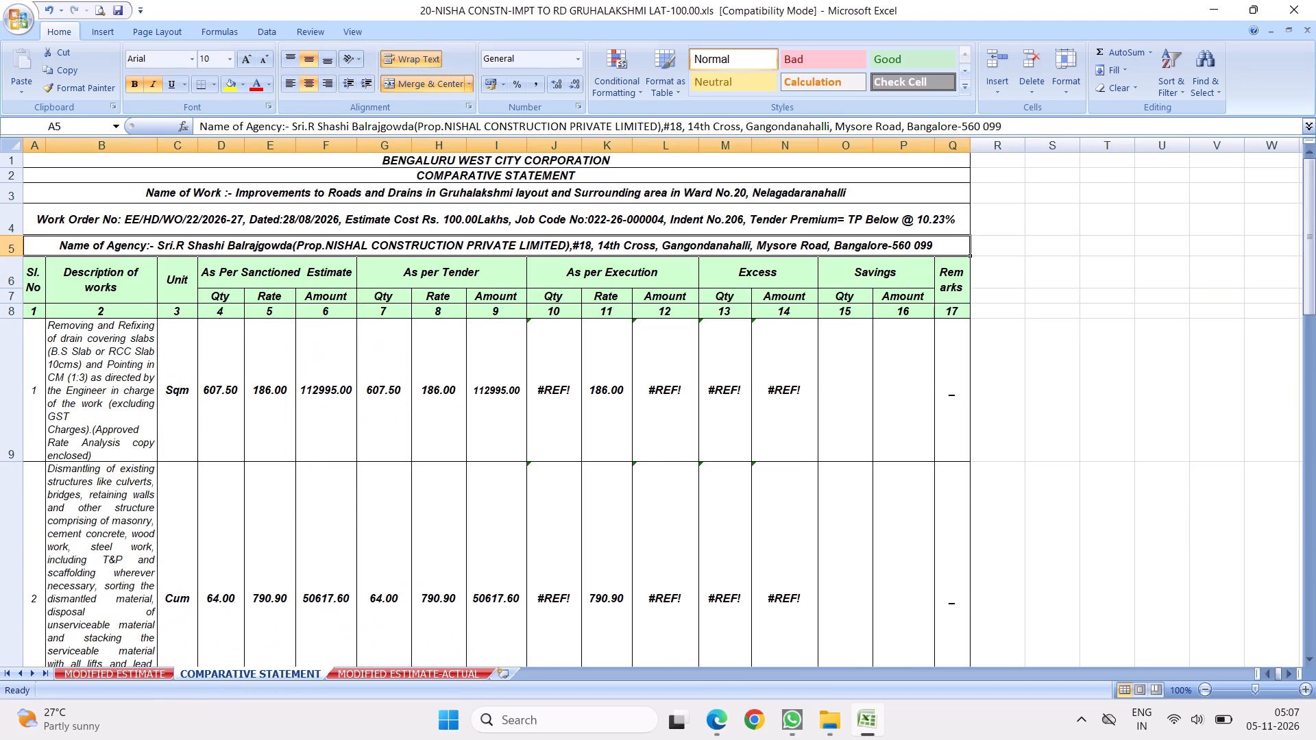
{"action": "left_click", "coordinate": [434, 208]}
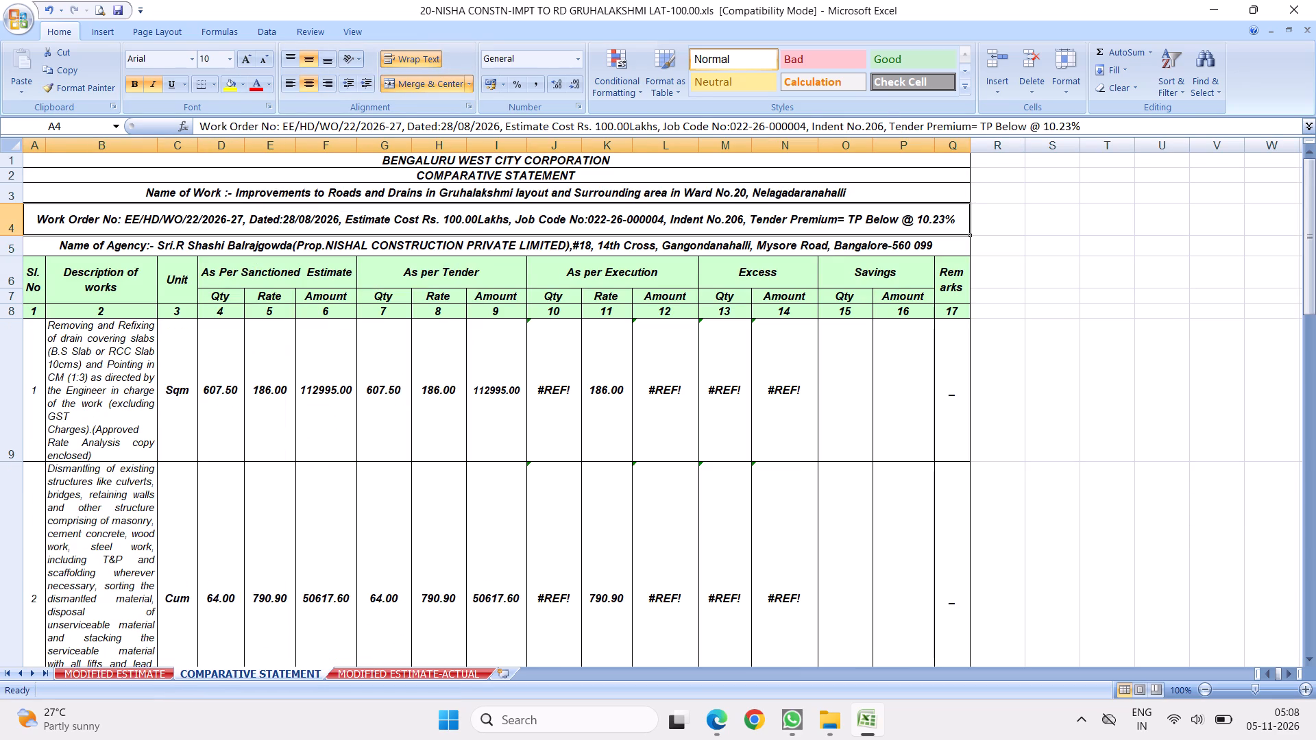
{"action": "left_click", "coordinate": [10, 192]}
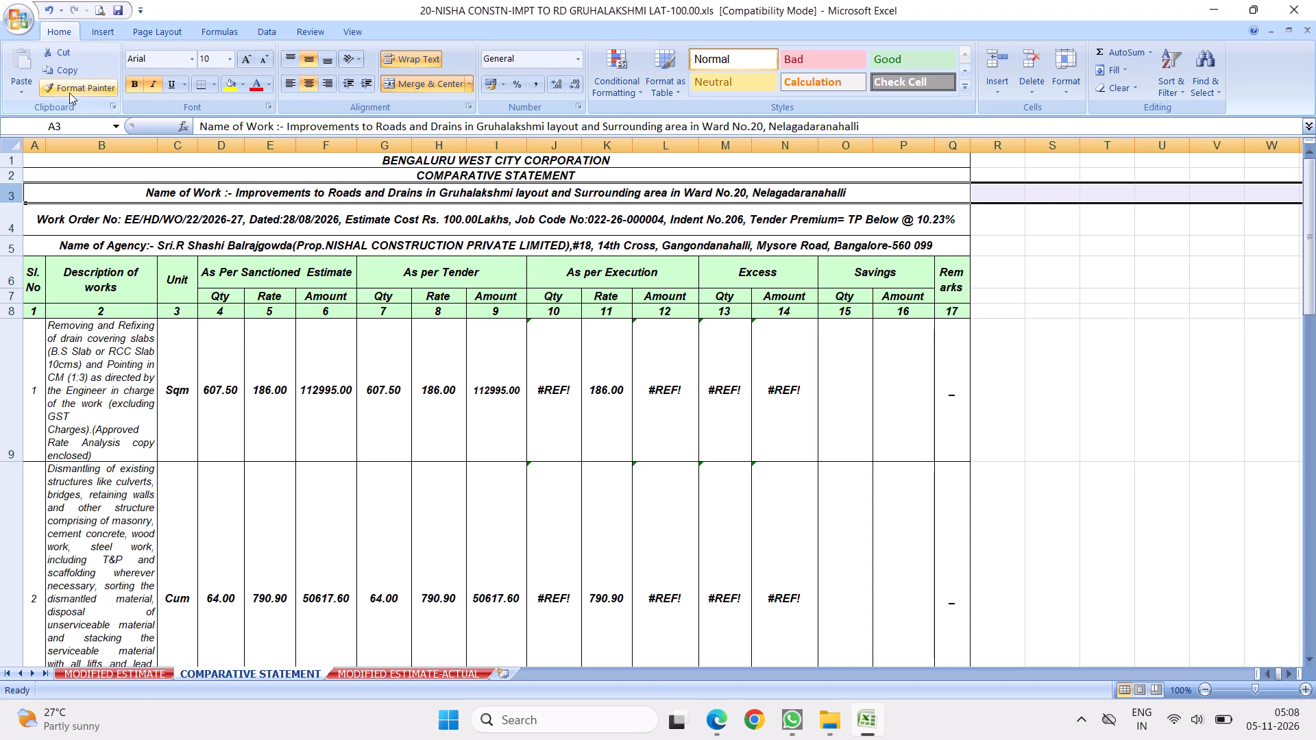
{"action": "left_click", "coordinate": [50, 87]}
{"action": "left_click", "coordinate": [5, 221]}
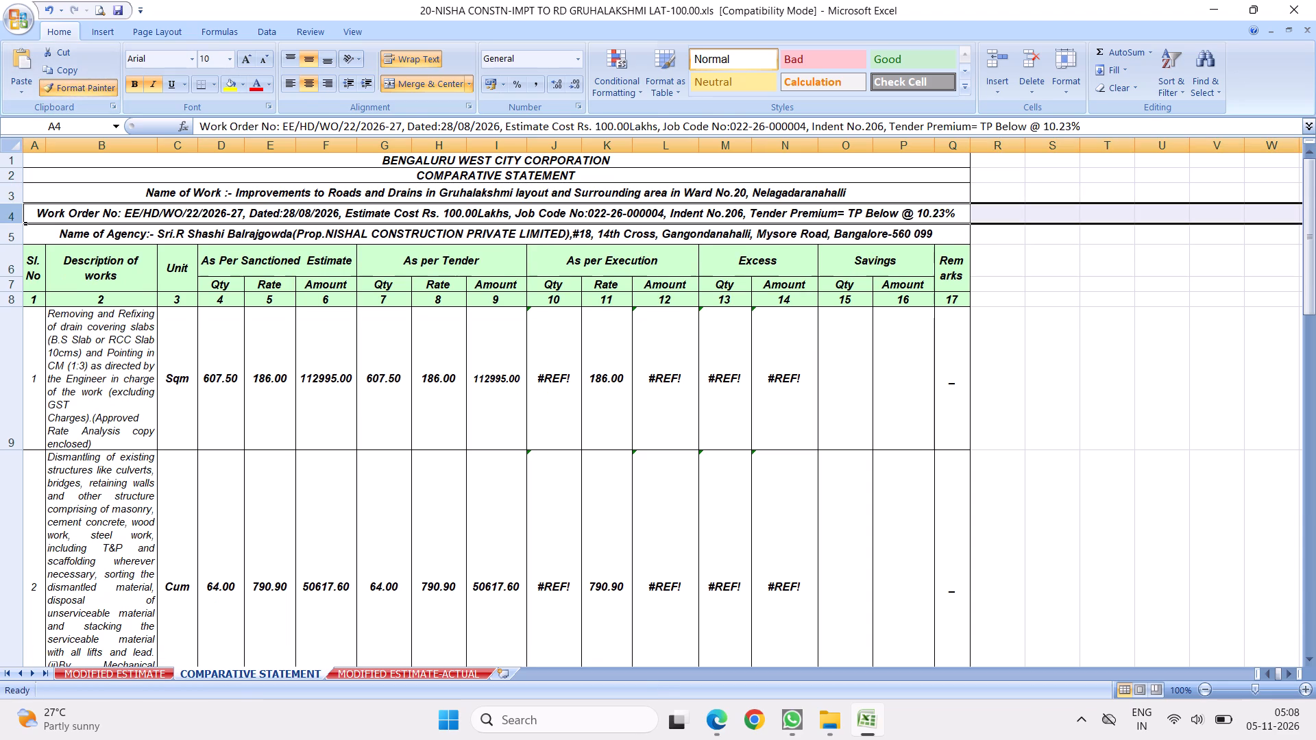
Clear the work descriptions of items 1 to 4 in column B of the comparative statement.
{"action": "left_click", "coordinate": [652, 415]}
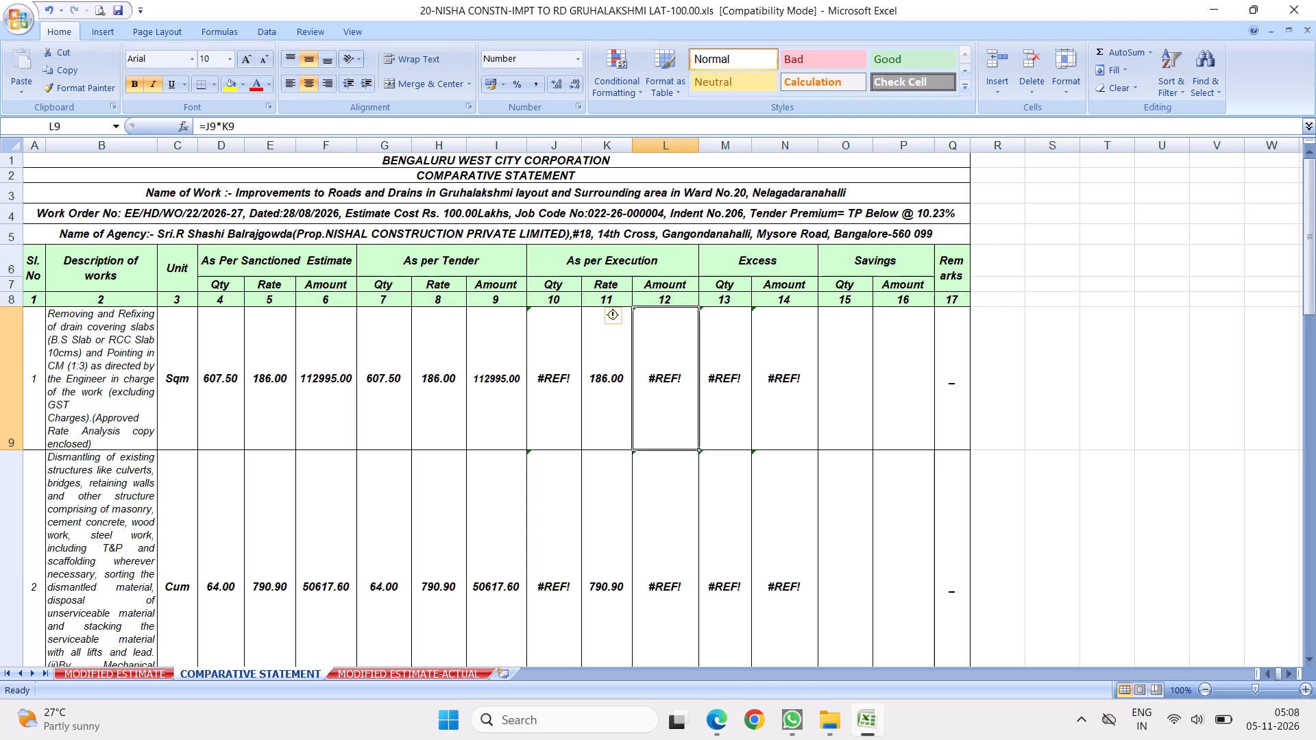
{"action": "left_click", "coordinate": [112, 351]}
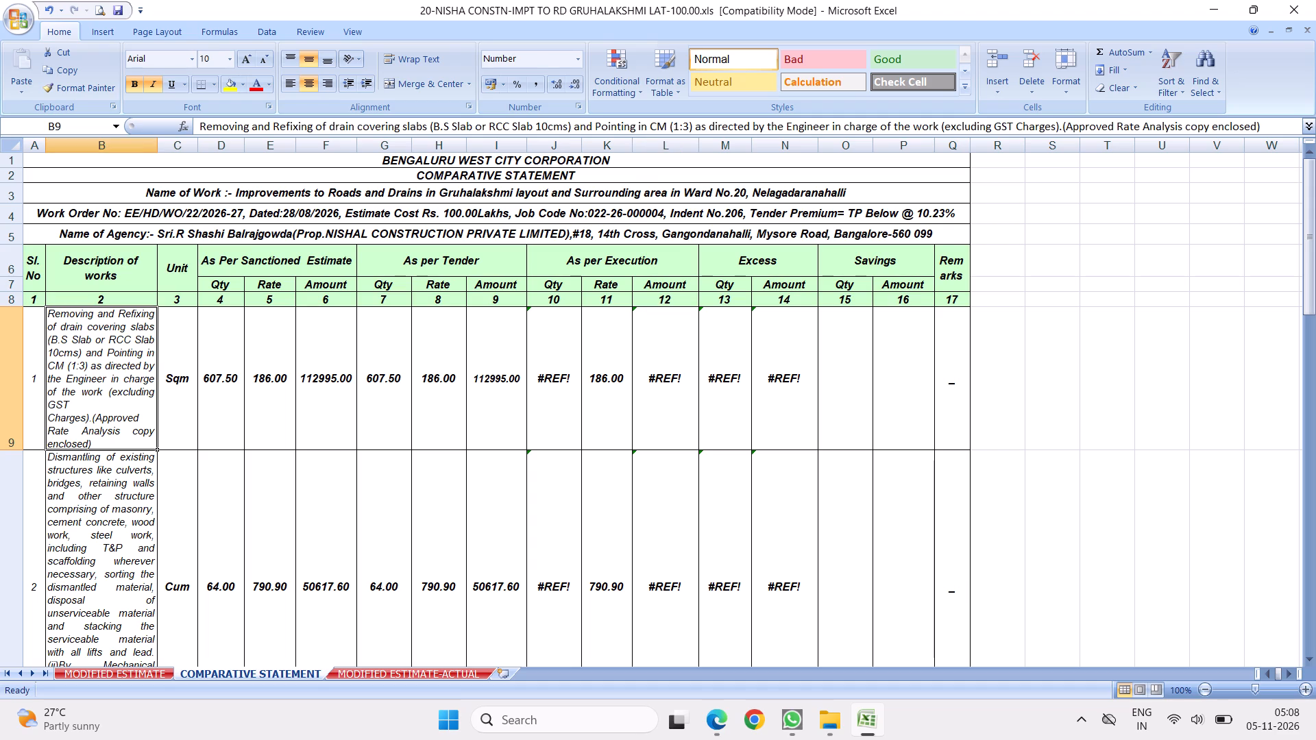
{"action": "key", "text": "Delete"}
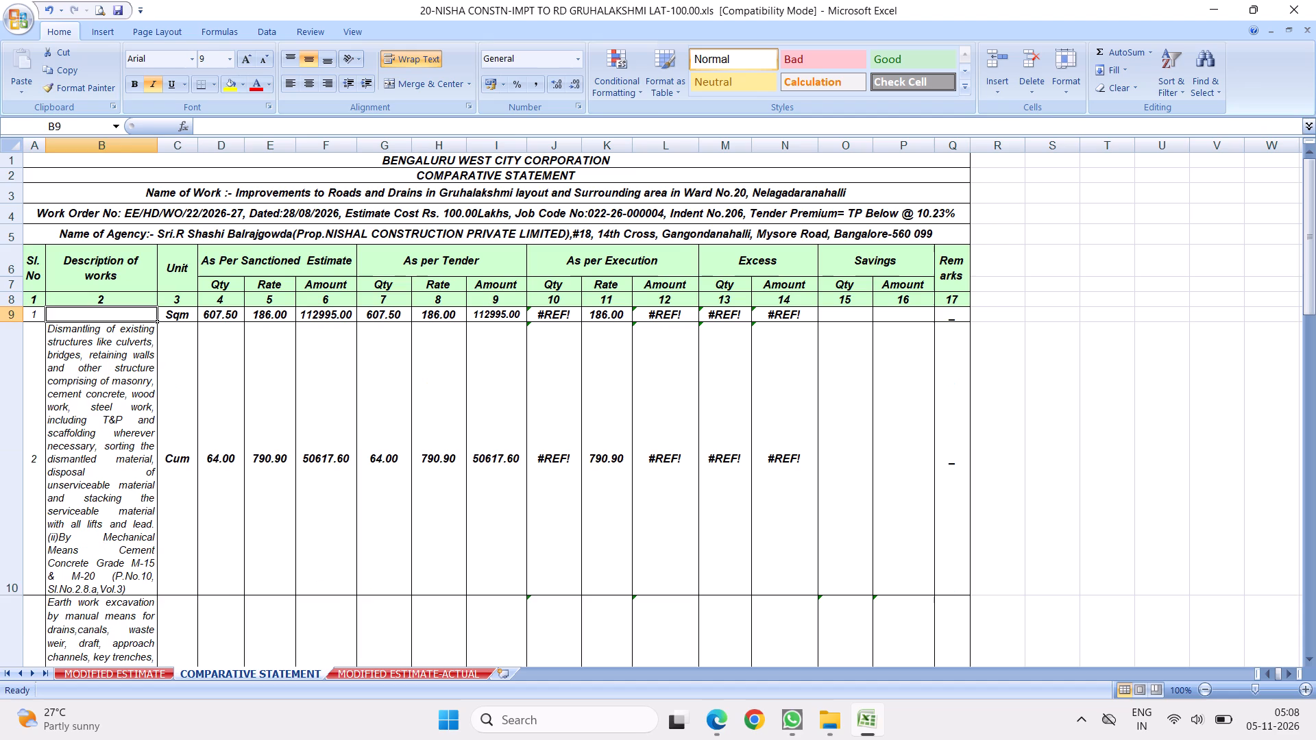
{"action": "left_click", "coordinate": [134, 367]}
{"action": "key", "text": "Delete"}
{"action": "left_click", "coordinate": [119, 424]}
{"action": "key", "text": "Delete"}
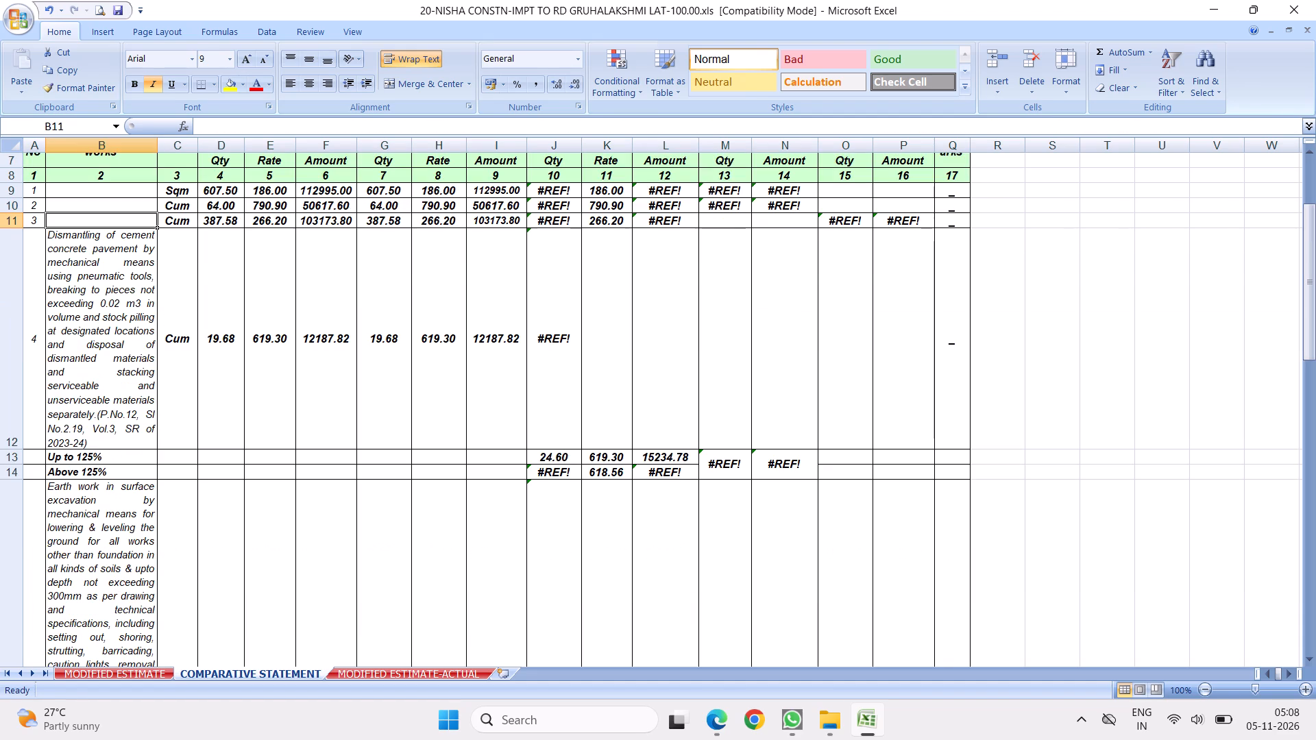
{"action": "left_click", "coordinate": [115, 317]}
{"action": "key", "text": "Delete"}
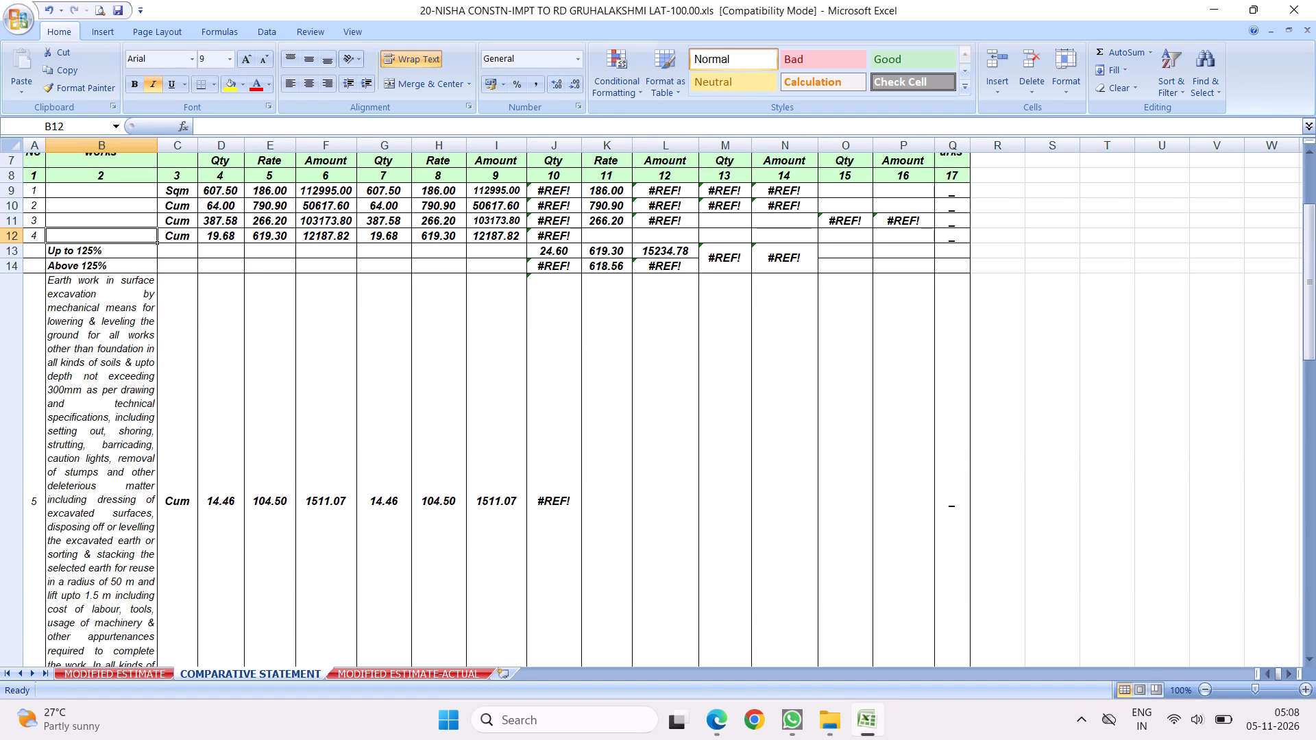
Delete the "Up to 125%" and "Above 125%" rows beneath item 4.
{"action": "left_click_drag", "start_coordinate": [19, 251], "coordinate": [17, 269]}
{"action": "right_click", "coordinate": [96, 257]}
{"action": "left_click", "coordinate": [138, 362]}
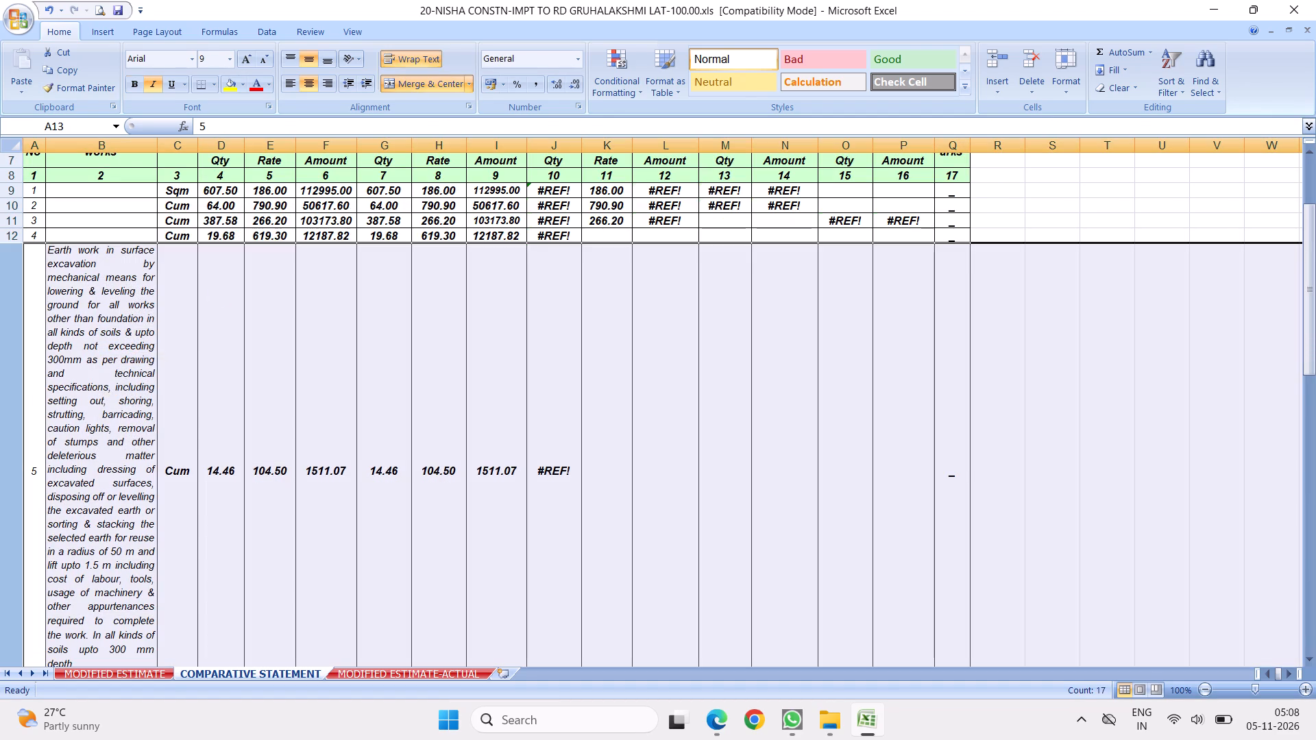
{"action": "left_click", "coordinate": [125, 235]}
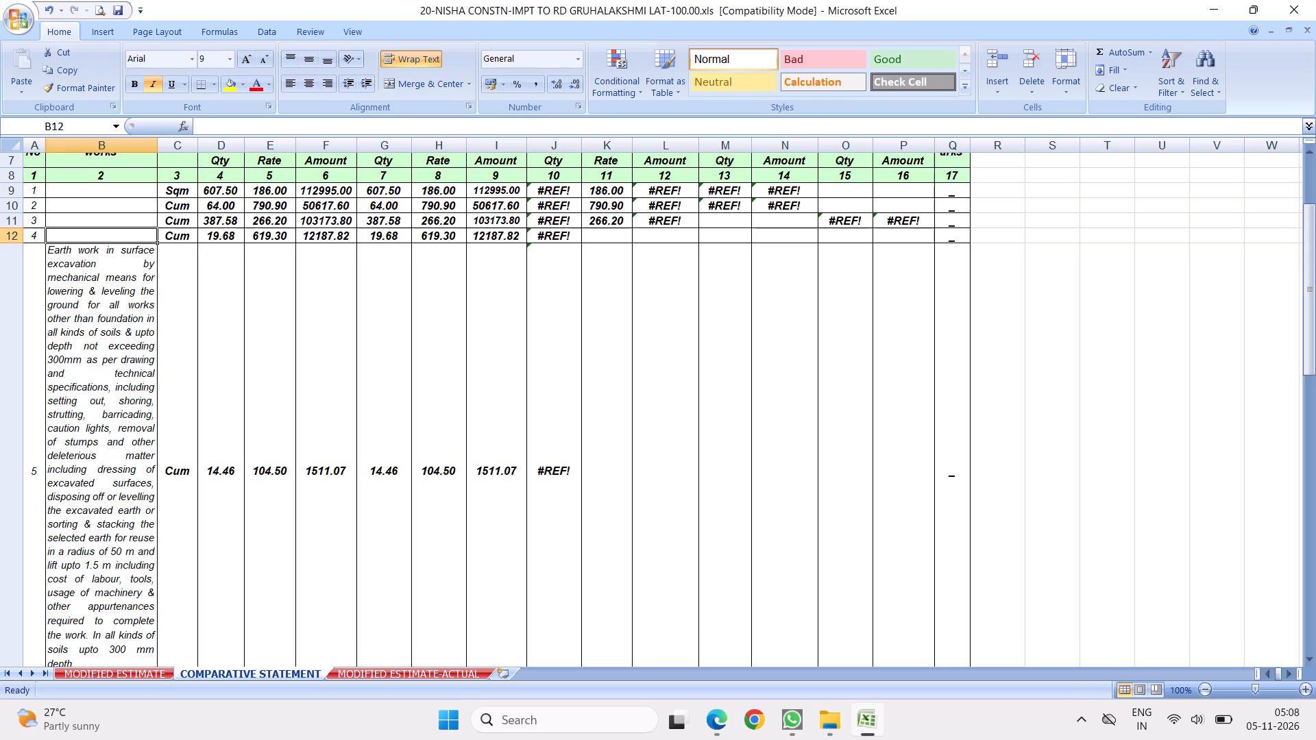
Clear item 5's work description and delete the "Up to 125%" and "Above 125%" rows beneath it.
{"action": "left_click", "coordinate": [125, 296]}
{"action": "key", "text": "Delete"}
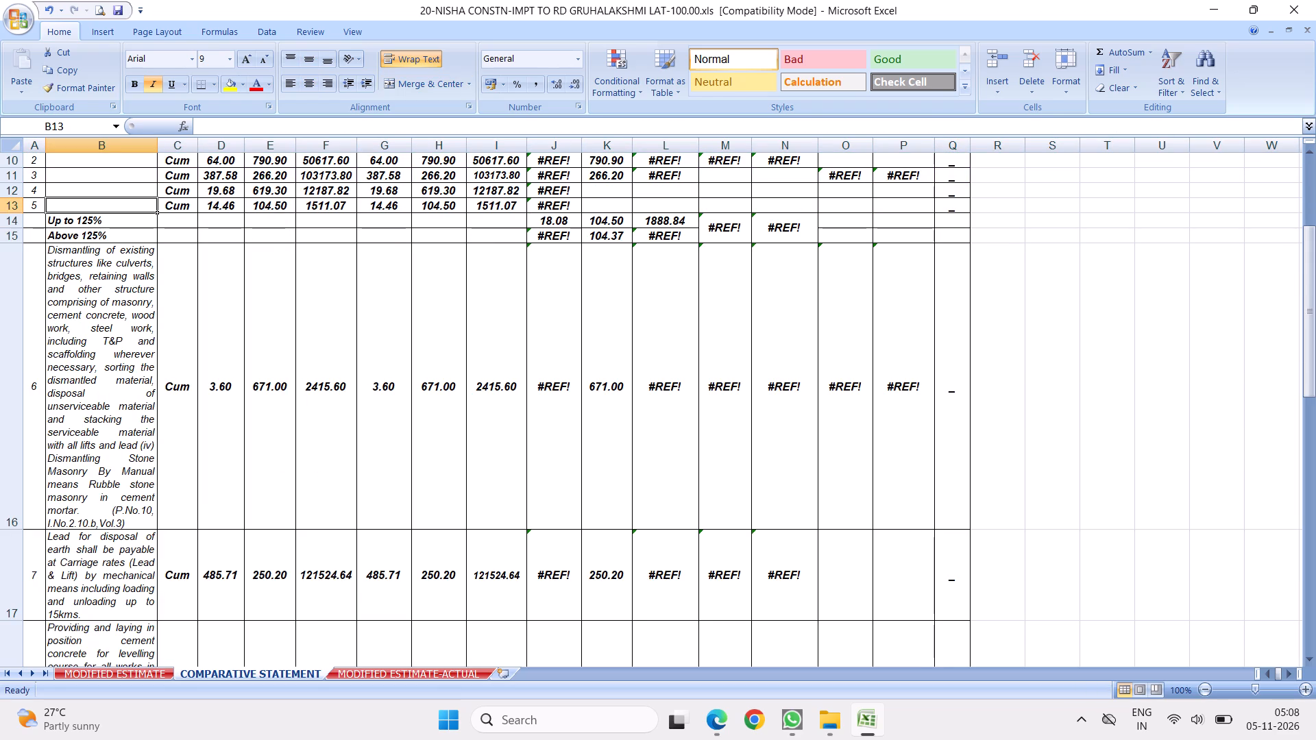
{"action": "left_click_drag", "start_coordinate": [14, 221], "coordinate": [14, 231]}
{"action": "right_click", "coordinate": [67, 224]}
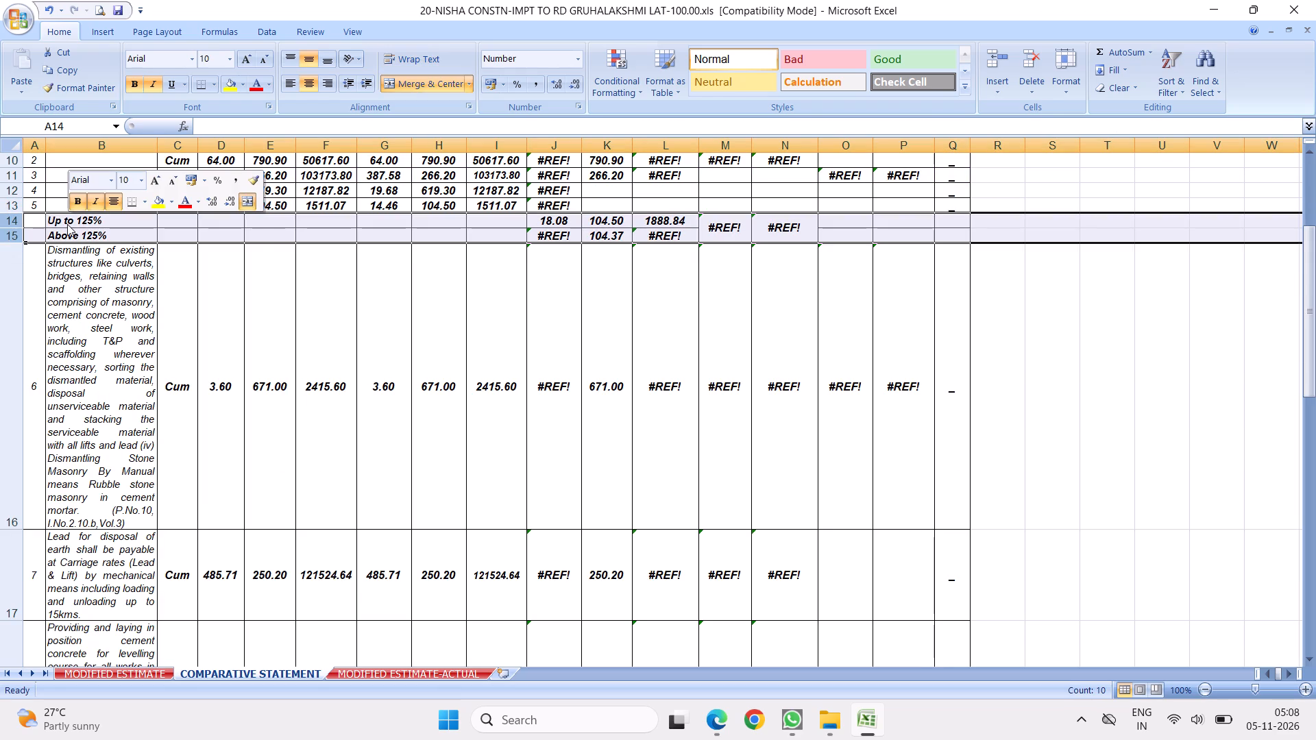
{"action": "left_click", "coordinate": [116, 323]}
Clear the work descriptions of items 6 to 10 in column B.
{"action": "left_click", "coordinate": [88, 320]}
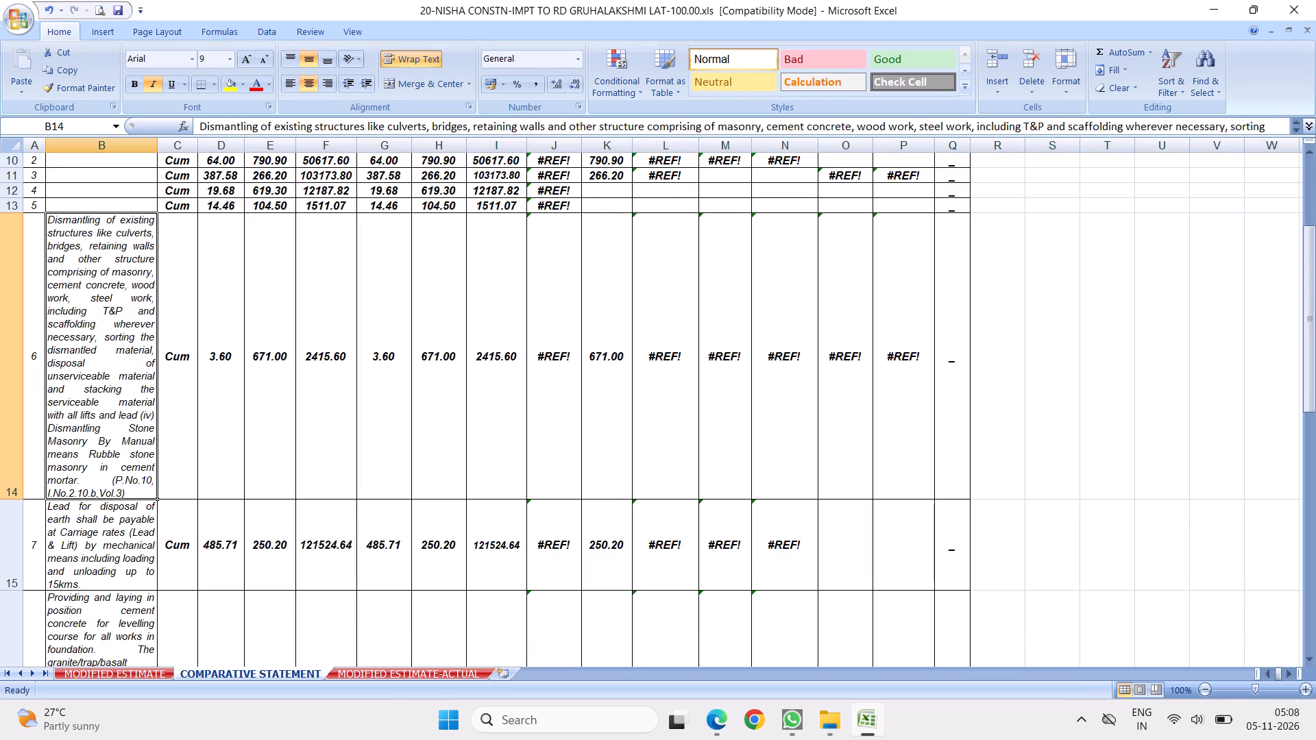
{"action": "key", "text": "Delete"}
{"action": "left_click", "coordinate": [109, 264]}
{"action": "key", "text": "Delete"}
{"action": "left_click", "coordinate": [101, 339]}
{"action": "key", "text": "Delete"}
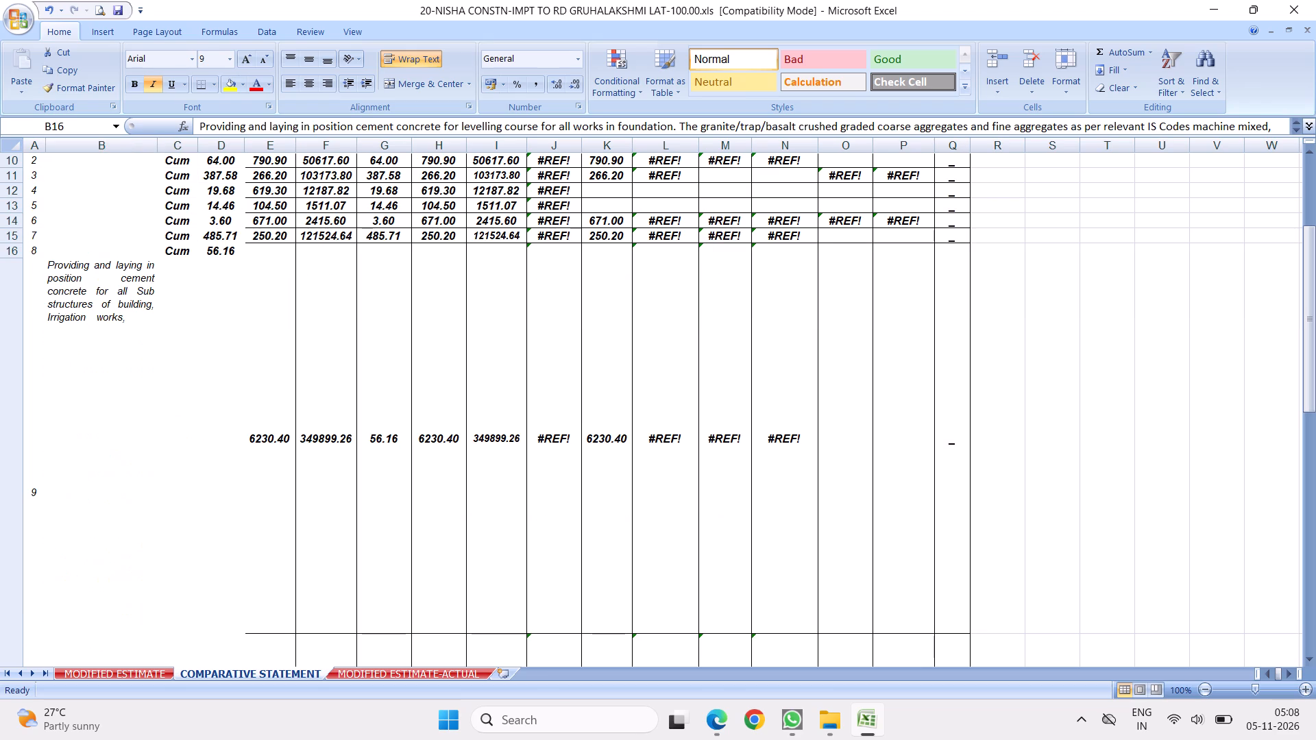
{"action": "left_click", "coordinate": [101, 328]}
{"action": "key", "text": "Delete"}
{"action": "left_click", "coordinate": [111, 297]}
{"action": "key", "text": "Delete"}
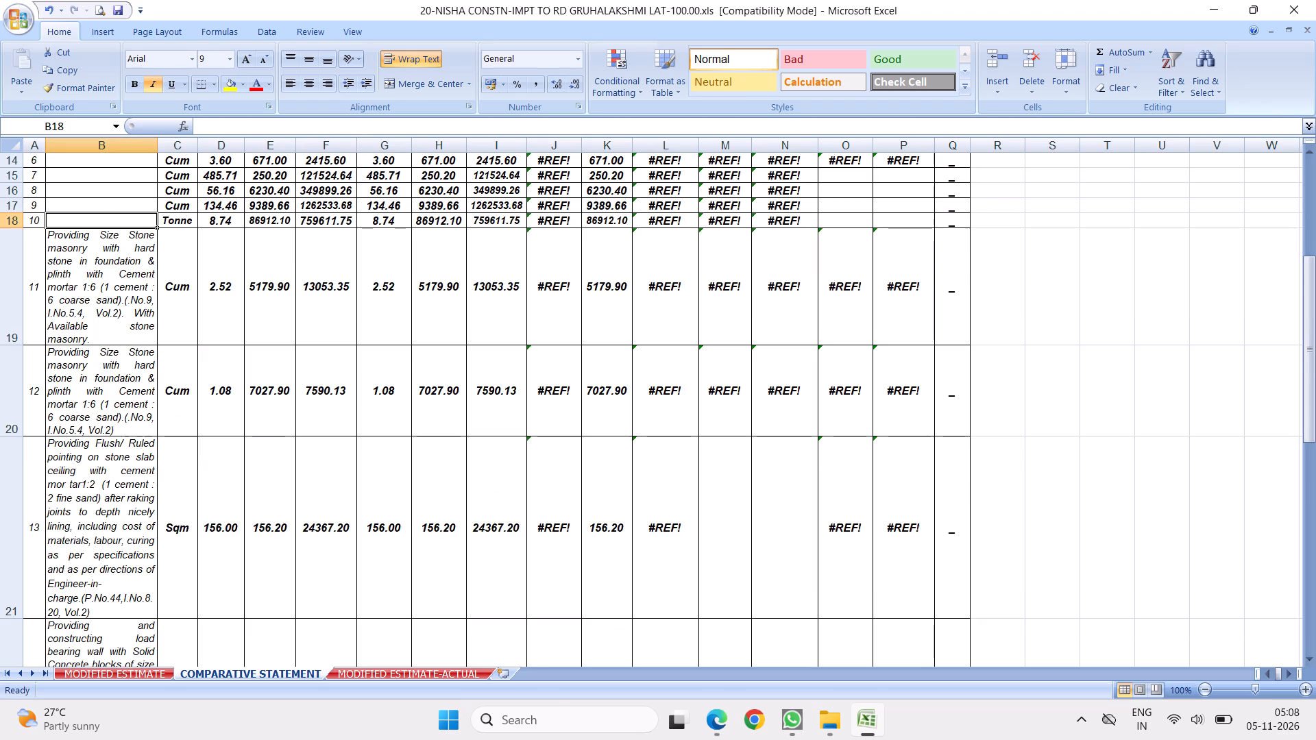
Clear the work descriptions of items 11 to 15 in column B.
{"action": "left_click", "coordinate": [117, 286]}
{"action": "key", "text": "Delete"}
{"action": "left_click", "coordinate": [101, 354]}
{"action": "left_click", "coordinate": [110, 288]}
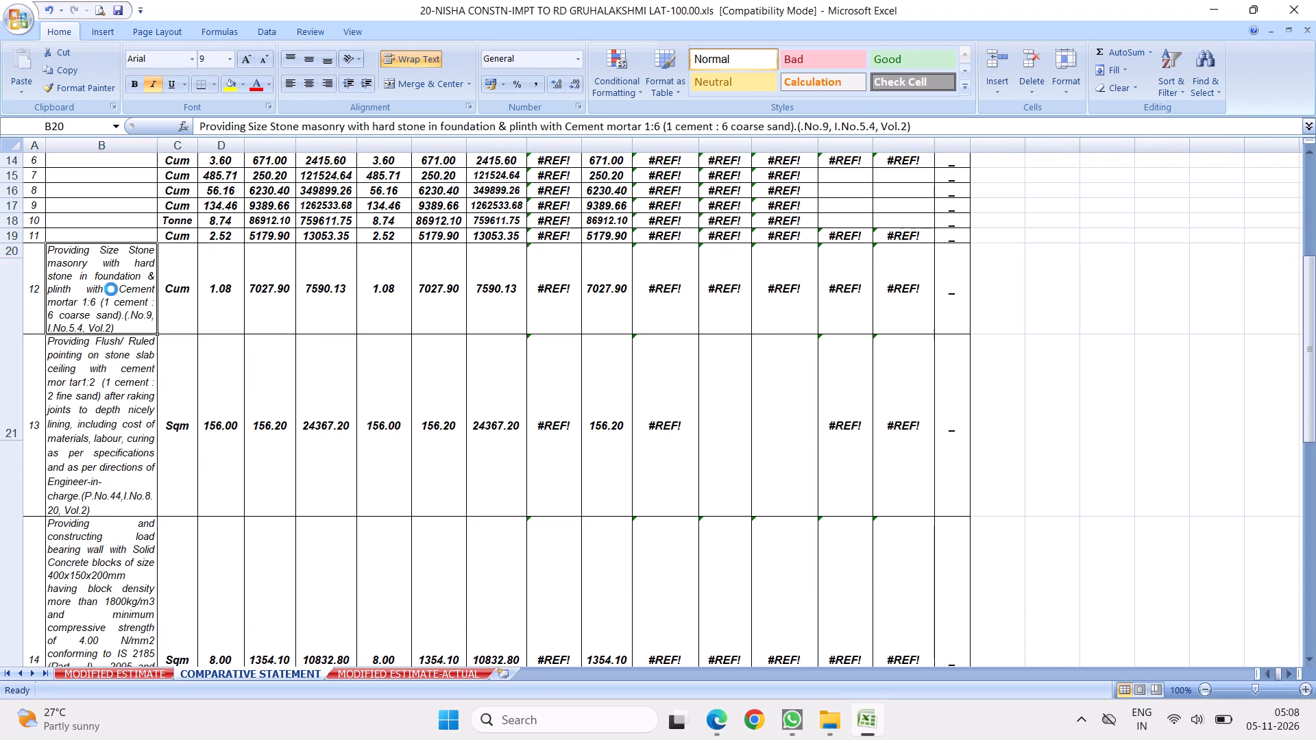
{"action": "key", "text": "Delete"}
{"action": "left_click", "coordinate": [97, 336]}
{"action": "key", "text": "Delete"}
{"action": "left_click", "coordinate": [106, 395]}
{"action": "key", "text": "Delete"}
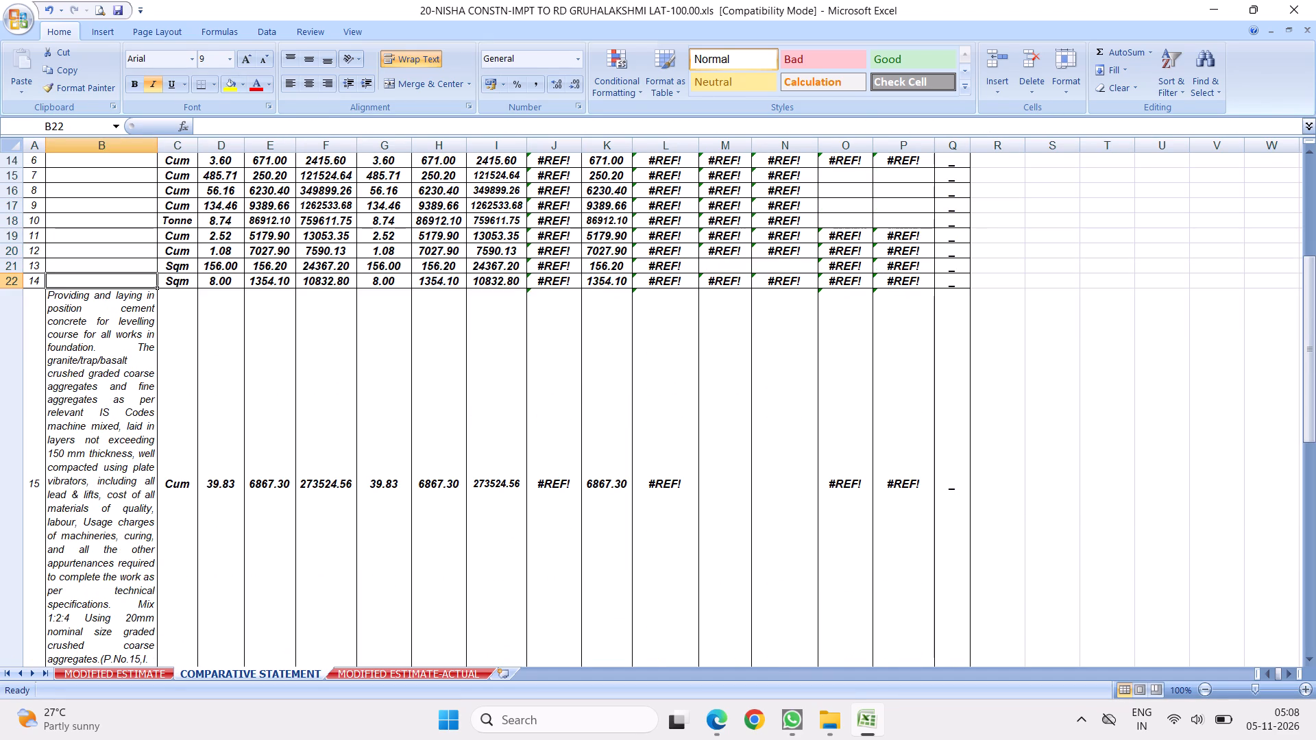
{"action": "left_click", "coordinate": [125, 337]}
{"action": "key", "text": "Delete"}
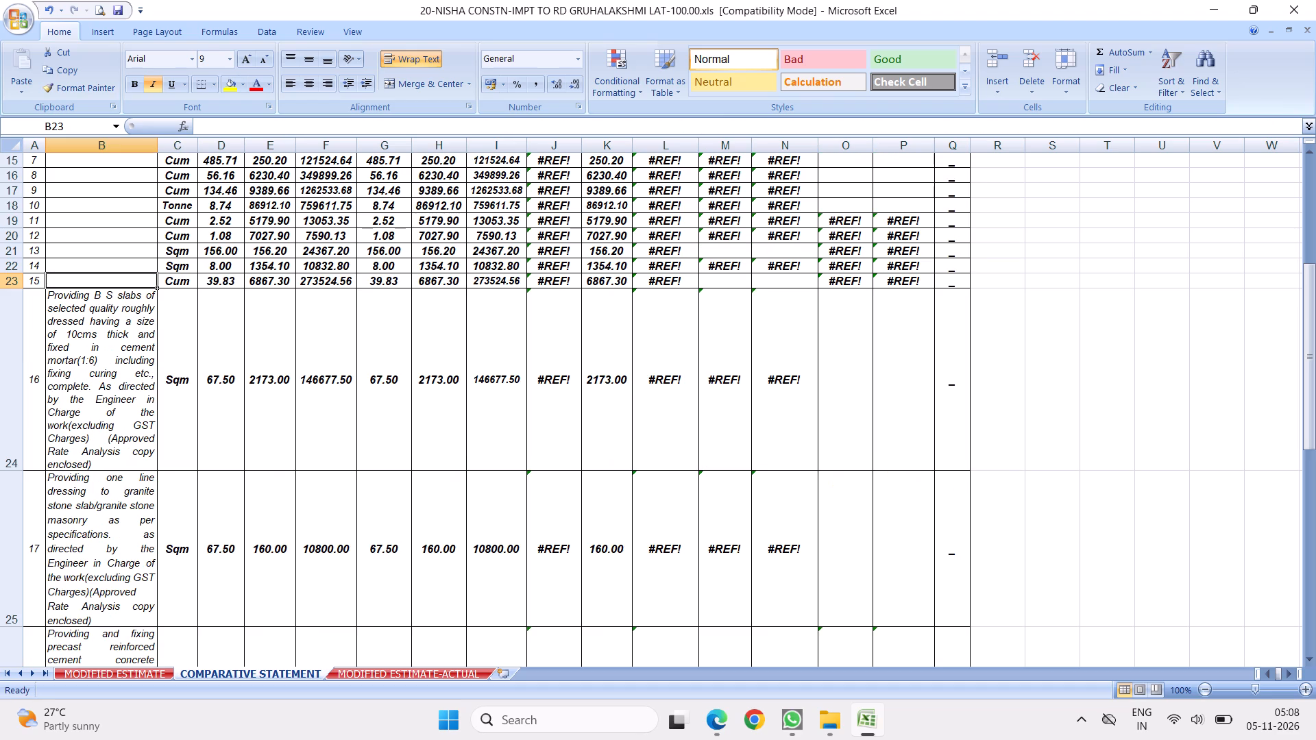
Clear the work descriptions of items 16 to 20 in column B.
{"action": "left_click", "coordinate": [110, 334]}
{"action": "key", "text": "Delete"}
{"action": "left_click", "coordinate": [98, 343]}
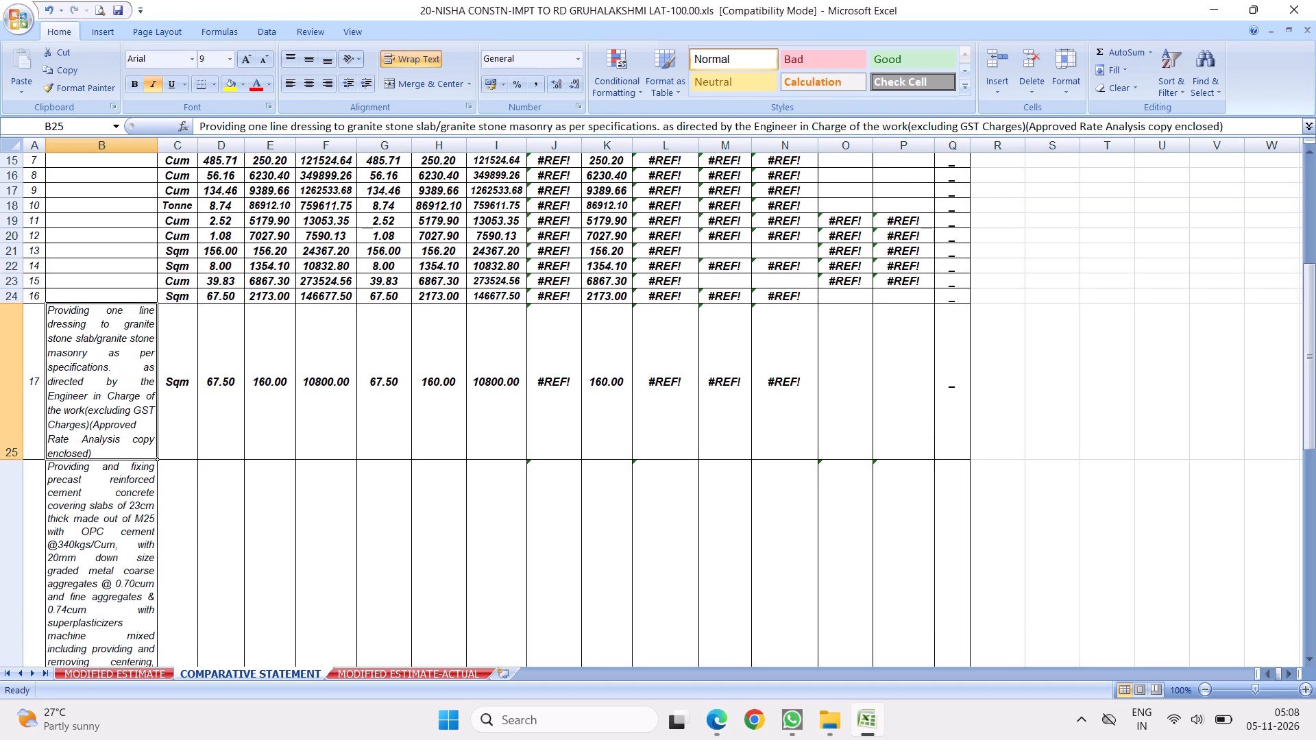
{"action": "key", "text": "Delete"}
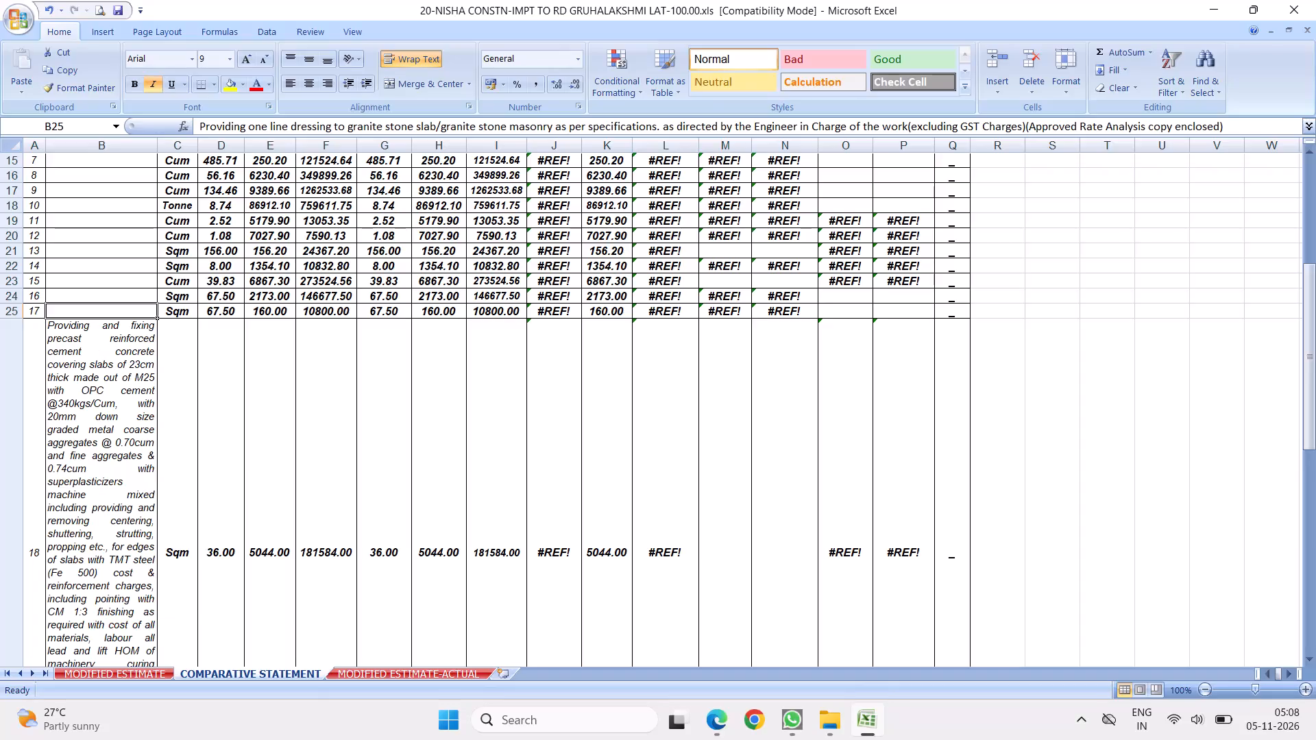
{"action": "left_click", "coordinate": [104, 384]}
{"action": "key", "text": "Delete"}
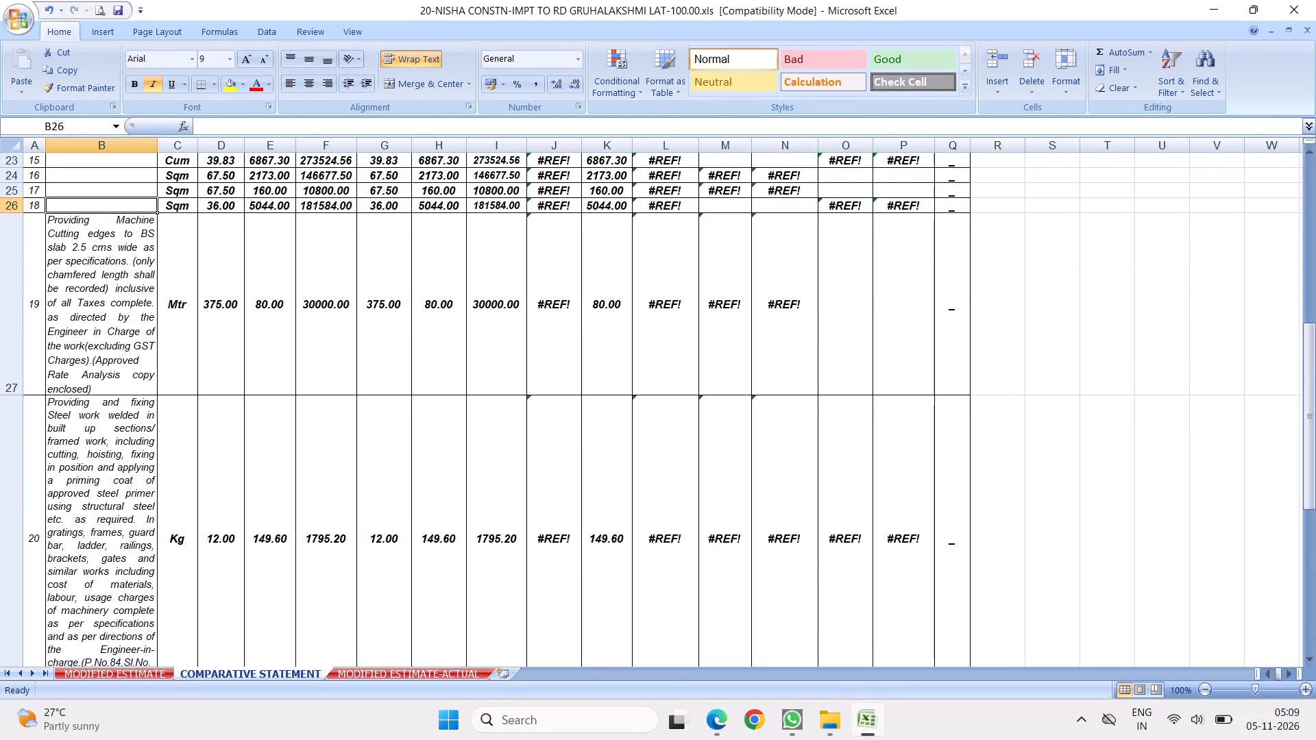
{"action": "left_click", "coordinate": [99, 291]}
{"action": "key", "text": "Delete"}
{"action": "left_click", "coordinate": [88, 350]}
{"action": "key", "text": "Delete"}
Clear the work descriptions of items 21 to 24 in column B.
{"action": "left_click", "coordinate": [85, 360]}
{"action": "key", "text": "Delete"}
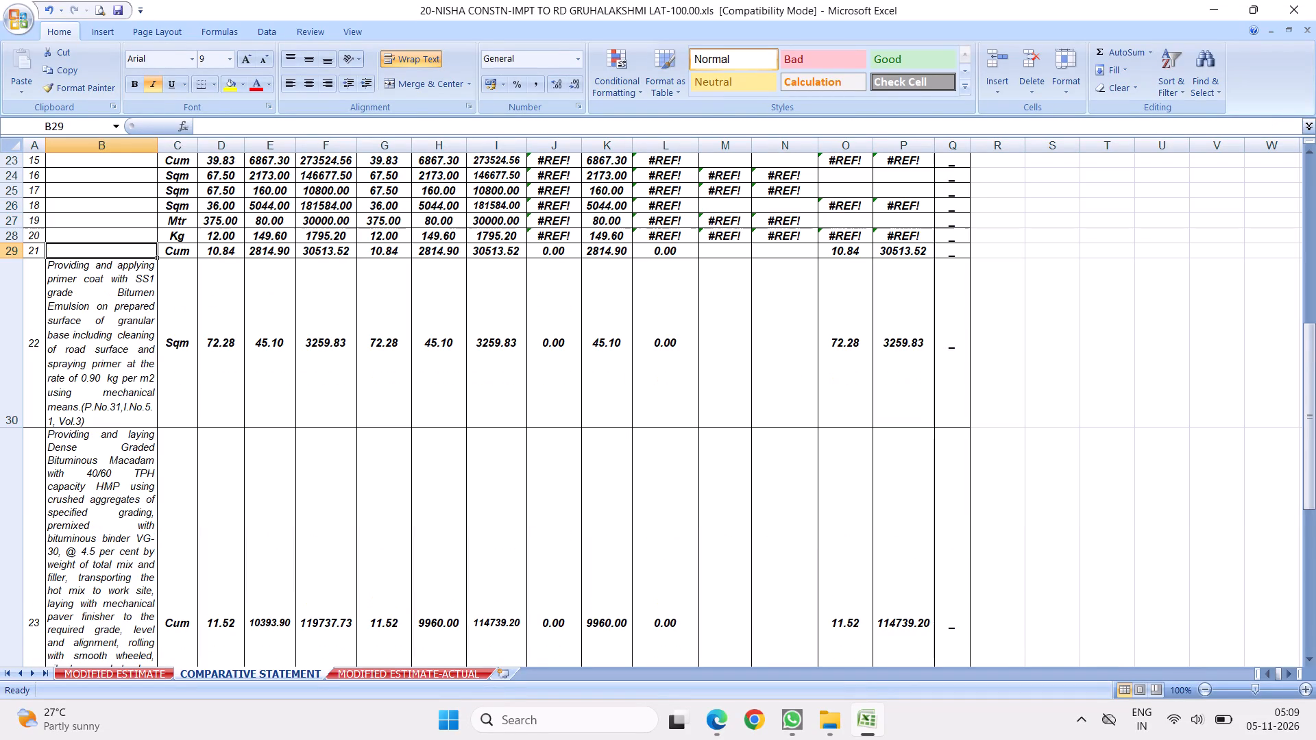
{"action": "left_click", "coordinate": [84, 362]}
{"action": "key", "text": "Delete"}
{"action": "left_click", "coordinate": [84, 367]}
{"action": "key", "text": "Delete"}
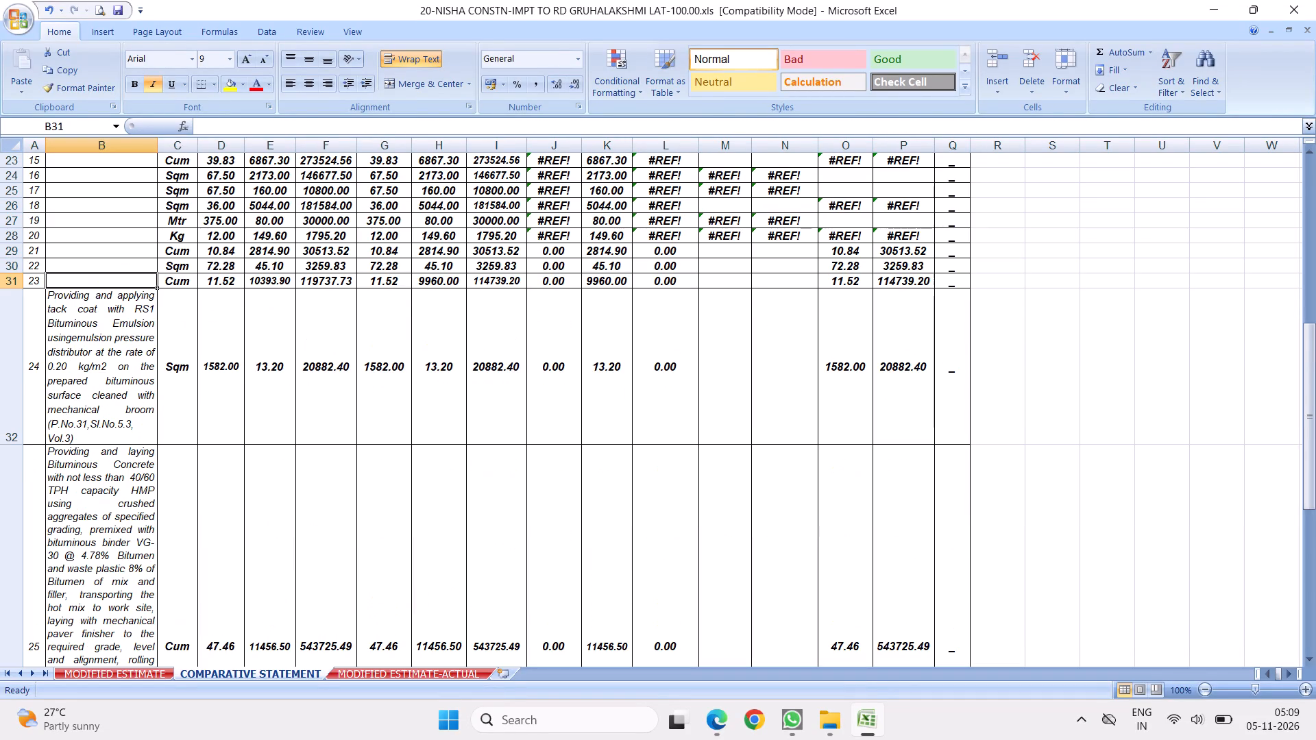
{"action": "left_click", "coordinate": [104, 325]}
{"action": "key", "text": "Delete"}
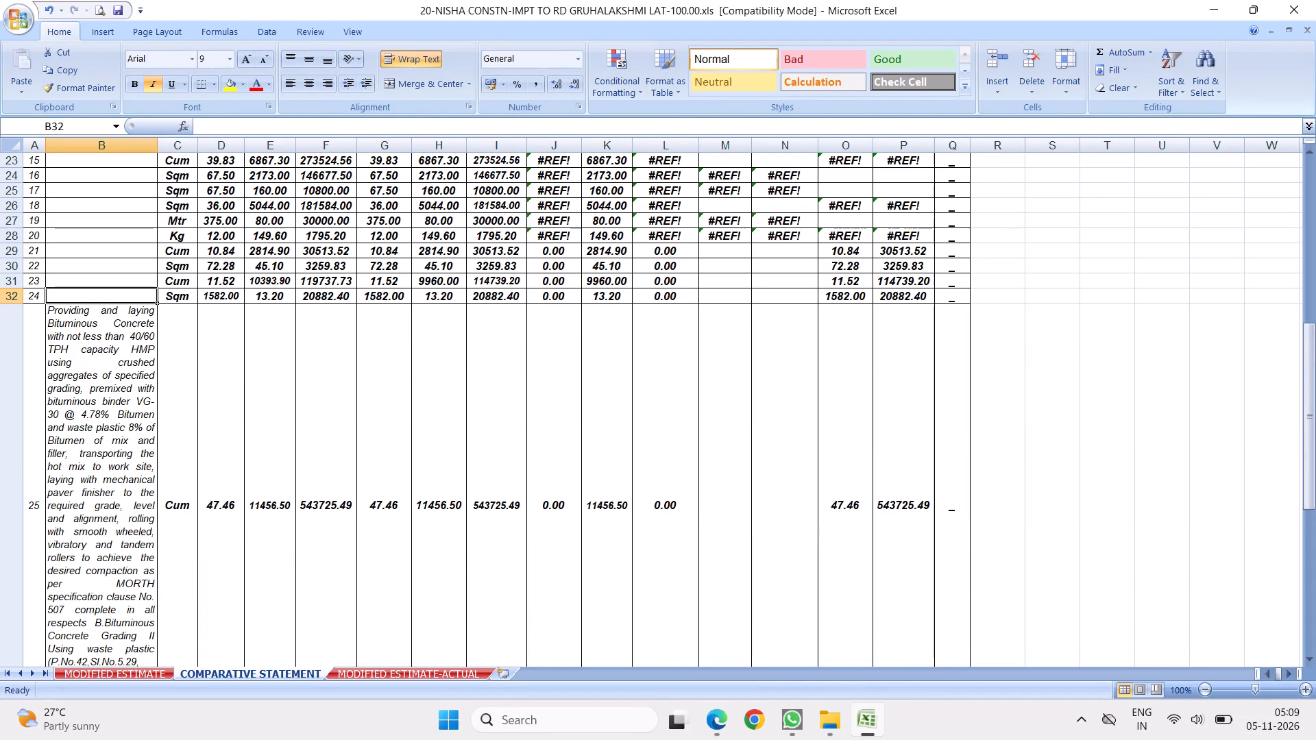
Check the end of the item list in MODIFIED ESTIMATE, and delete the item 25 and 26 rows from COMPARATIVE STATEMENT.
{"action": "left_click", "coordinate": [86, 674]}
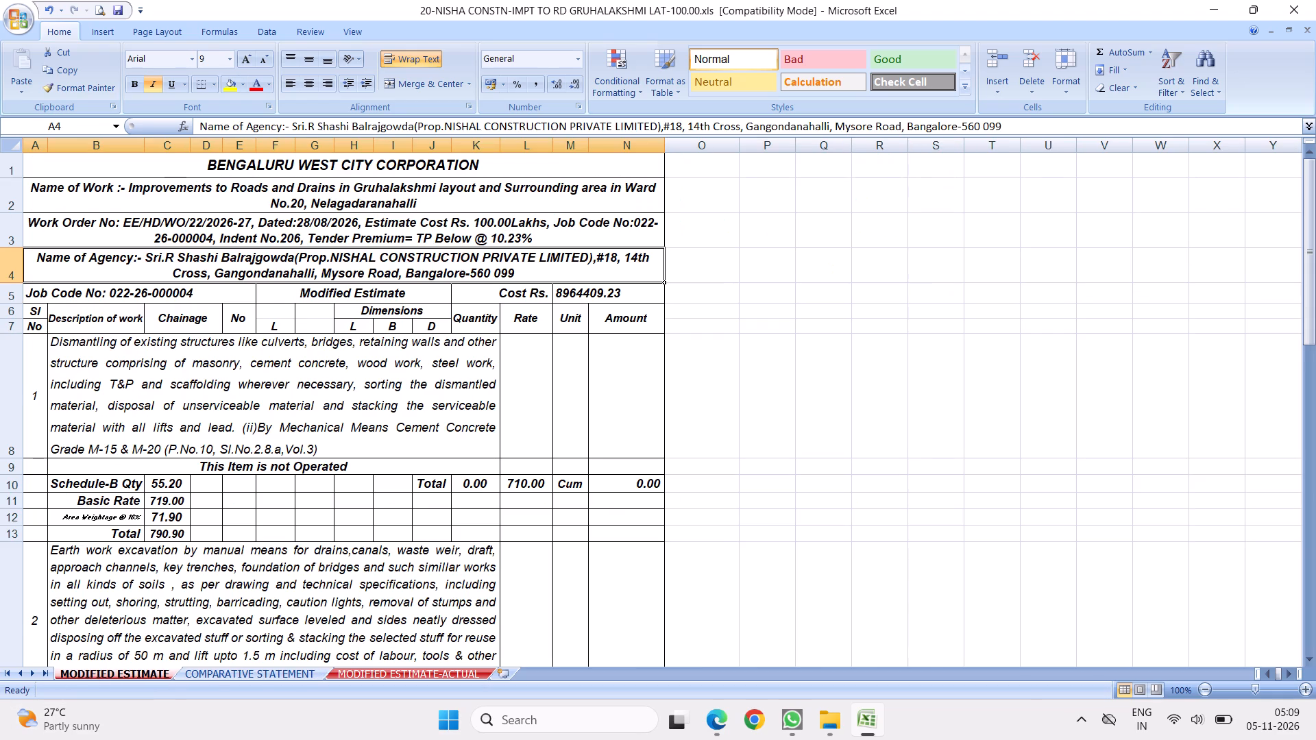
{"action": "left_click", "coordinate": [378, 375]}
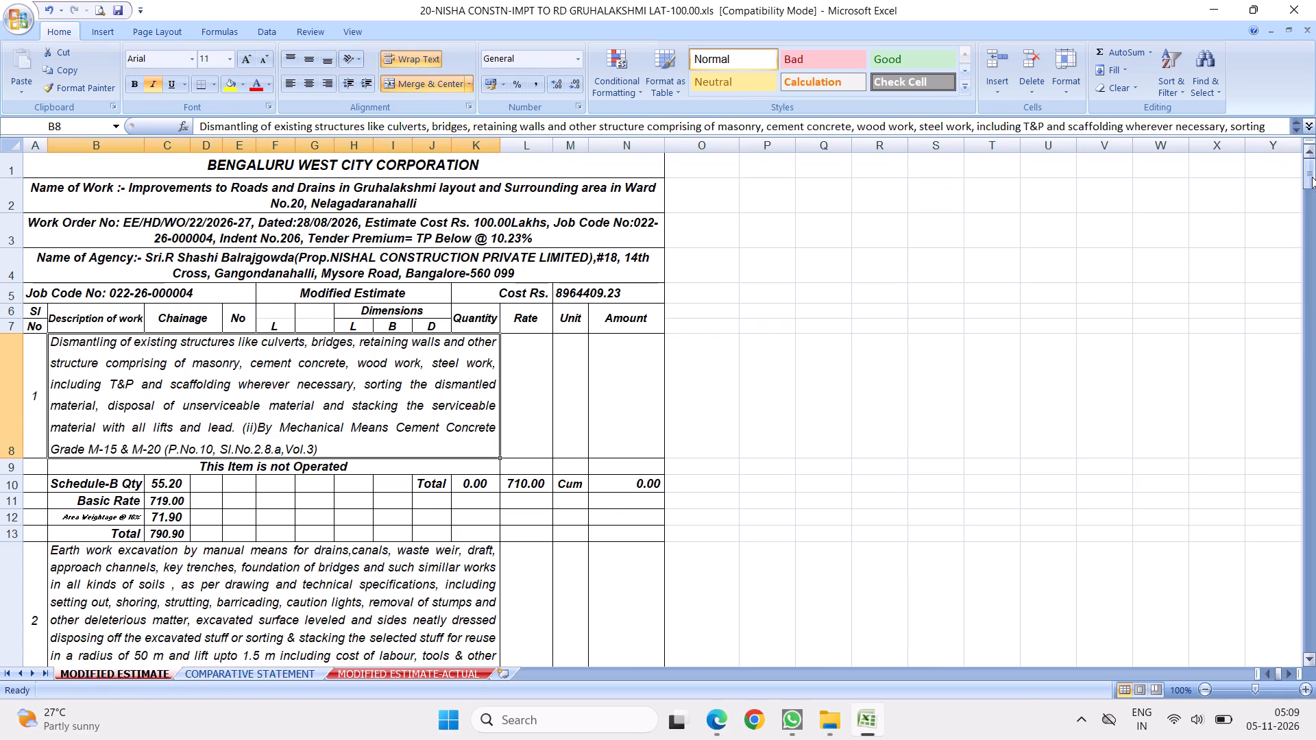
{"action": "left_click_drag", "start_coordinate": [1311, 175], "coordinate": [1315, 643]}
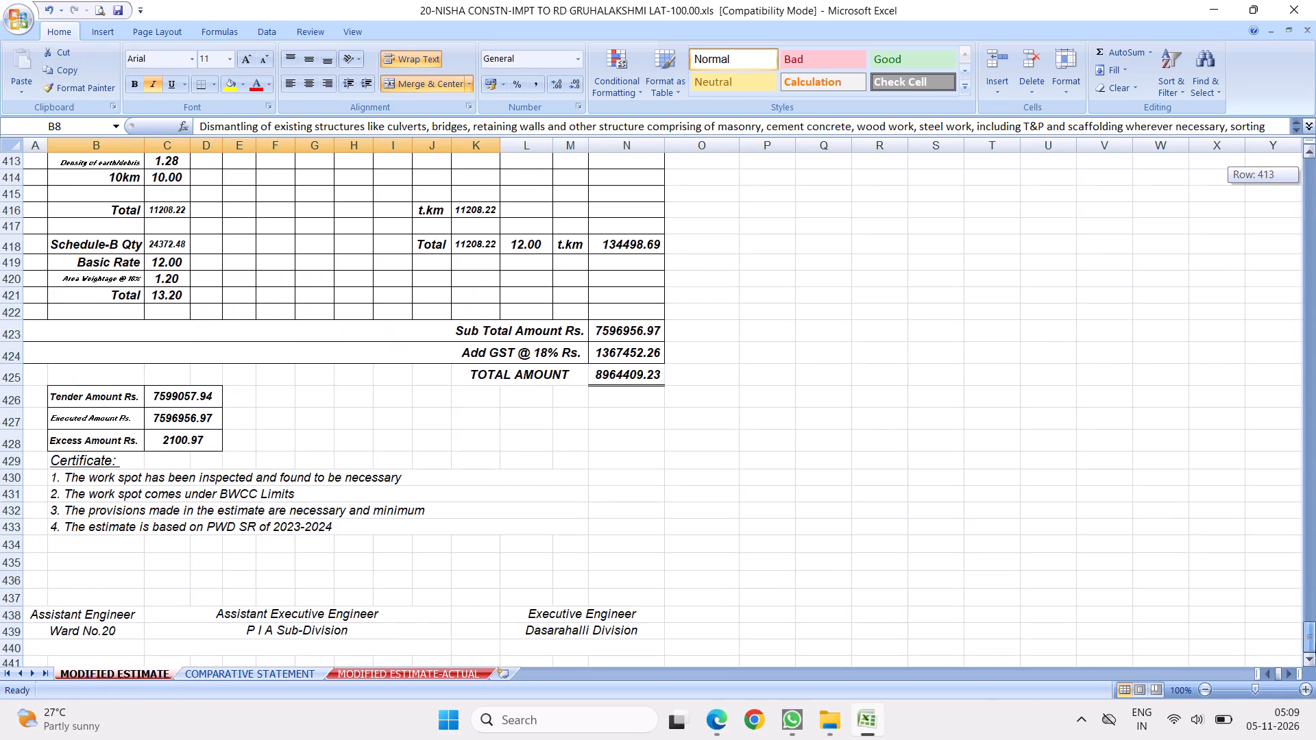
{"action": "left_click_drag", "start_coordinate": [1315, 643], "coordinate": [1315, 630]}
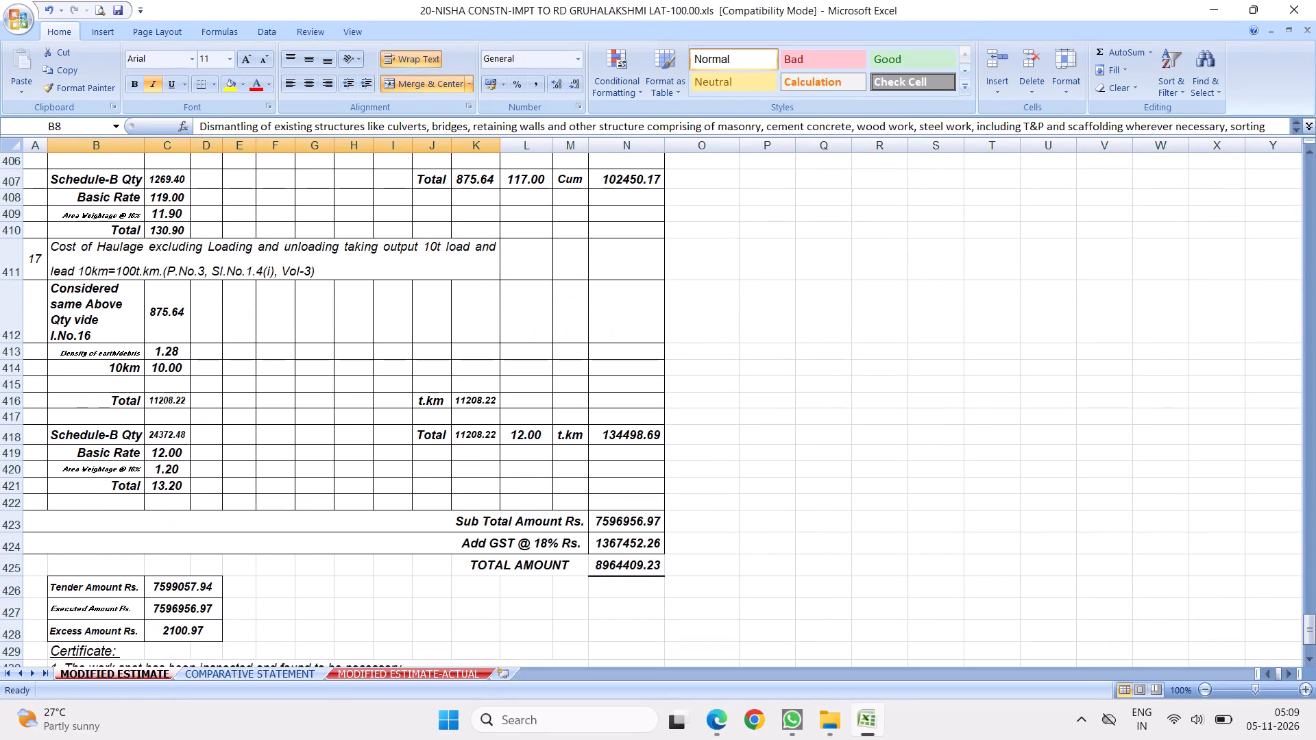
{"action": "left_click", "coordinate": [243, 671]}
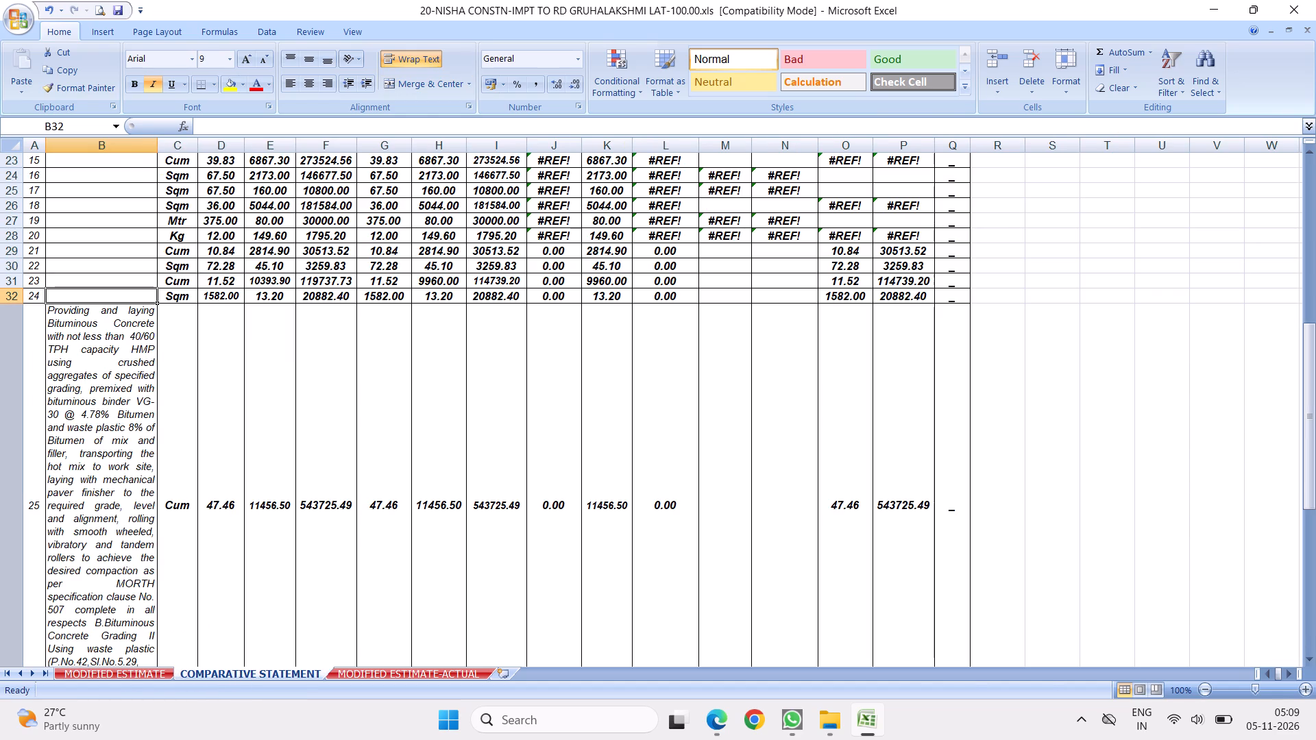
{"action": "left_click_drag", "start_coordinate": [2, 346], "coordinate": [468, 122]}
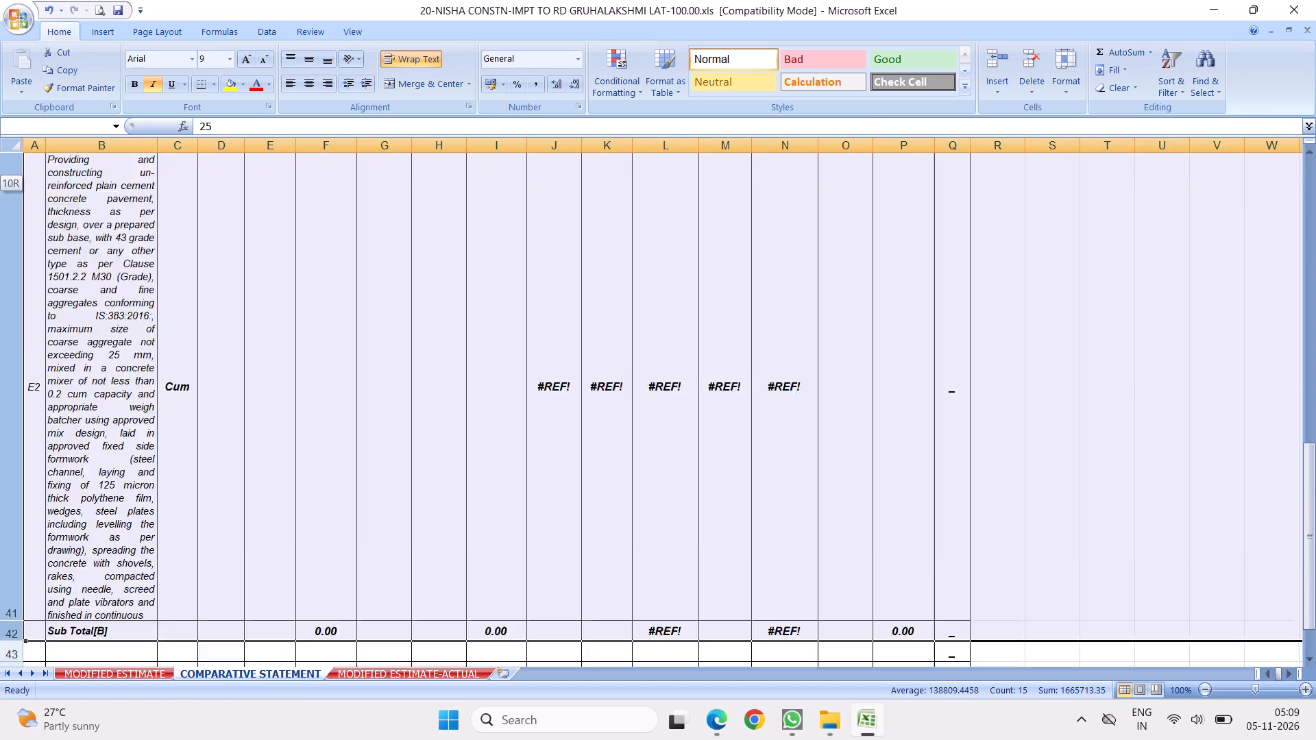
{"action": "left_click_drag", "start_coordinate": [468, 122], "coordinate": [465, 375]}
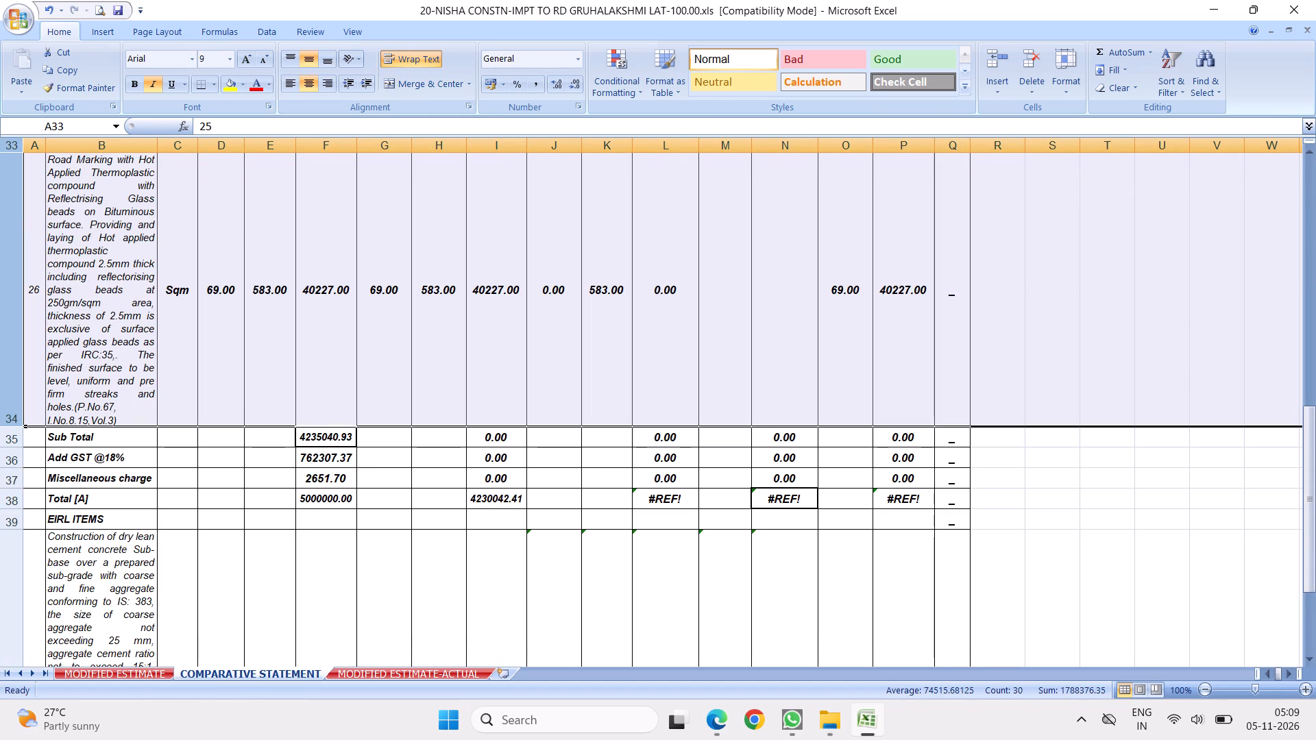
{"action": "right_click", "coordinate": [56, 260]}
{"action": "left_click", "coordinate": [99, 365]}
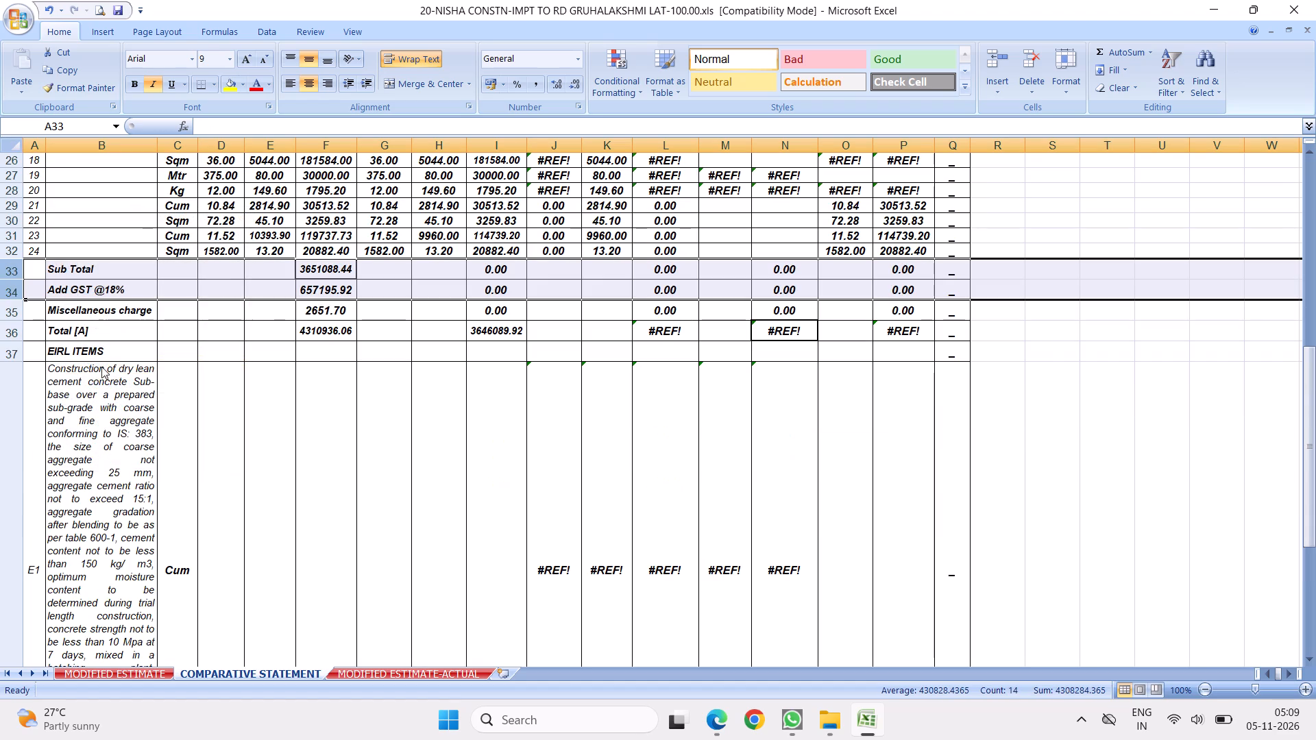
Delete the EIRL section rows of COMPARATIVE STATEMENT, from the EIRL ITEMS heading down to the Total(A)+(B) row.
{"action": "left_click", "coordinate": [273, 373]}
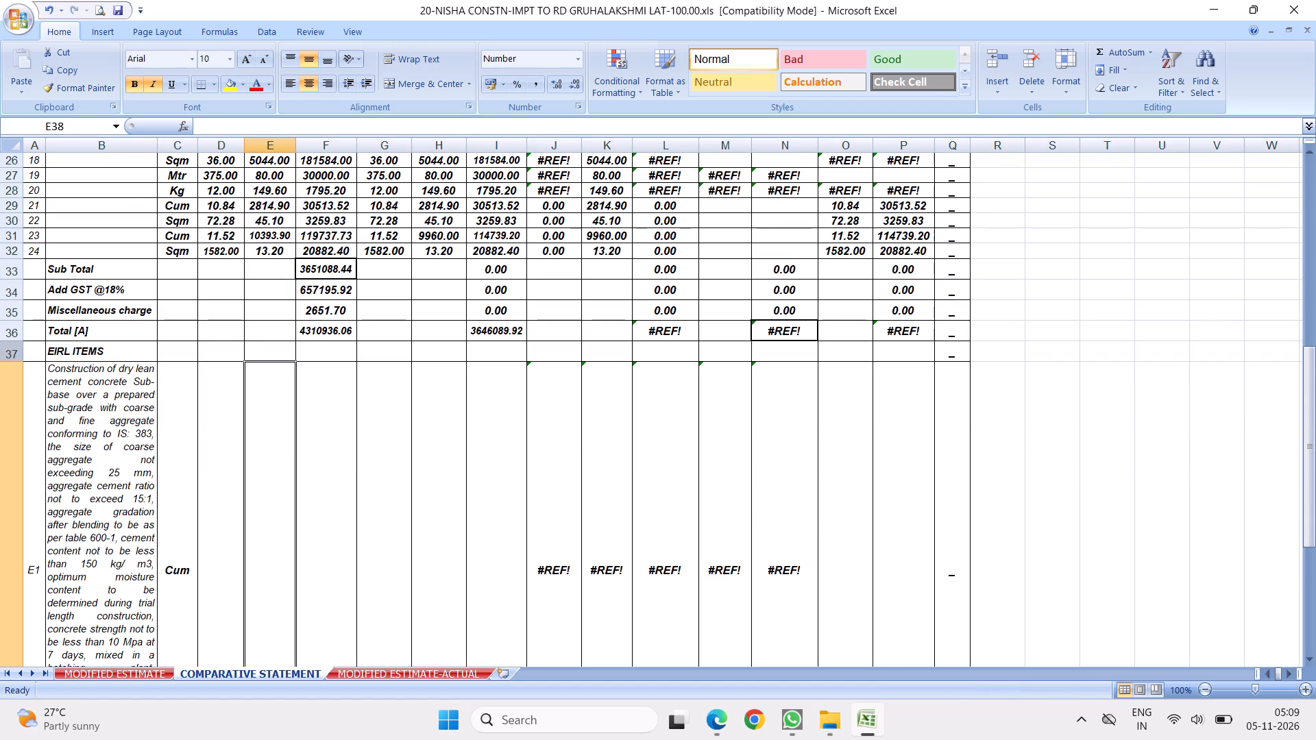
{"action": "left_click_drag", "start_coordinate": [13, 352], "coordinate": [319, 163]}
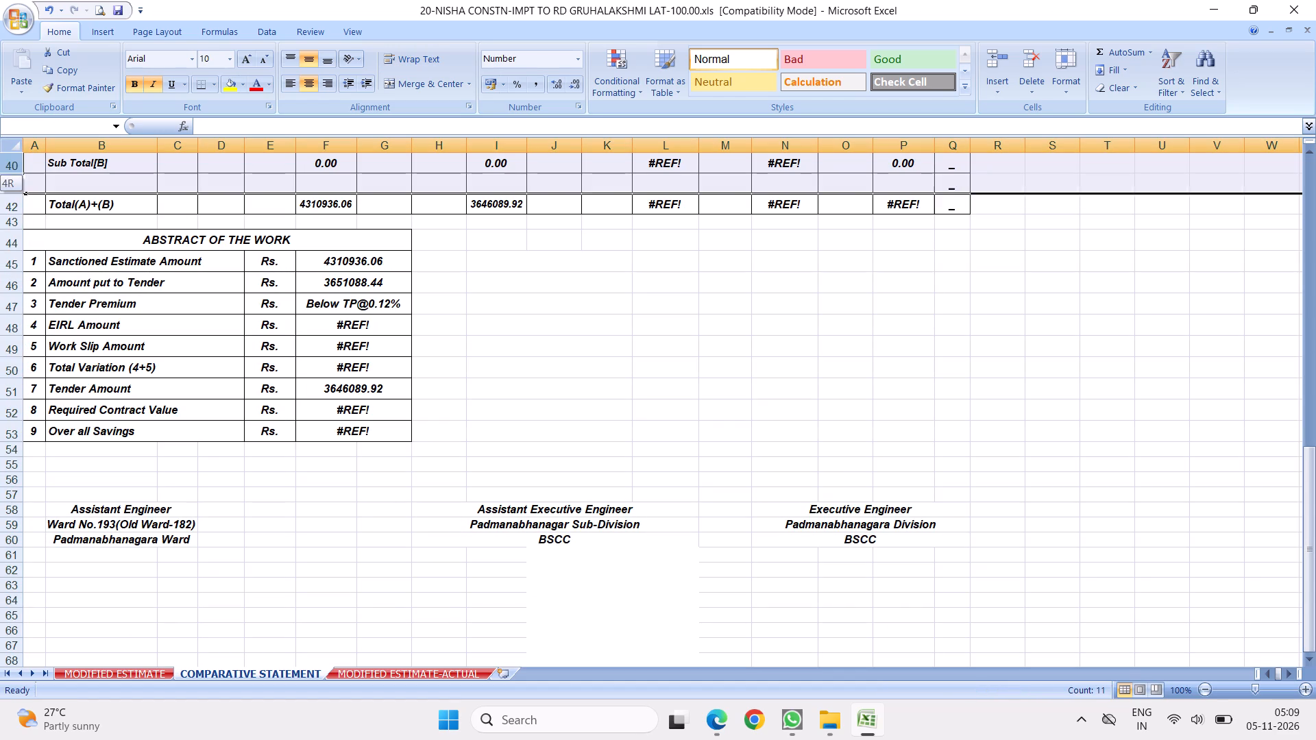
{"action": "left_click_drag", "start_coordinate": [319, 163], "coordinate": [312, 199]}
{"action": "right_click", "coordinate": [184, 193]}
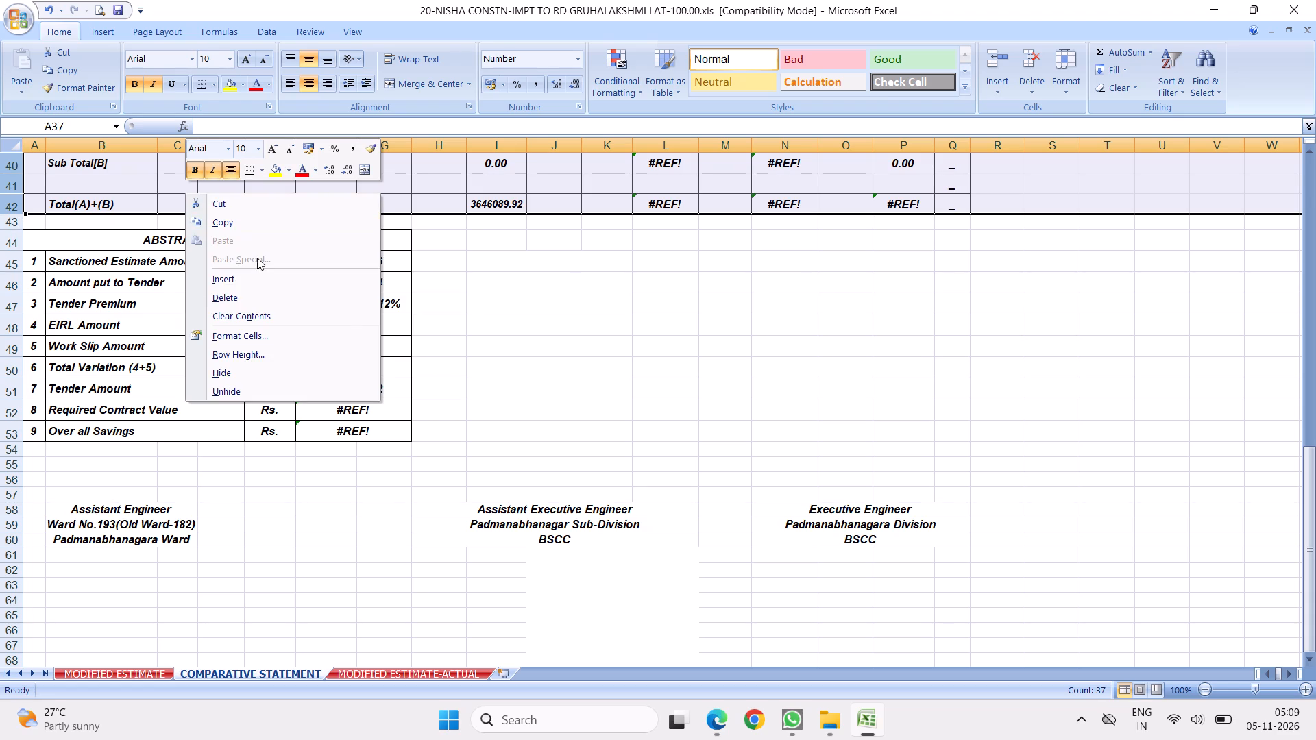
{"action": "left_click", "coordinate": [229, 297]}
{"action": "left_click", "coordinate": [182, 320]}
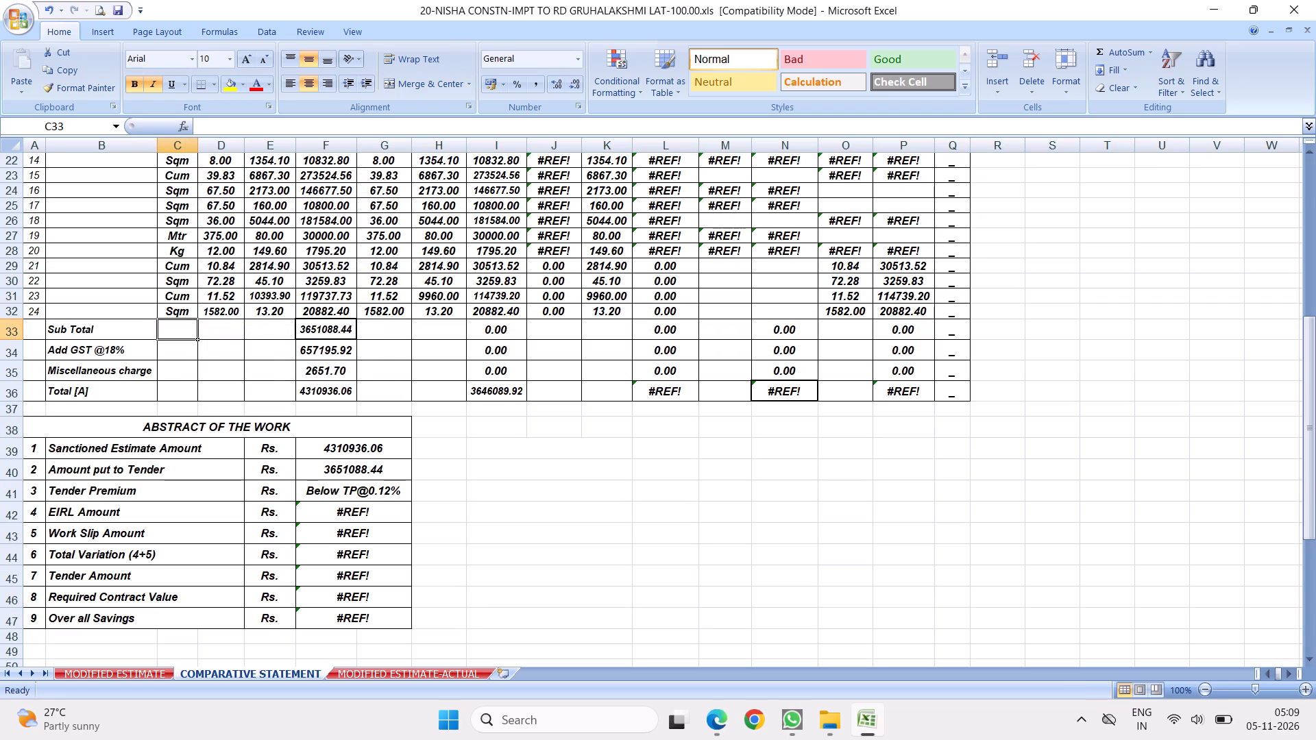
Change the "Total [A]" label in column B to "Total Amount Rs.".
{"action": "left_click", "coordinate": [93, 391]}
{"action": "double_click", "coordinate": [93, 391]}
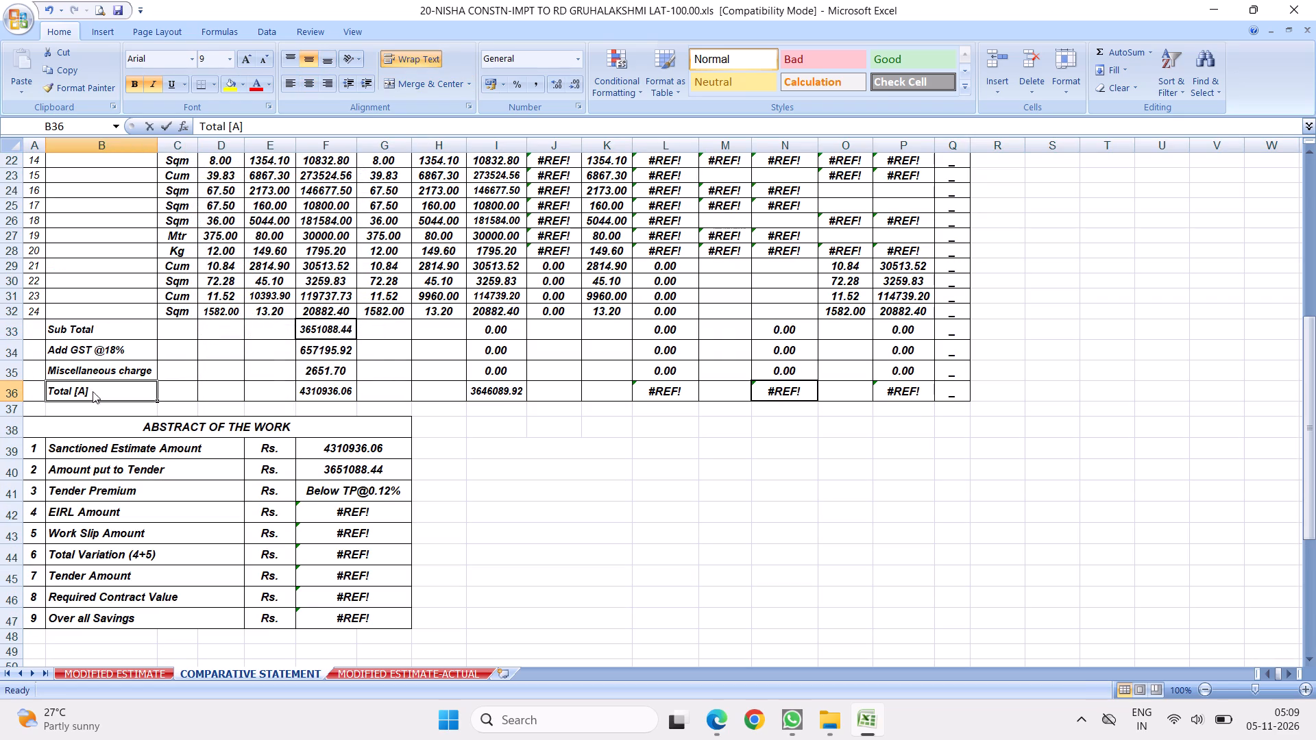
{"action": "key", "text": "BackSpace"}
{"action": "key", "text": "BackSpace"}
{"action": "key", "text": "BackSpace"}
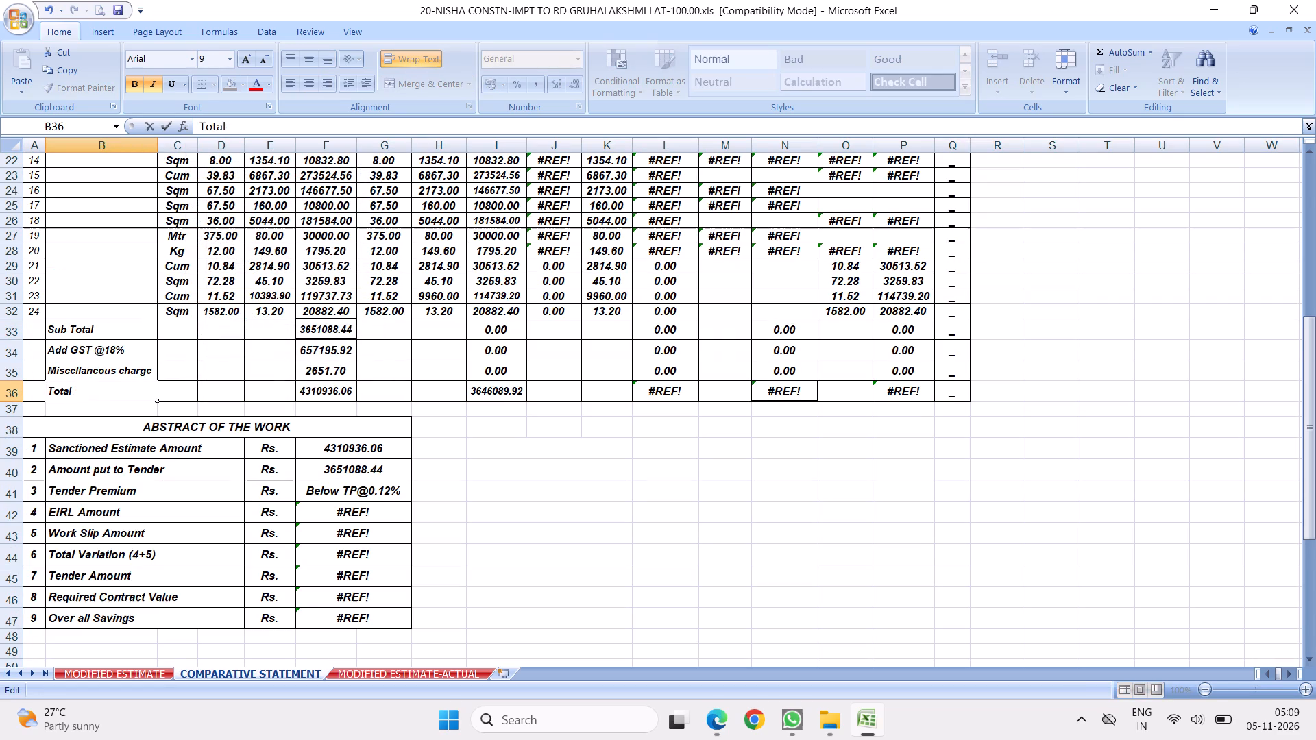
{"action": "key", "text": "shift+a"}
{"action": "type", "text": "Amount Rs"}
{"action": "key", "text": "period"}
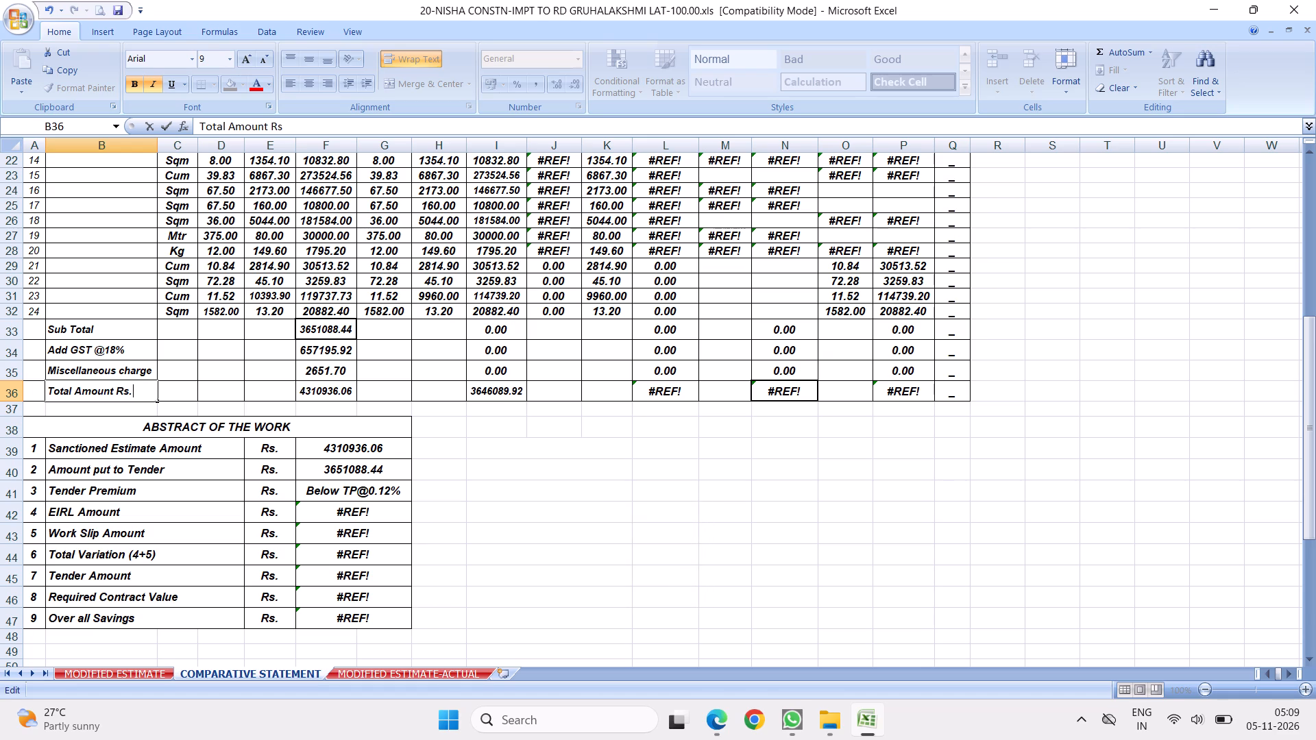
{"action": "left_click", "coordinate": [200, 384]}
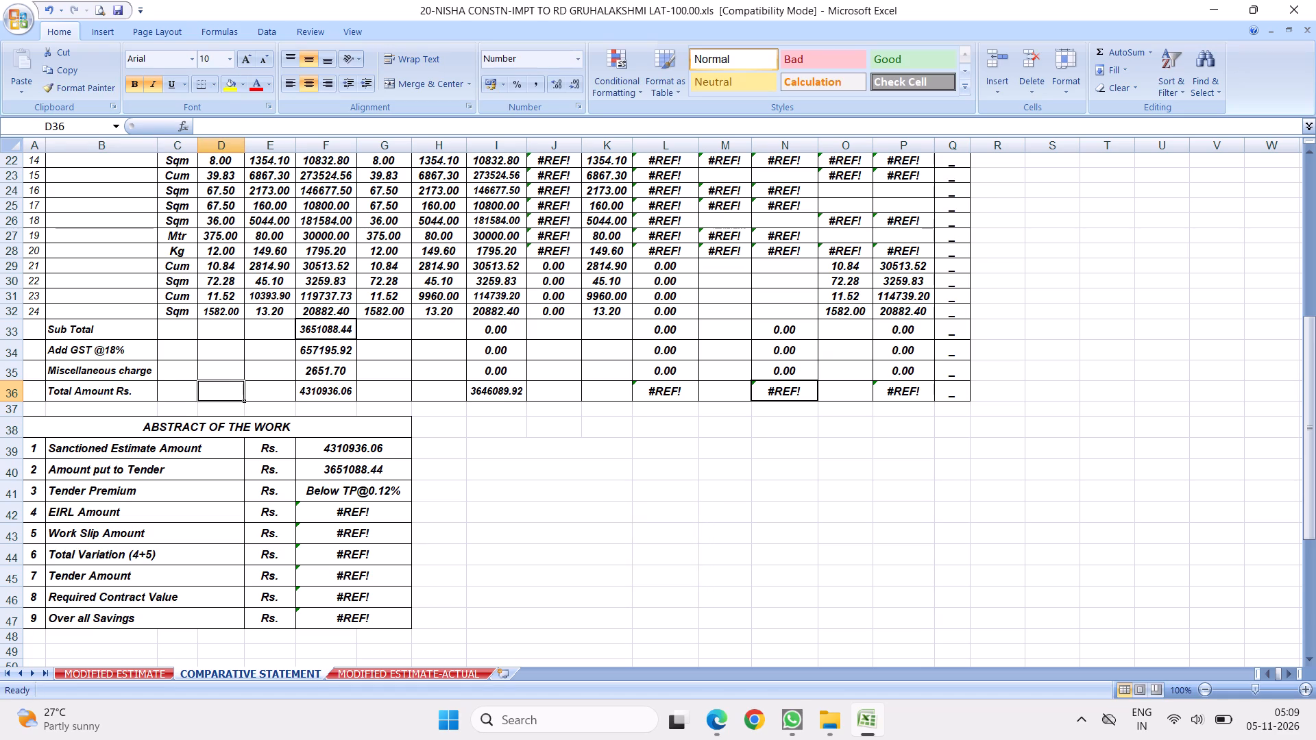
{"action": "left_click", "coordinate": [179, 373]}
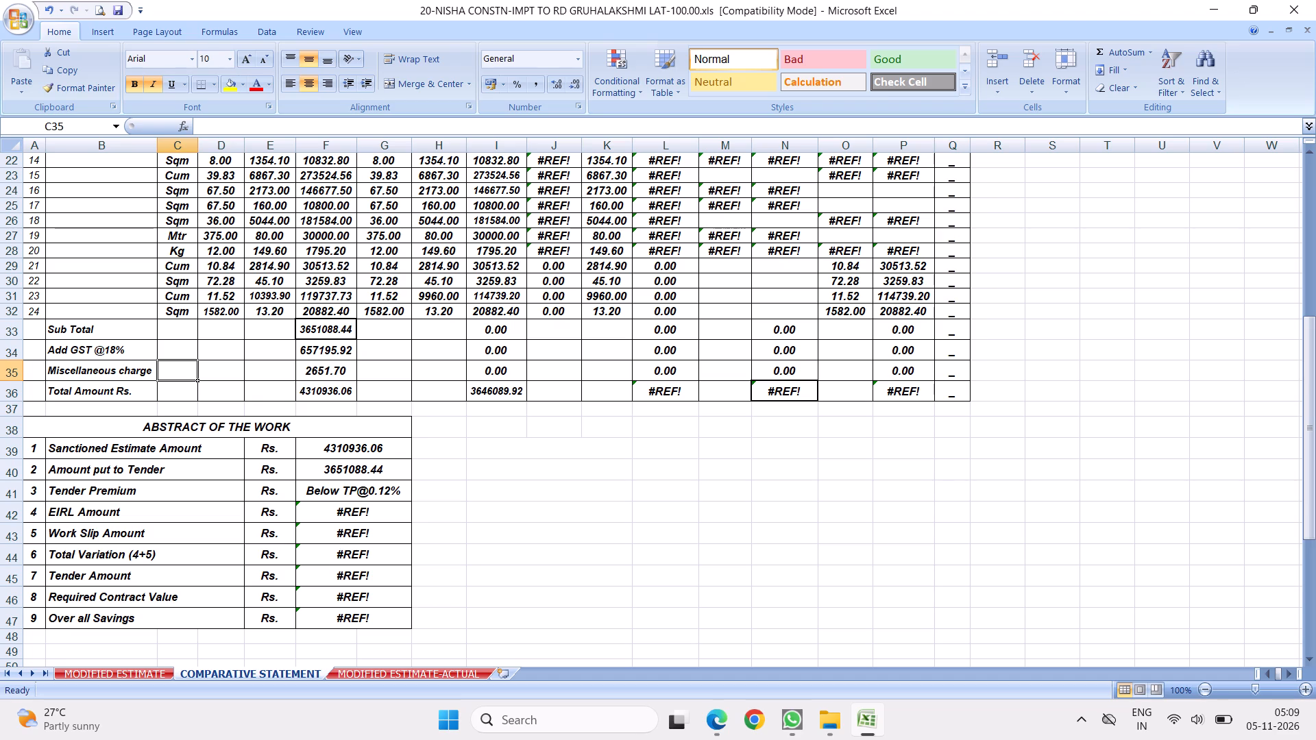
Create a copy of the MODIFIED ESTIMATE sheet at the end of the workbook.
{"action": "scroll", "coordinate": [136, 356], "scroll_direction": "up", "scroll_amount": 7}
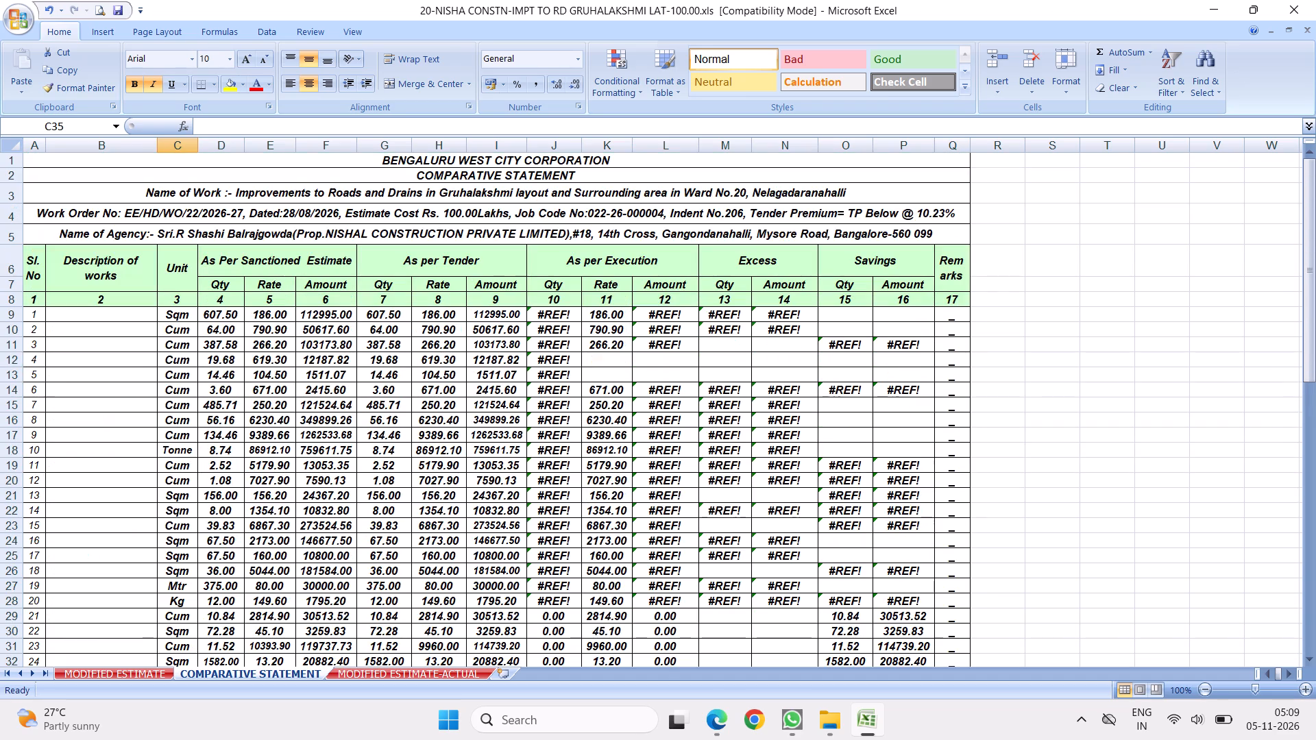
{"action": "left_click", "coordinate": [211, 372]}
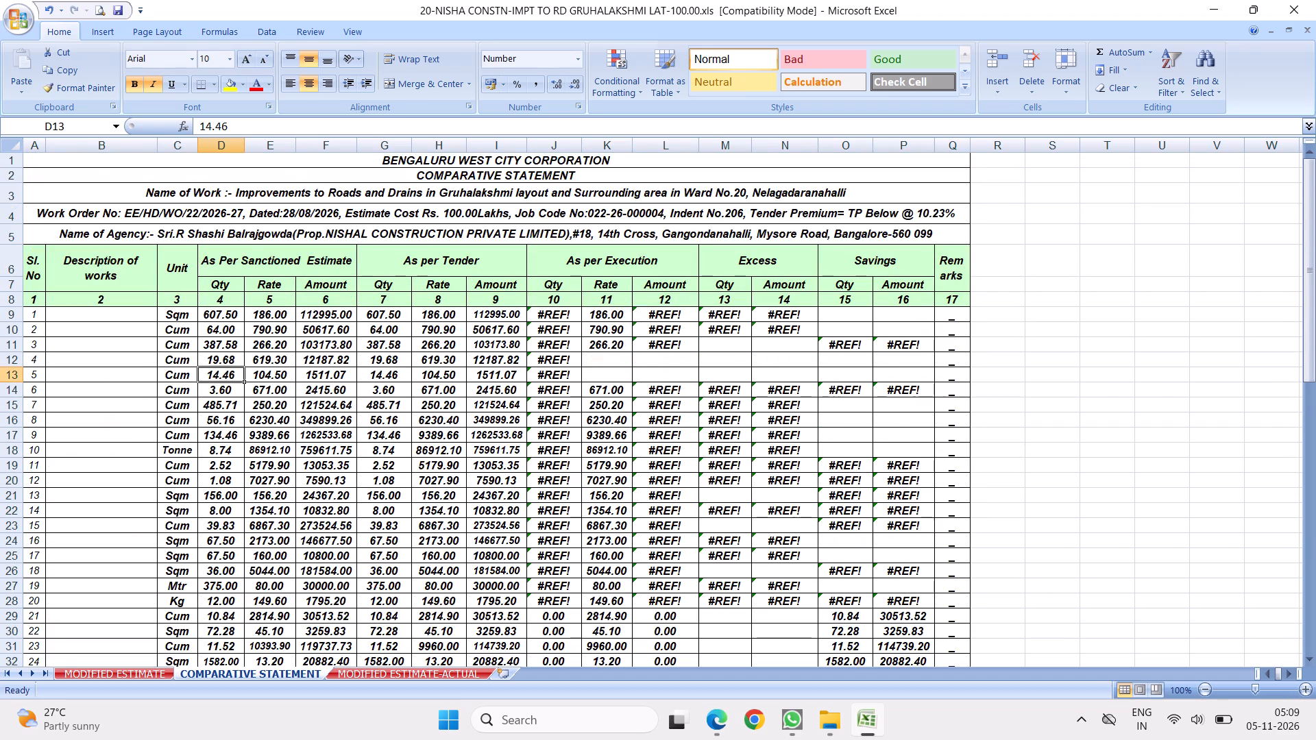
{"action": "left_click", "coordinate": [134, 670]}
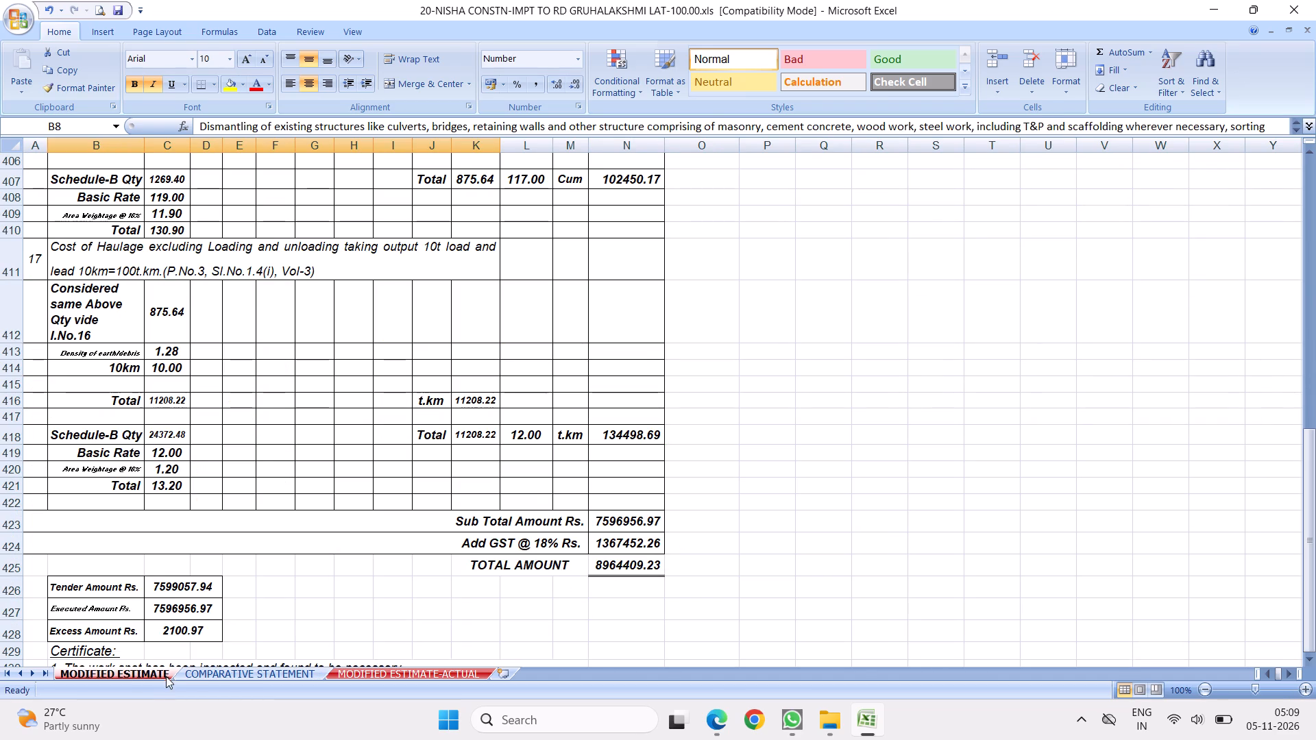
{"action": "right_click", "coordinate": [151, 675]}
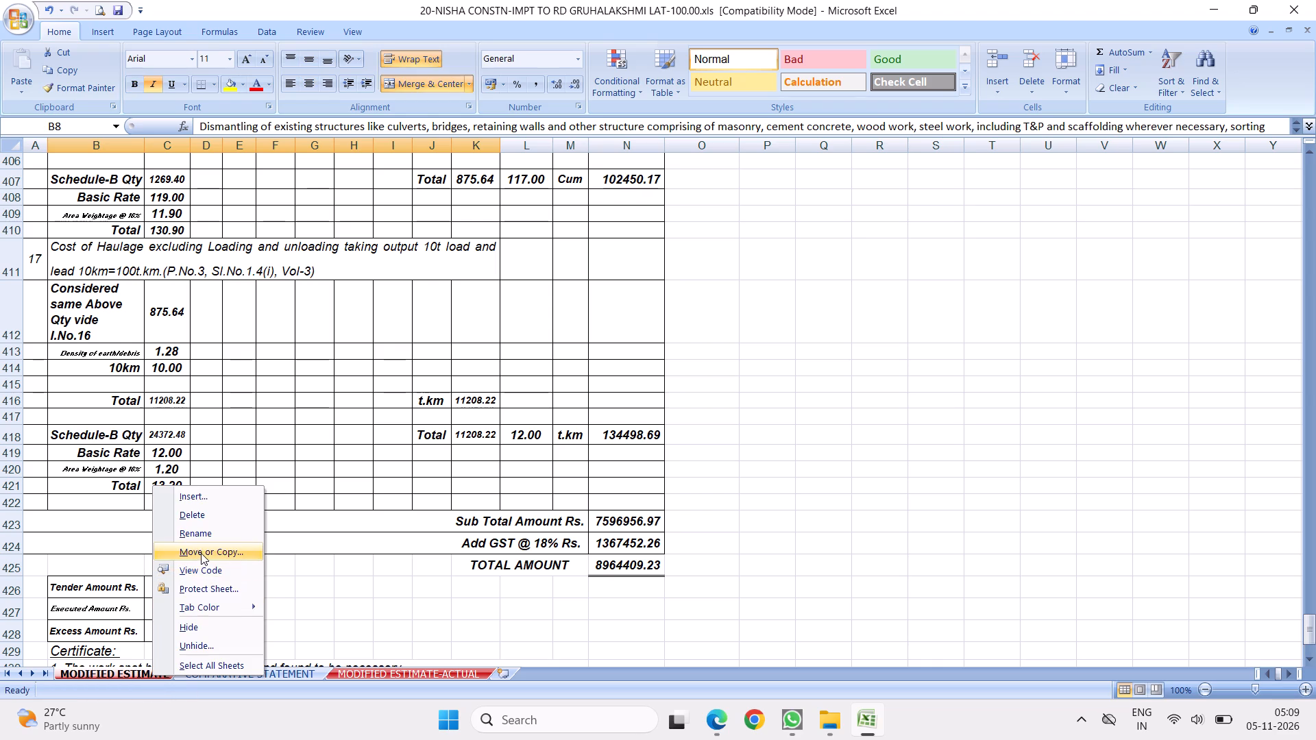
{"action": "left_click", "coordinate": [201, 551]}
{"action": "left_click", "coordinate": [106, 554]}
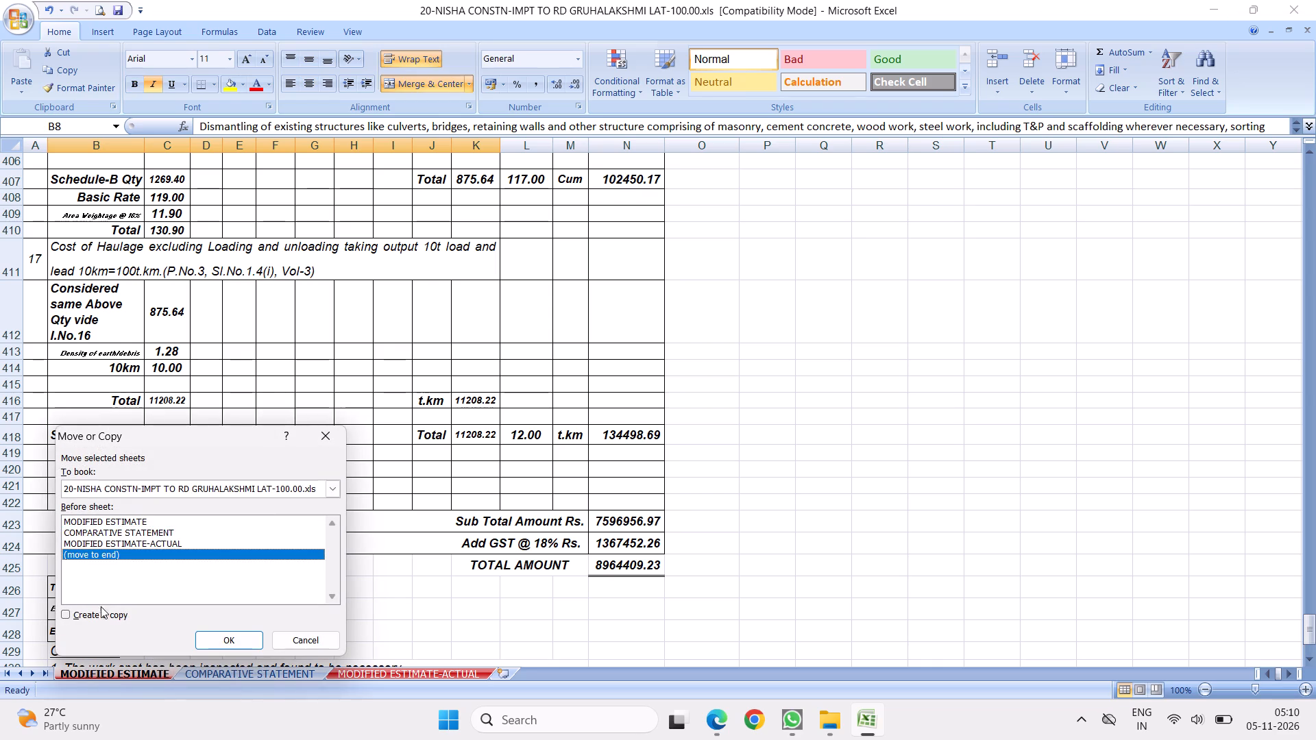
{"action": "left_click", "coordinate": [93, 613]}
{"action": "left_click", "coordinate": [228, 636]}
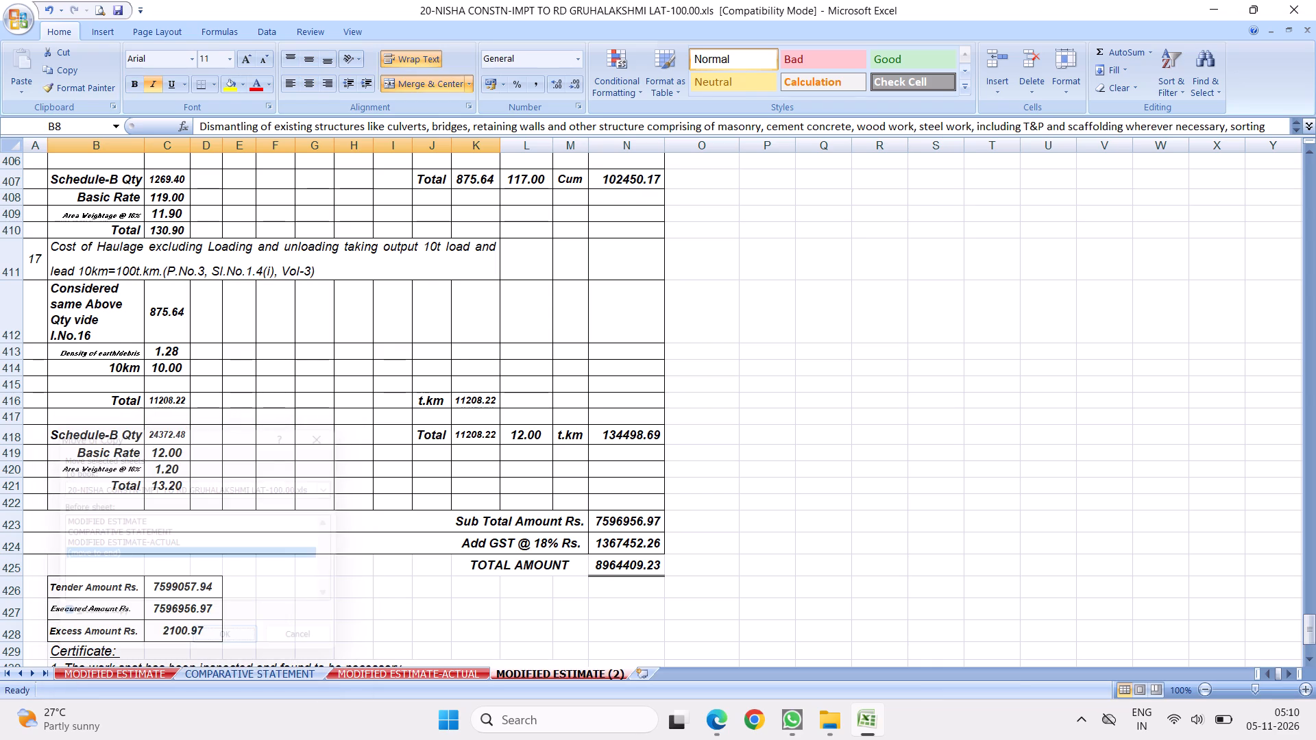
{"action": "left_click", "coordinate": [562, 340]}
Delete columns C to N from the copied estimate sheet, keeping only the item numbers and descriptions.
{"action": "left_click_drag", "start_coordinate": [1311, 634], "coordinate": [1315, 0]}
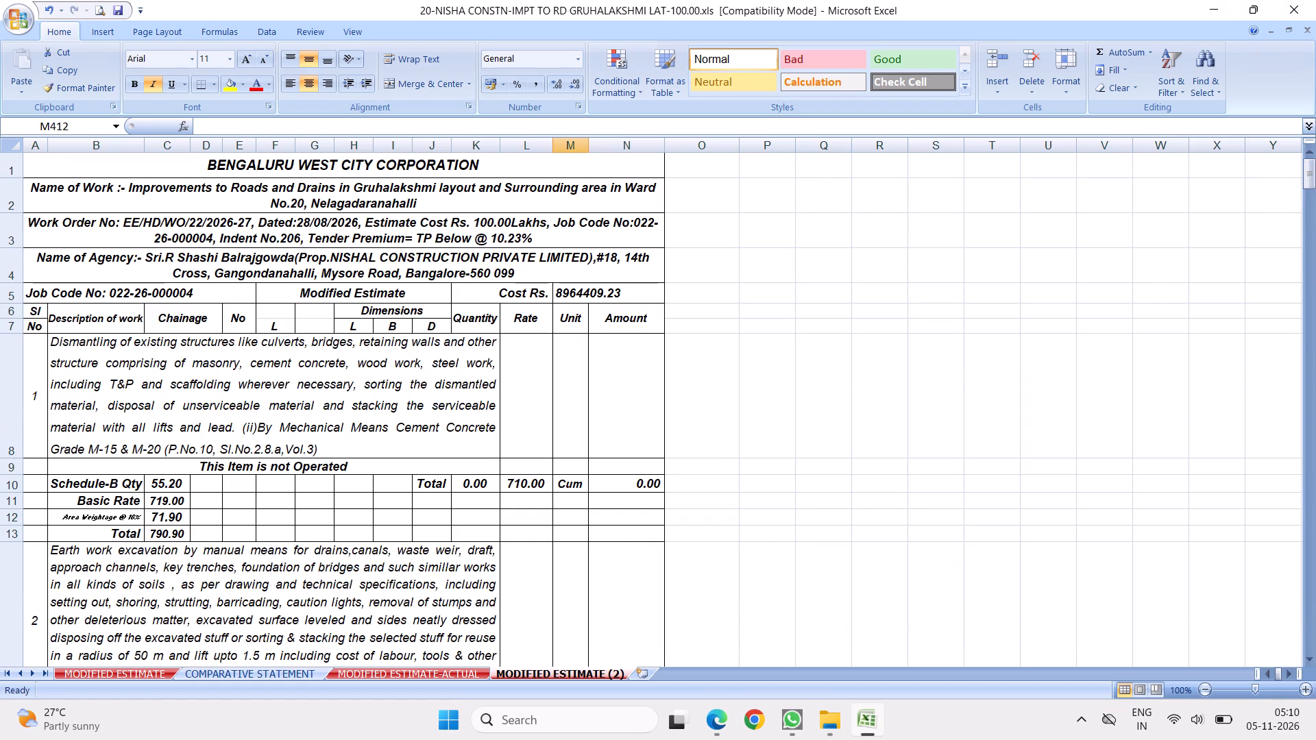
{"action": "left_click_drag", "start_coordinate": [173, 145], "coordinate": [654, 162]}
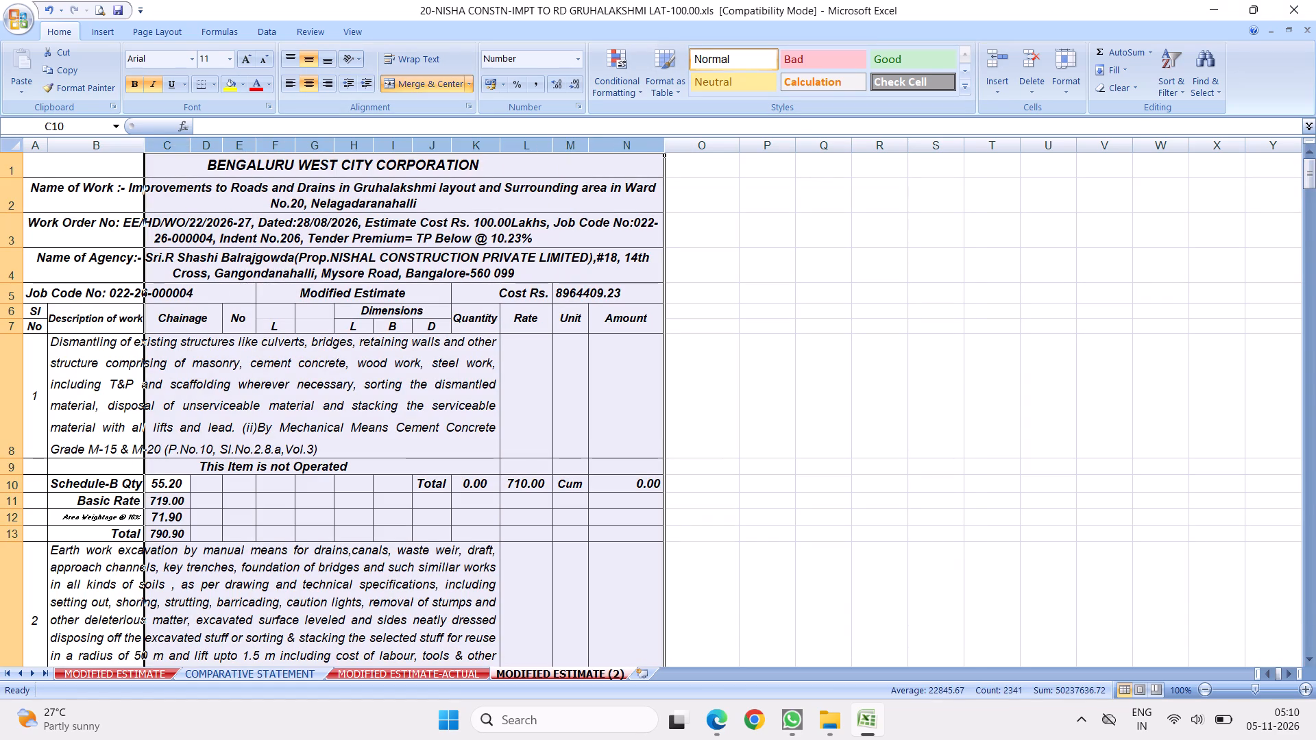
{"action": "right_click", "coordinate": [171, 148]}
{"action": "left_click", "coordinate": [212, 247]}
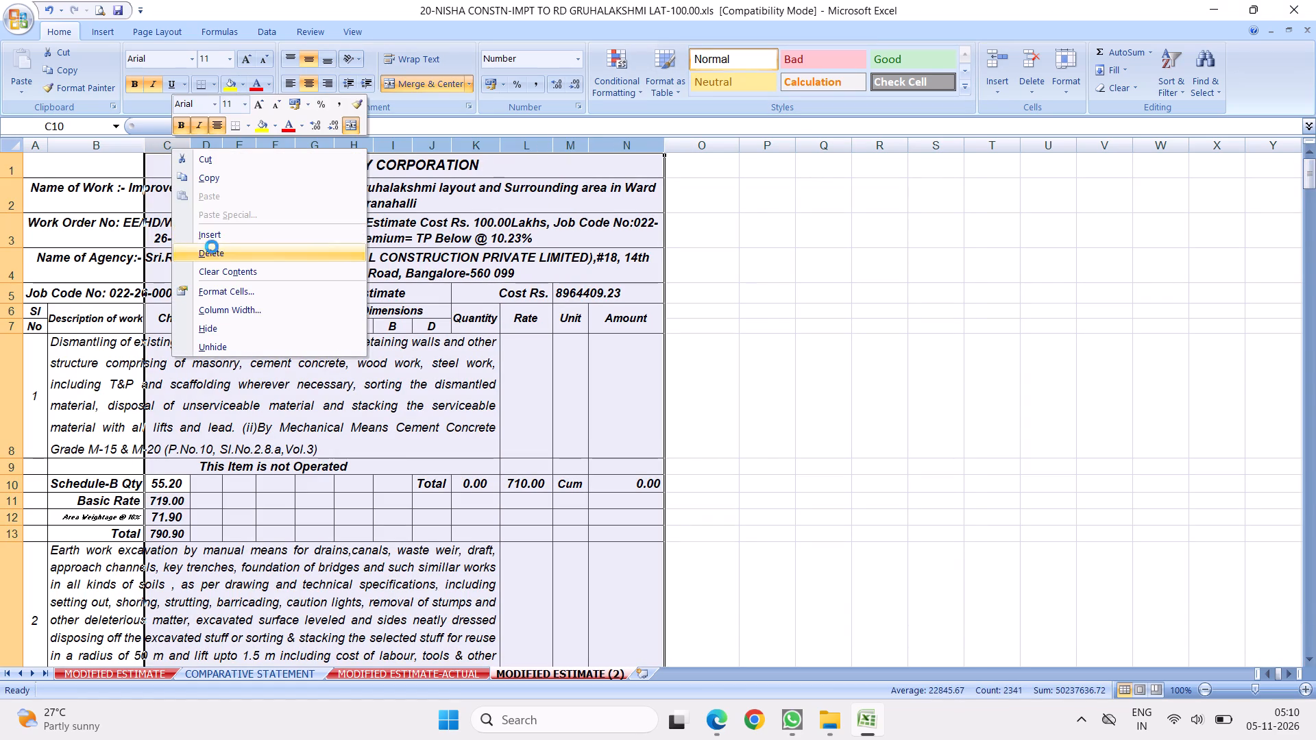
Delete the title and table header rows 1 to 7 above item 1 in the copied sheet.
{"action": "left_click_drag", "start_coordinate": [10, 168], "coordinate": [10, 172]}
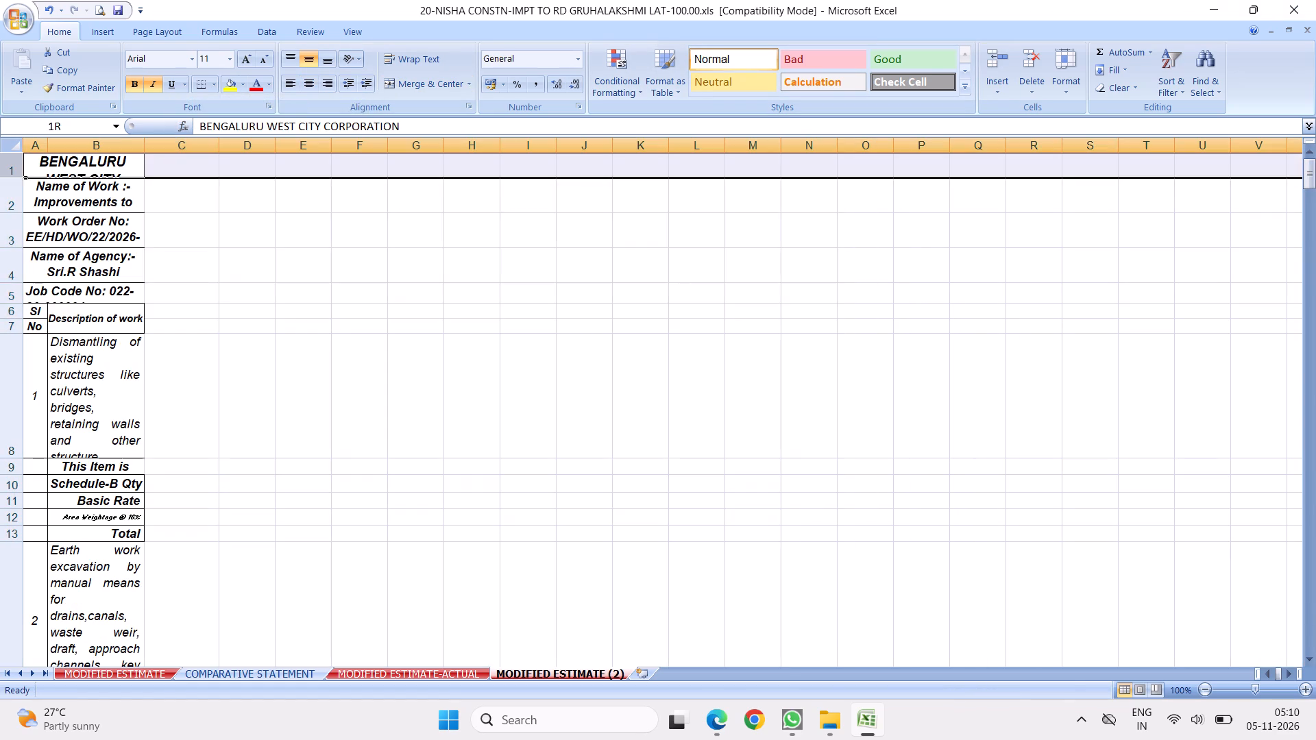
{"action": "left_click_drag", "start_coordinate": [10, 172], "coordinate": [30, 326]}
{"action": "right_click", "coordinate": [88, 226]}
{"action": "left_click", "coordinate": [132, 329]}
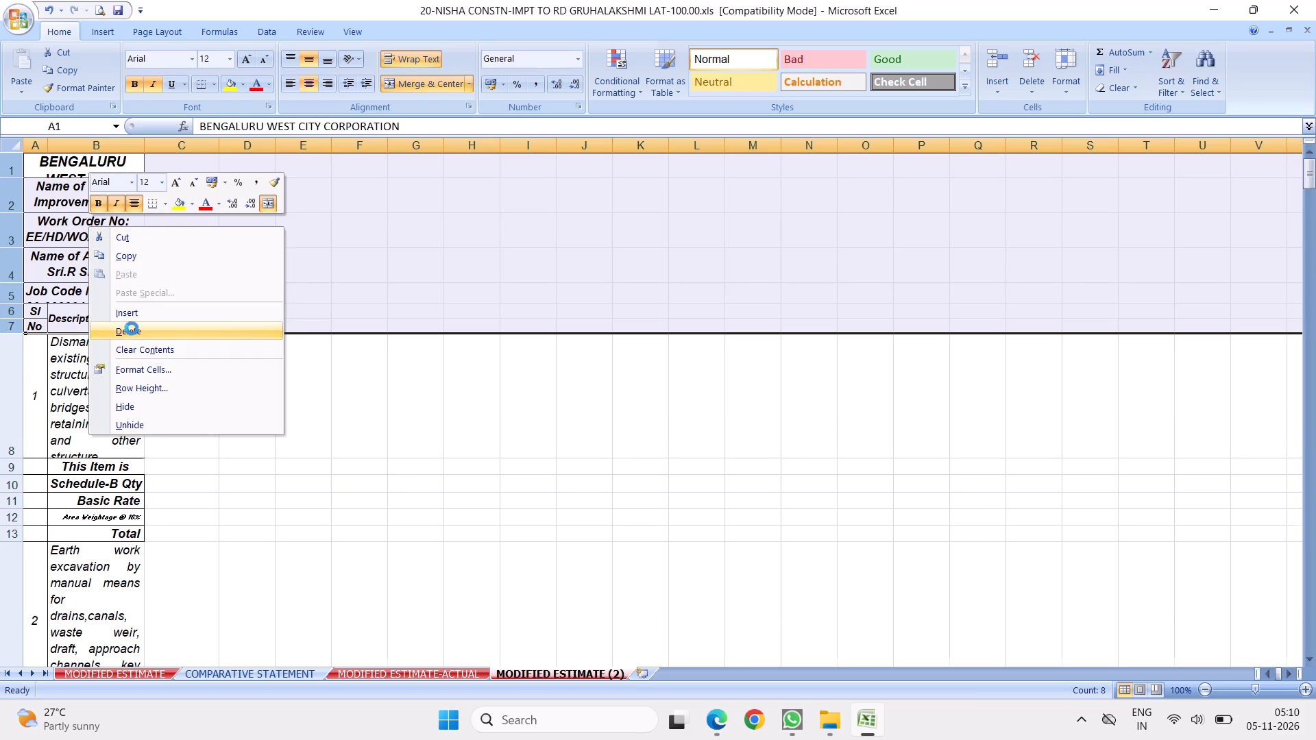
{"action": "left_click", "coordinate": [81, 219]}
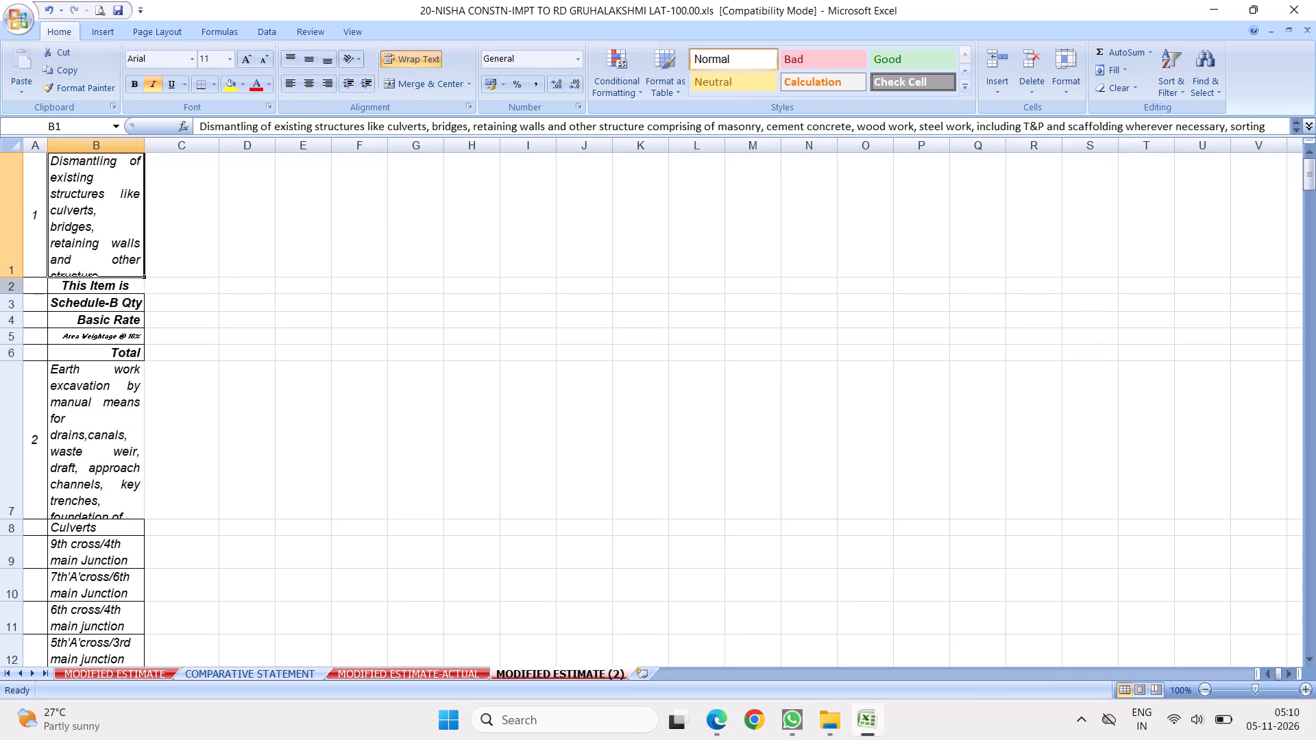
Delete the measurement and rate rows below the descriptions of items 1 and 2 in the copied sheet.
{"action": "left_click_drag", "start_coordinate": [15, 286], "coordinate": [21, 351]}
{"action": "right_click", "coordinate": [53, 320]}
{"action": "left_click", "coordinate": [95, 421]}
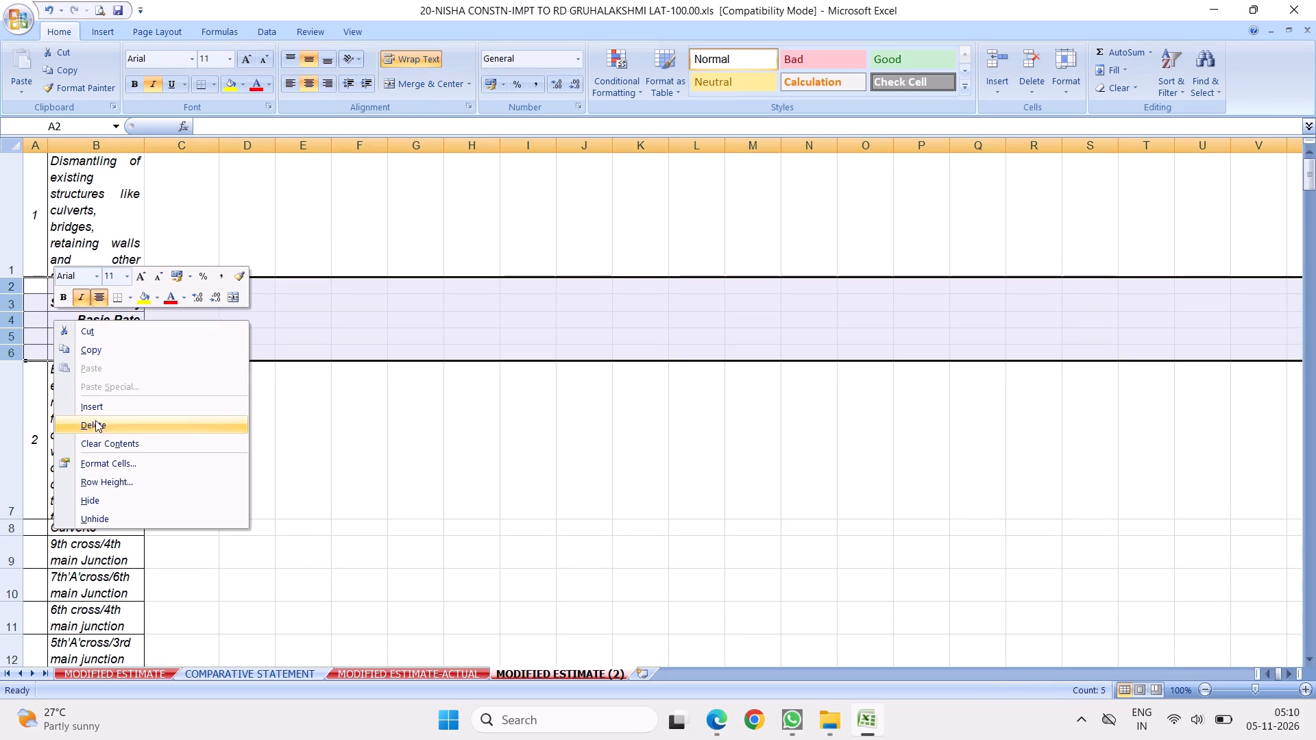
{"action": "left_click", "coordinate": [84, 389]}
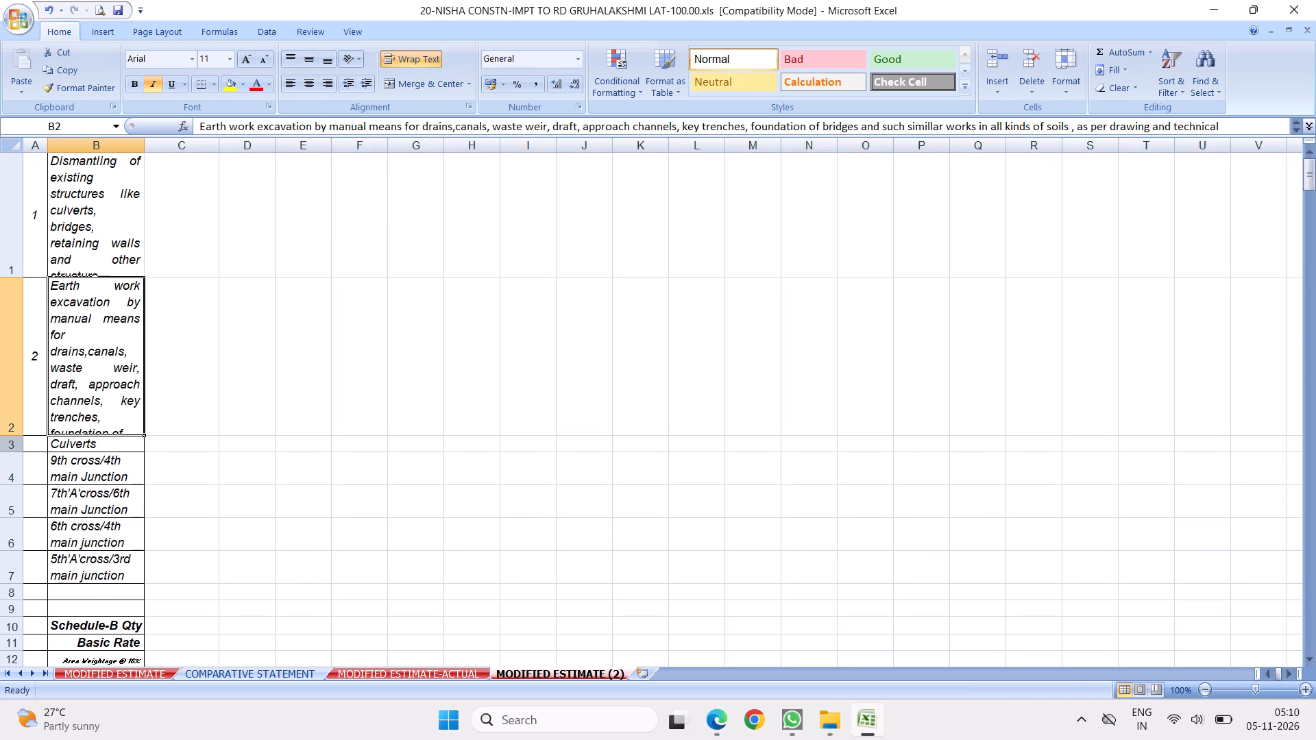
{"action": "left_click_drag", "start_coordinate": [11, 445], "coordinate": [146, 267]}
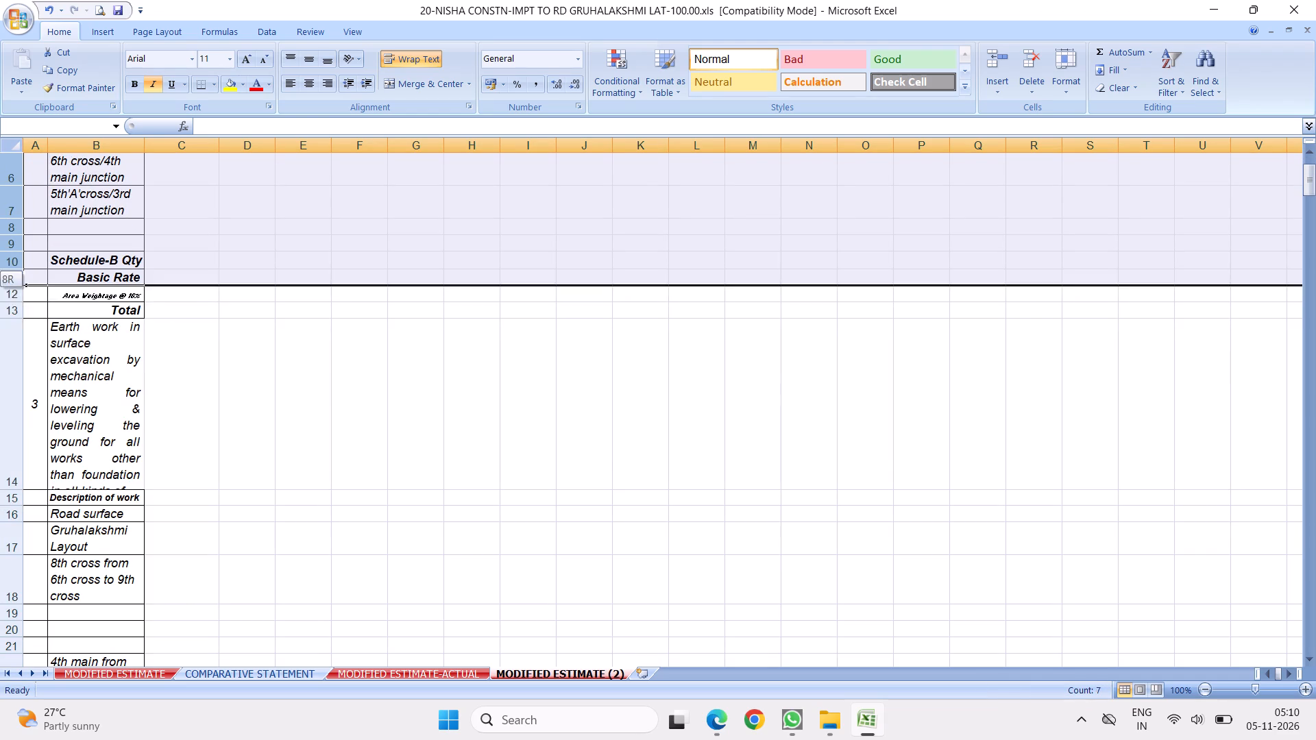
{"action": "left_click_drag", "start_coordinate": [146, 267], "coordinate": [125, 316]}
{"action": "right_click", "coordinate": [93, 258]}
{"action": "left_click", "coordinate": [136, 365]}
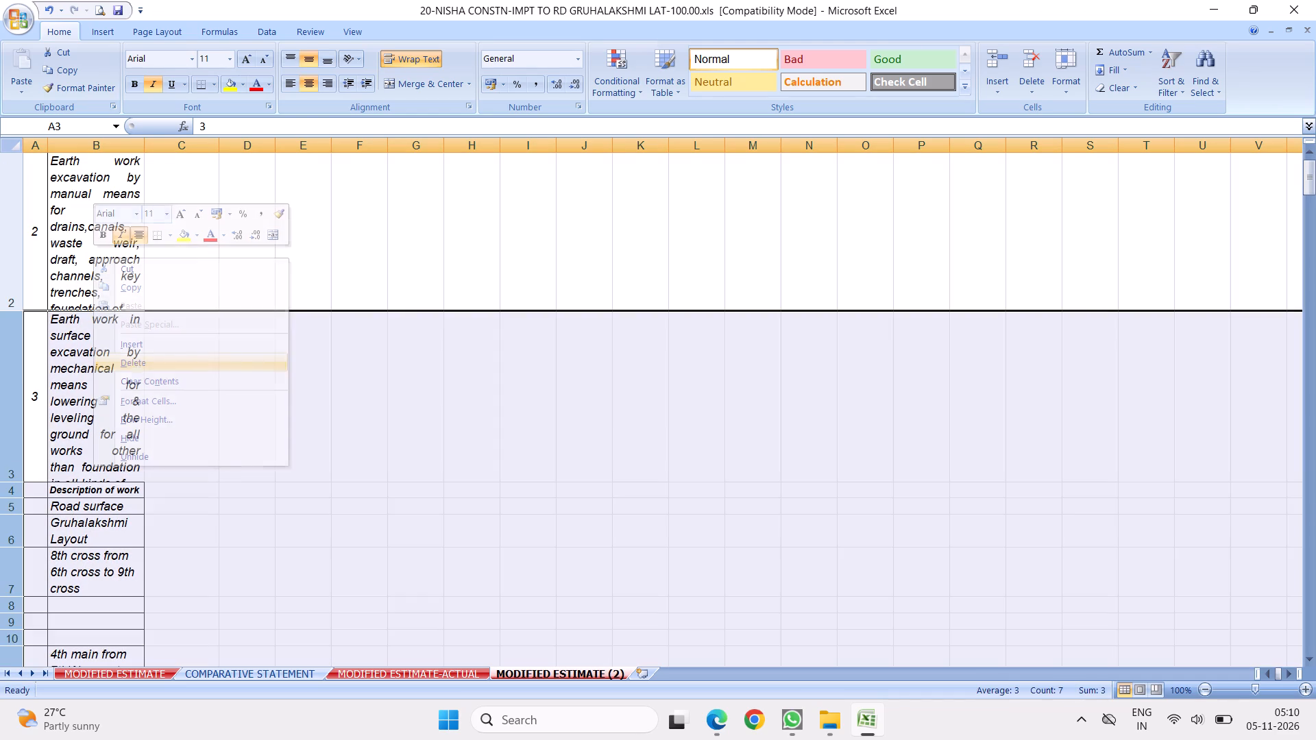
{"action": "left_click", "coordinate": [109, 396]}
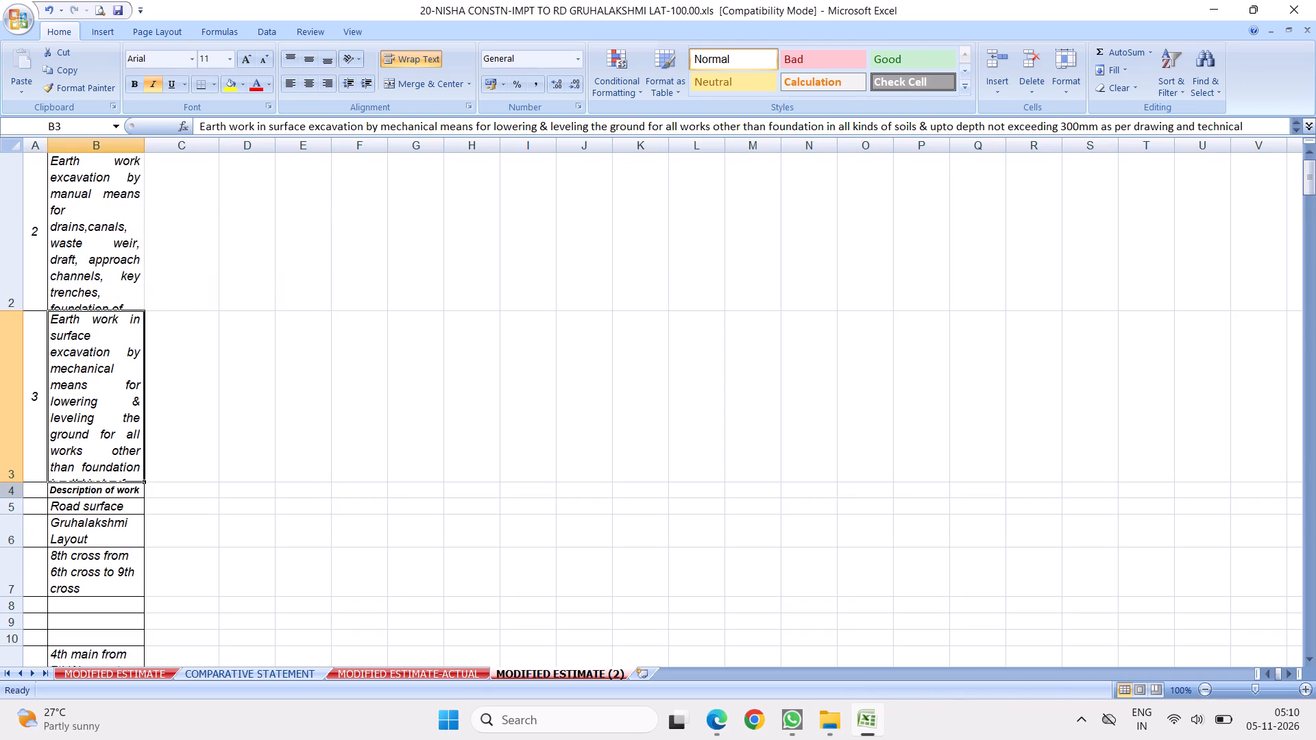
Delete the measurement and rate rows below the descriptions of items 3 and 4 in the copied sheet.
{"action": "left_click_drag", "start_coordinate": [12, 491], "coordinate": [79, 684]}
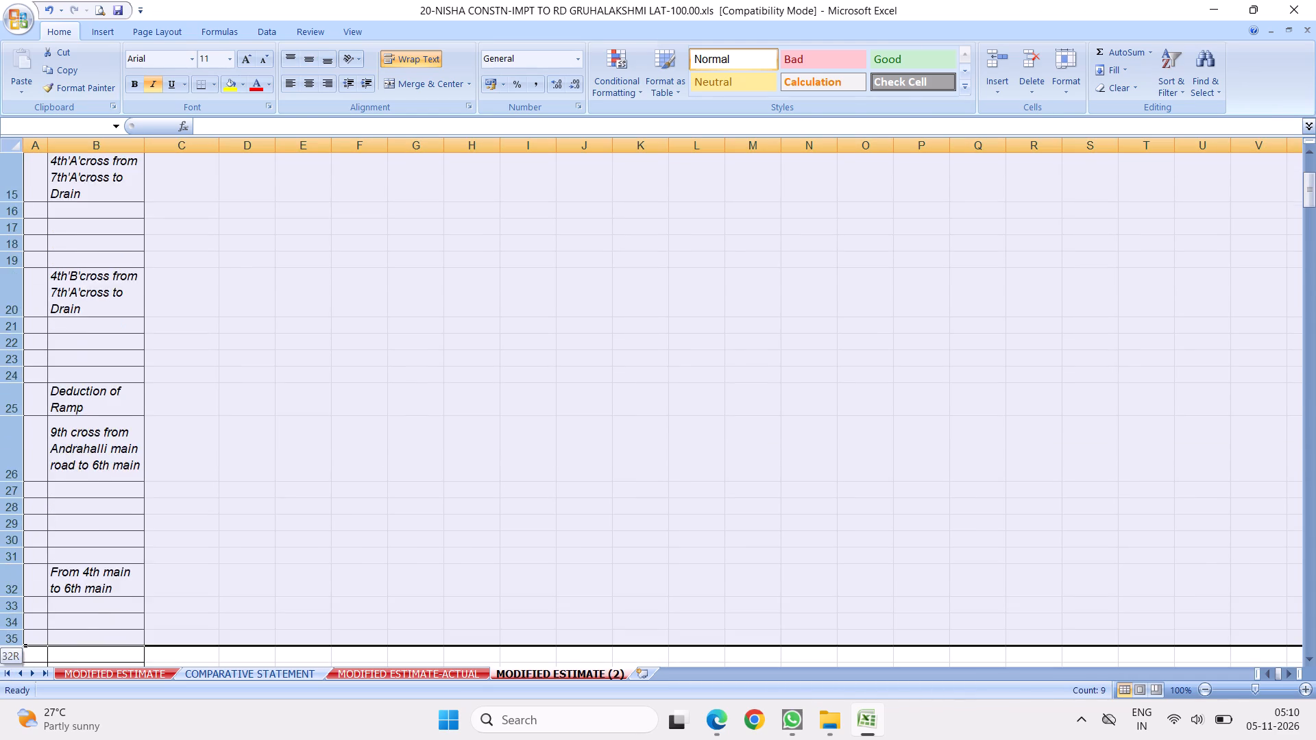
{"action": "left_click_drag", "start_coordinate": [79, 684], "coordinate": [134, 405]}
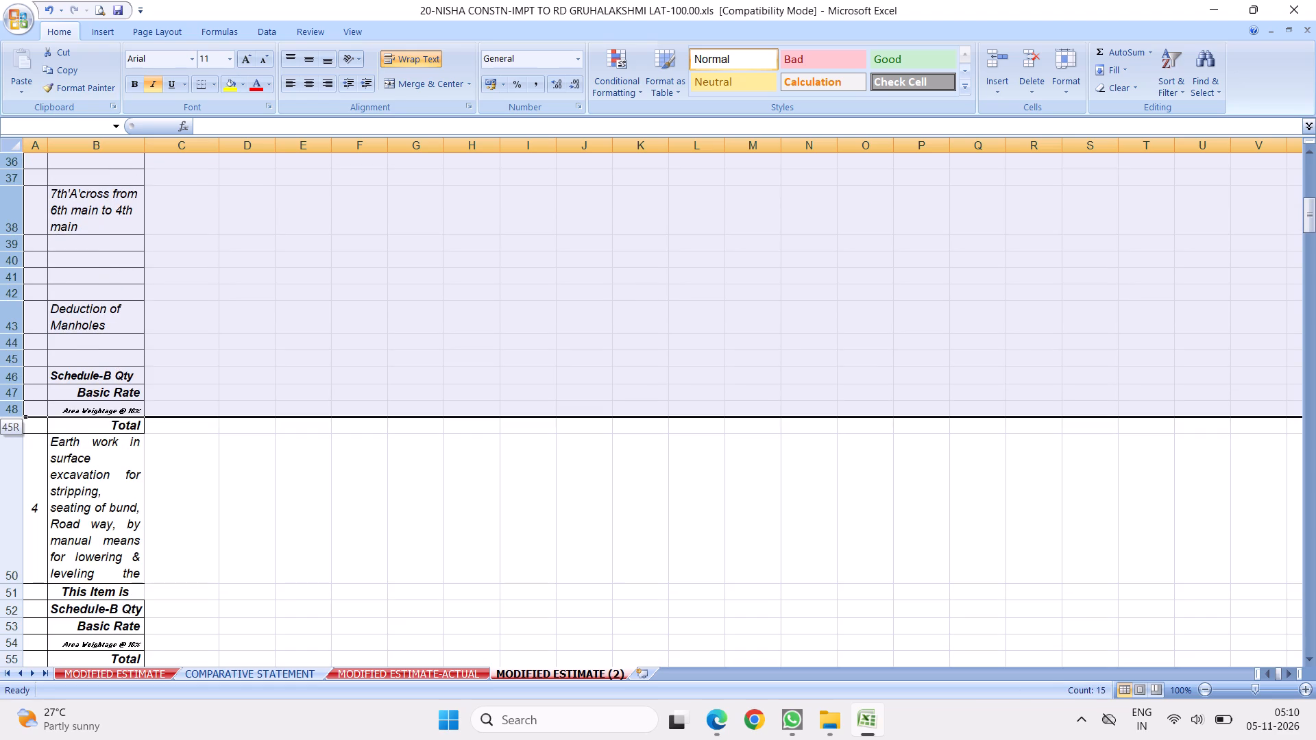
{"action": "left_click_drag", "start_coordinate": [134, 405], "coordinate": [126, 421]}
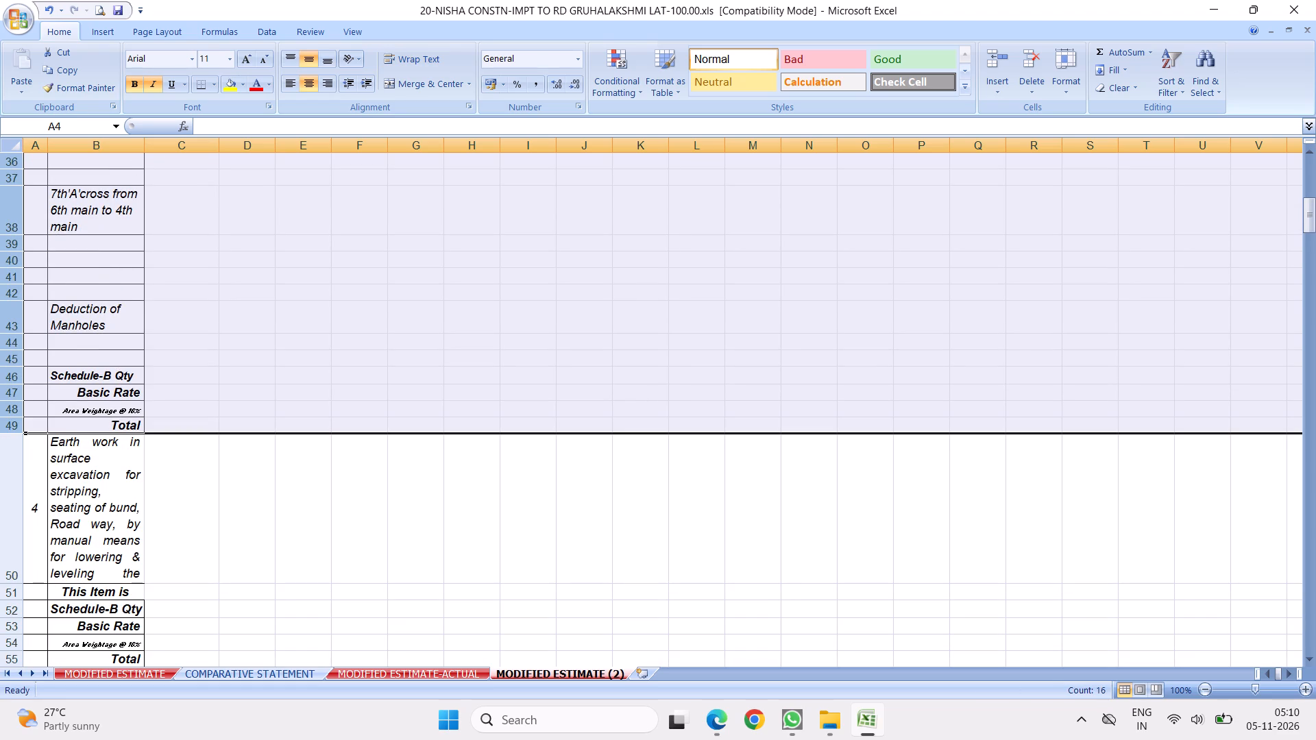
{"action": "right_click", "coordinate": [81, 269]}
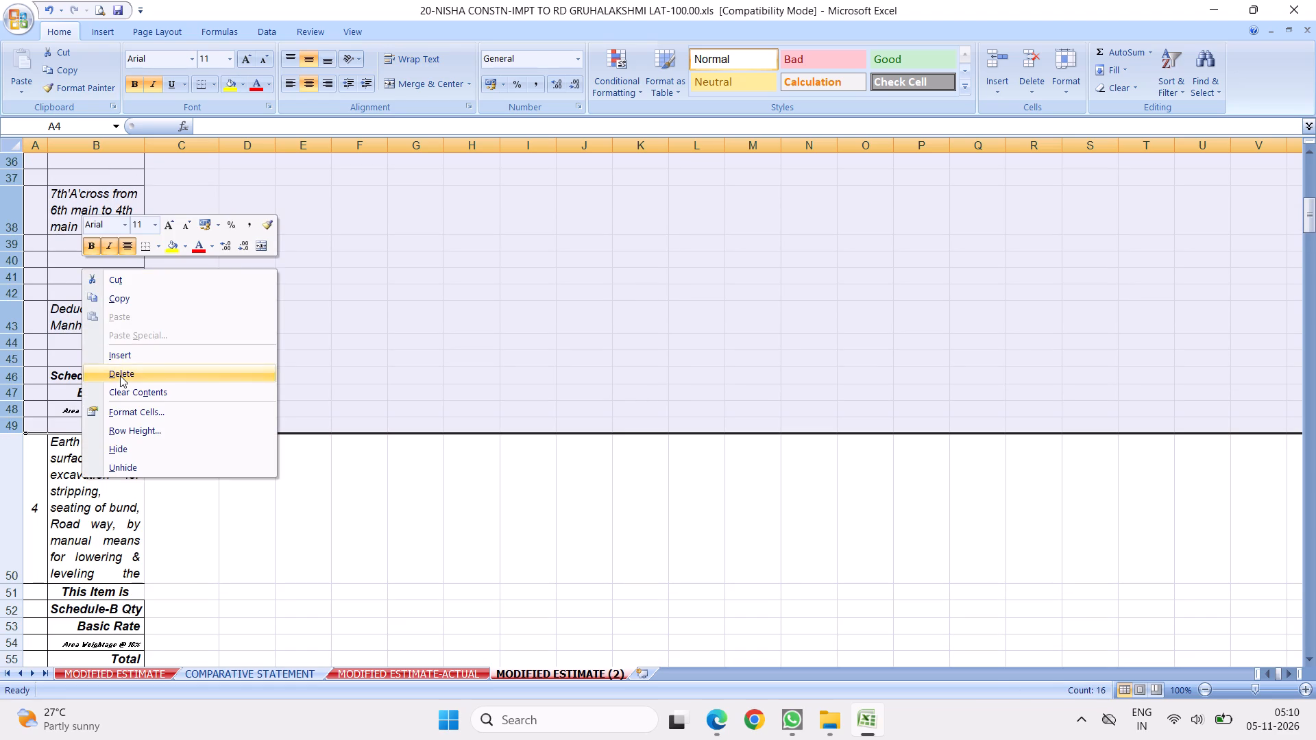
{"action": "left_click", "coordinate": [120, 375]}
{"action": "left_click", "coordinate": [93, 416]}
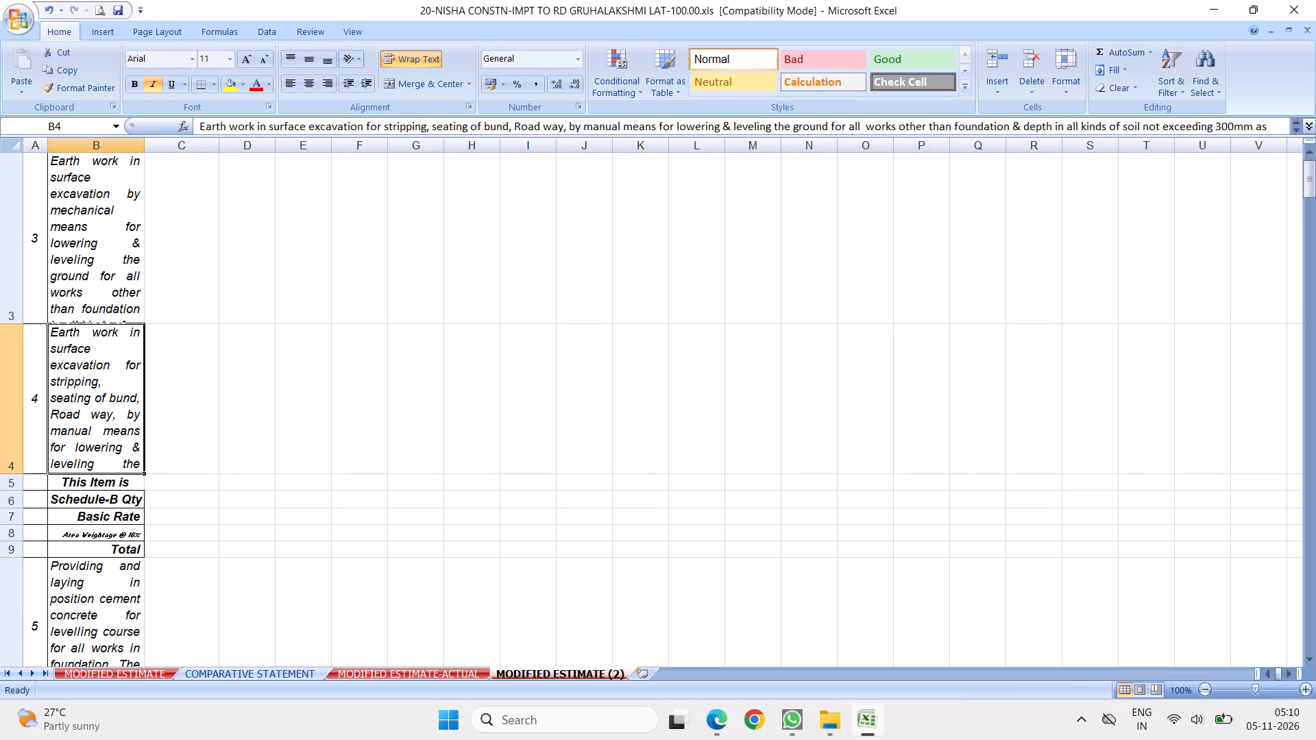
{"action": "left_click_drag", "start_coordinate": [10, 481], "coordinate": [11, 545]}
{"action": "right_click", "coordinate": [54, 508]}
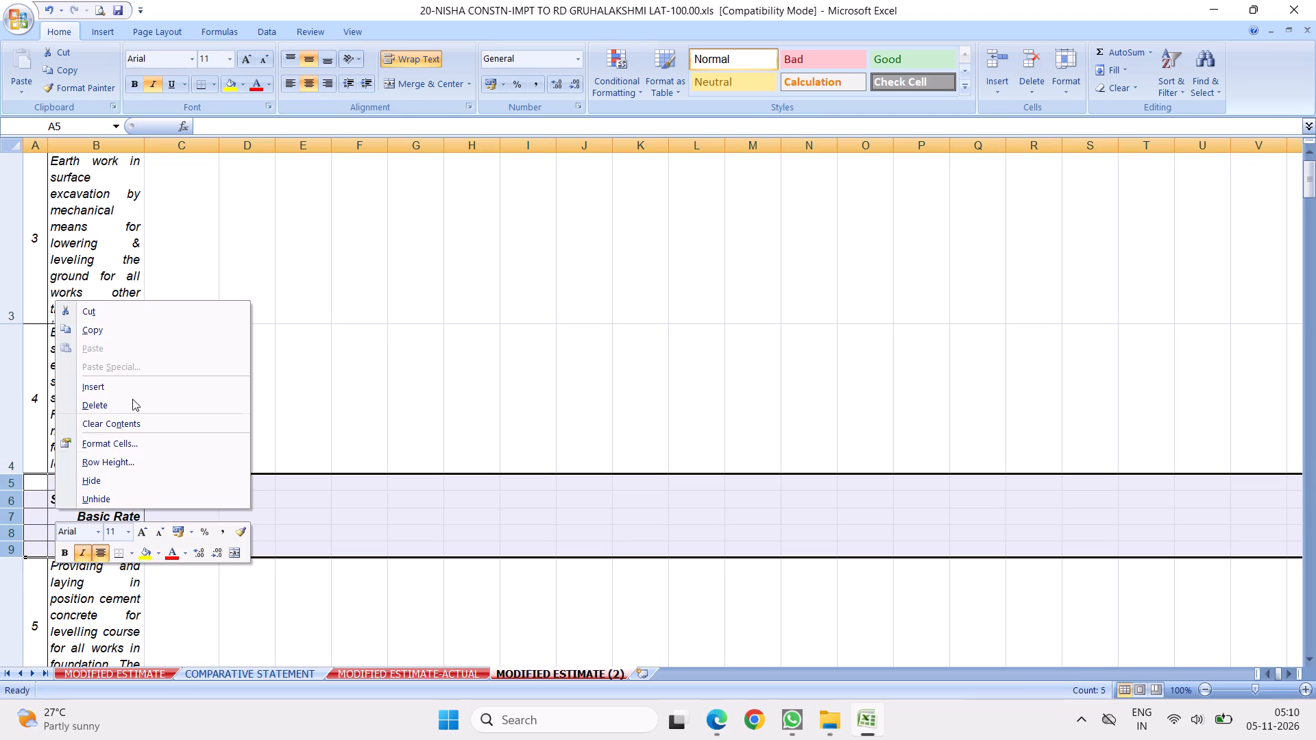
{"action": "left_click", "coordinate": [95, 404]}
{"action": "left_click", "coordinate": [106, 511]}
Delete rows 6 to 16, the culvert bed concrete measurement and rate rows below item 5's description.
{"action": "scroll", "coordinate": [132, 454], "scroll_direction": "down", "scroll_amount": 1}
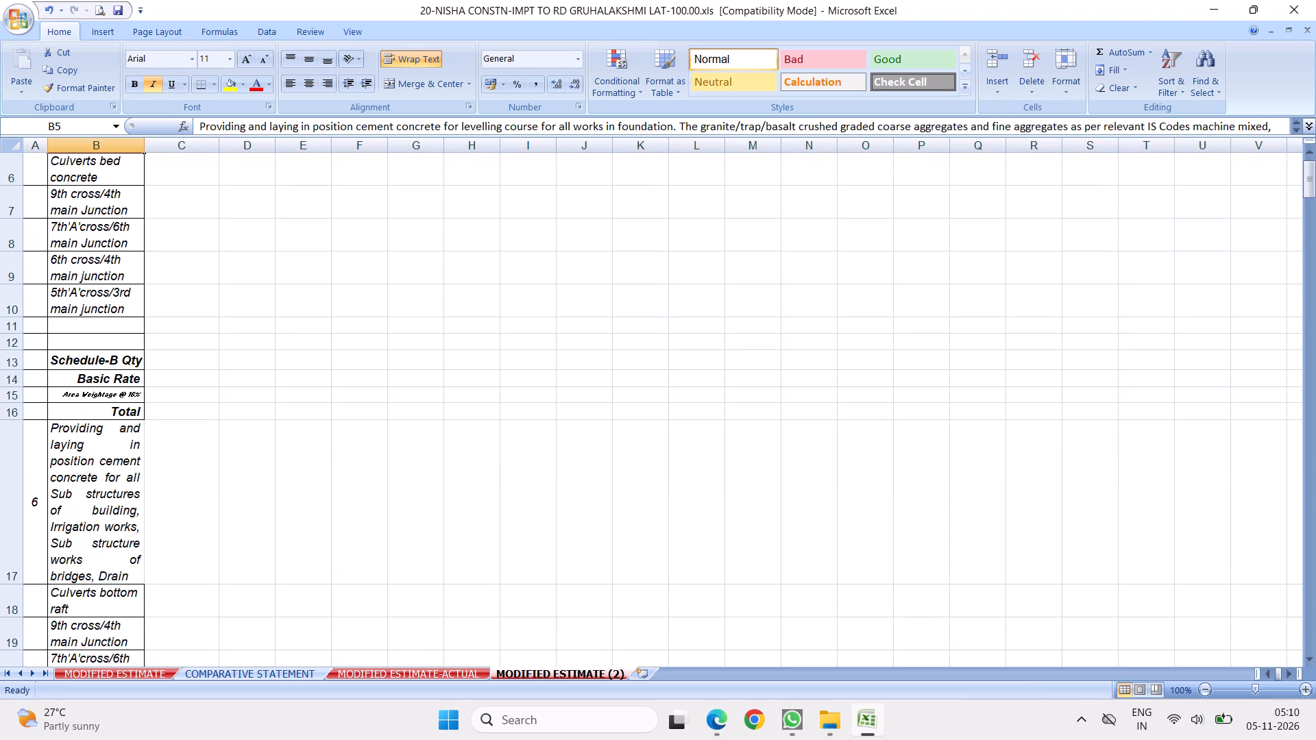
{"action": "scroll", "coordinate": [164, 312], "scroll_direction": "up", "scroll_amount": 1}
{"action": "scroll", "coordinate": [134, 507], "scroll_direction": "down", "scroll_amount": 1}
{"action": "left_click_drag", "start_coordinate": [2, 167], "coordinate": [29, 406]}
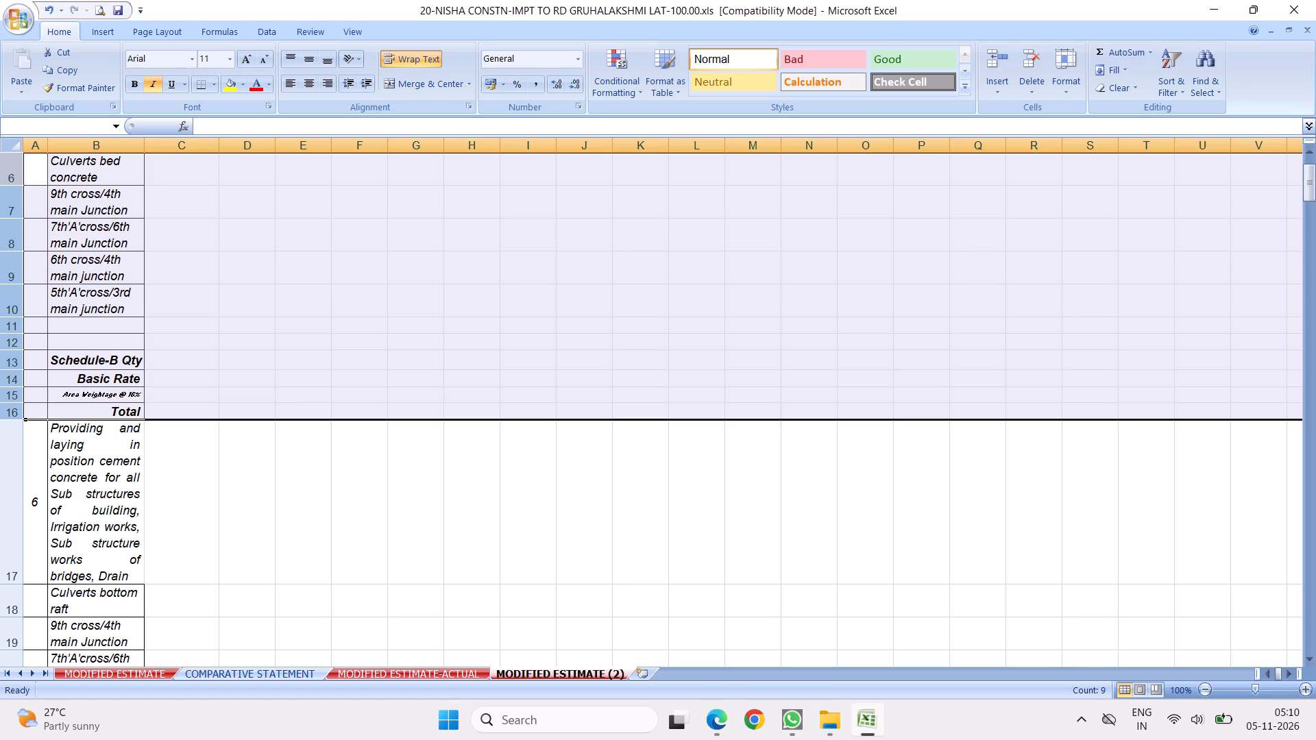
{"action": "left_click_drag", "start_coordinate": [29, 406], "coordinate": [29, 406]}
{"action": "right_click", "coordinate": [90, 220]}
{"action": "left_click", "coordinate": [135, 325]}
{"action": "left_click", "coordinate": [85, 177]}
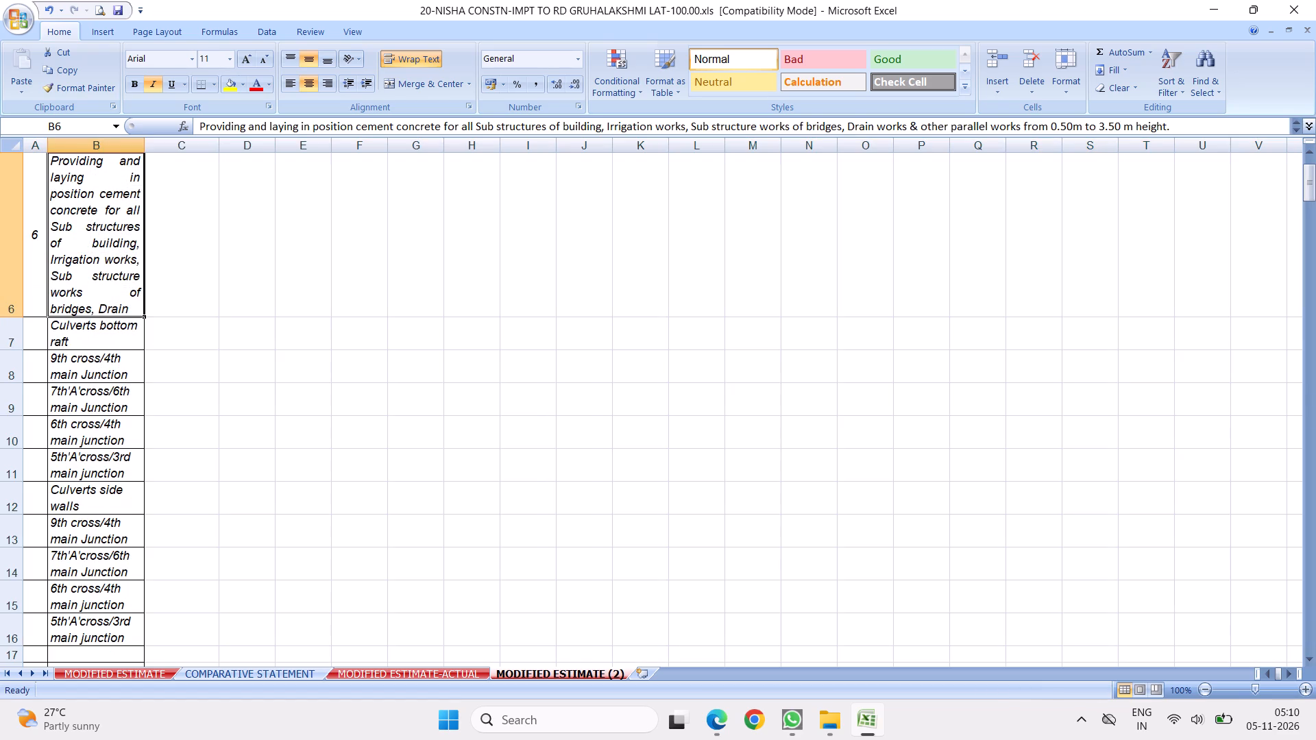
Delete rows 7 to 22, the culvert bottom raft, side wall and rate rows below item 6's description.
{"action": "key", "text": "Up"}
{"action": "key", "text": "Down"}
{"action": "key", "text": "Down"}
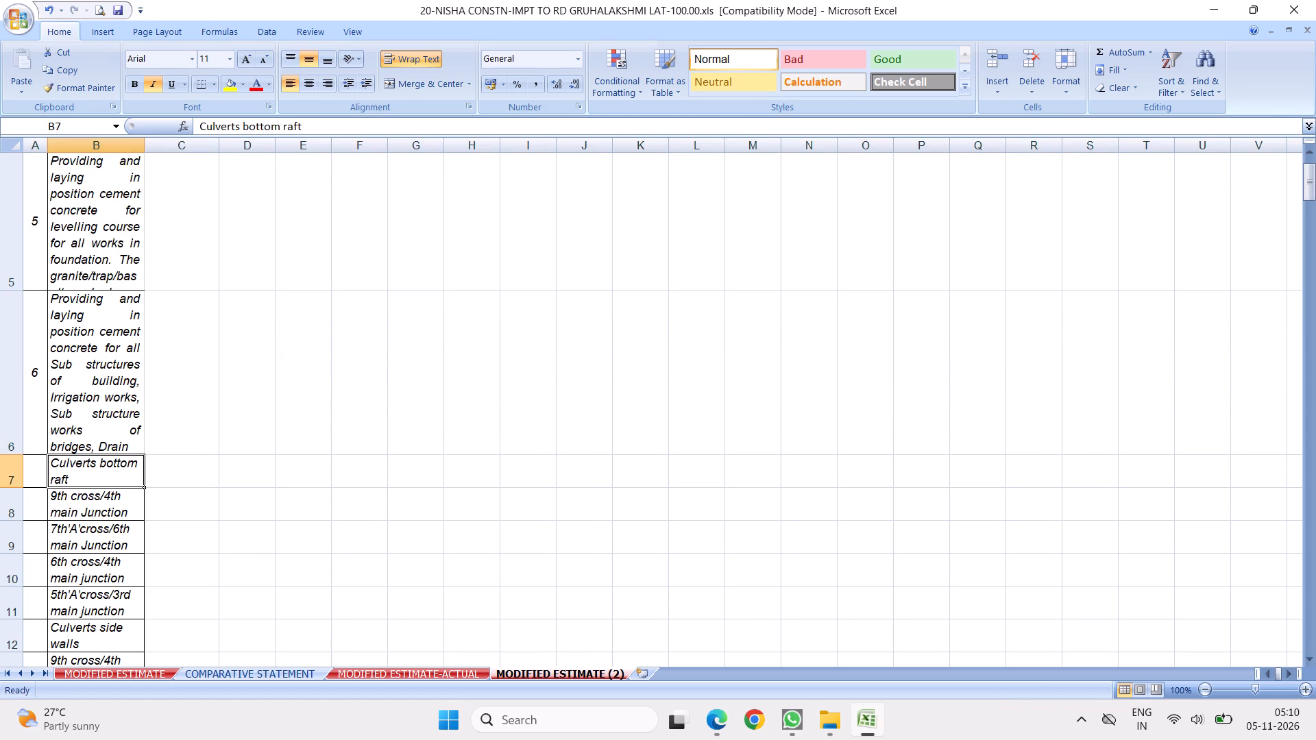
{"action": "left_click_drag", "start_coordinate": [12, 476], "coordinate": [23, 657]}
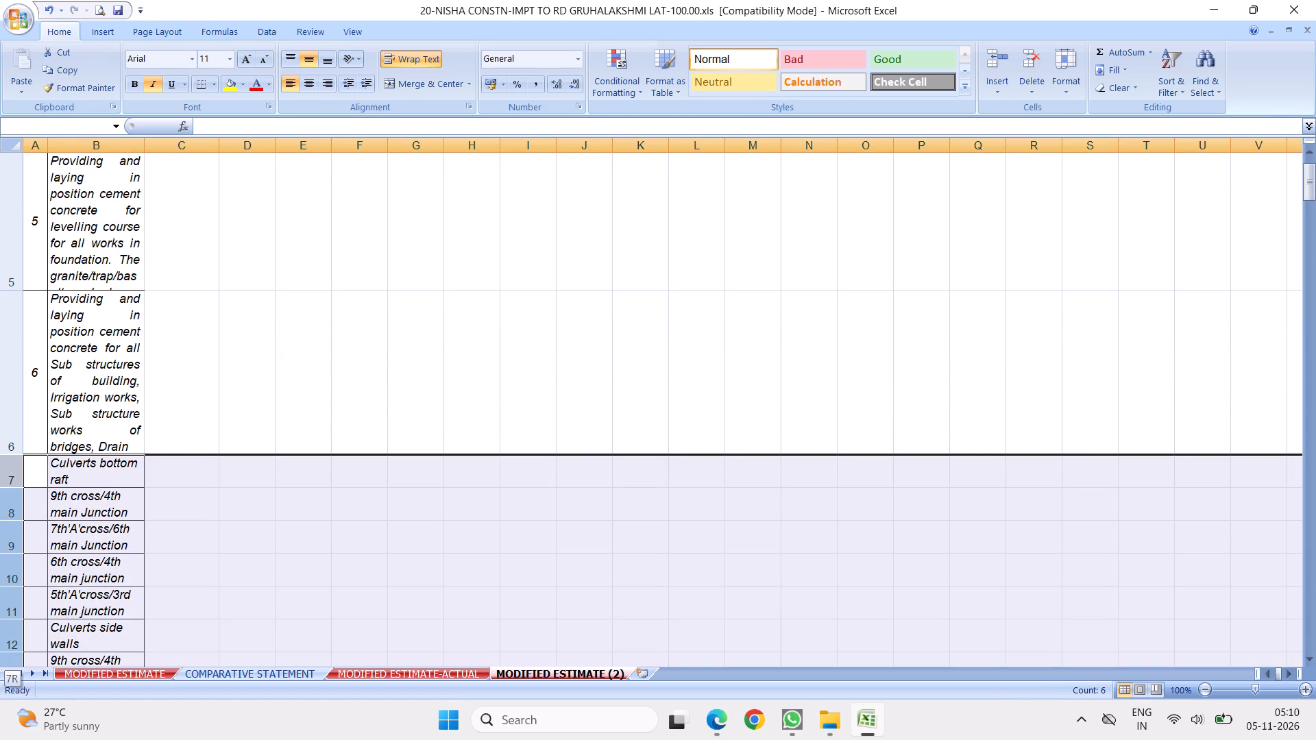
{"action": "left_click_drag", "start_coordinate": [23, 657], "coordinate": [102, 510]}
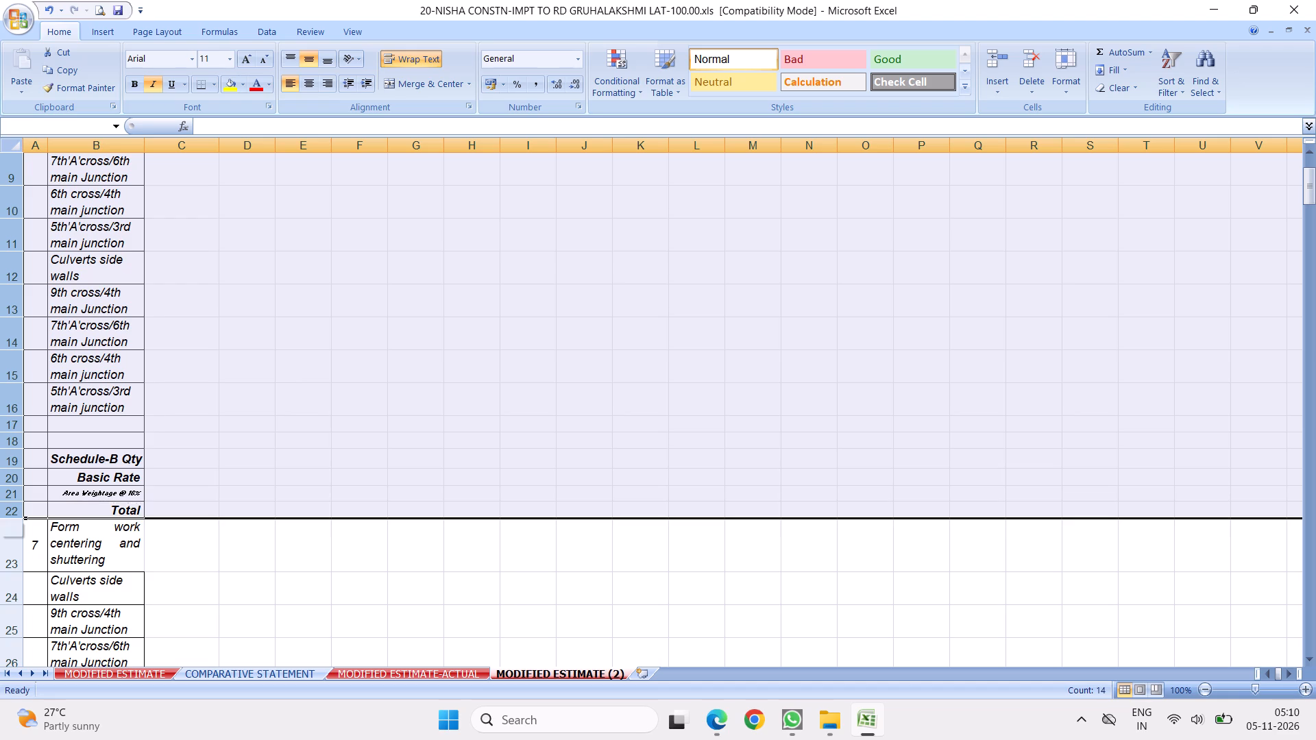
{"action": "right_click", "coordinate": [90, 351]}
{"action": "left_click", "coordinate": [136, 454]}
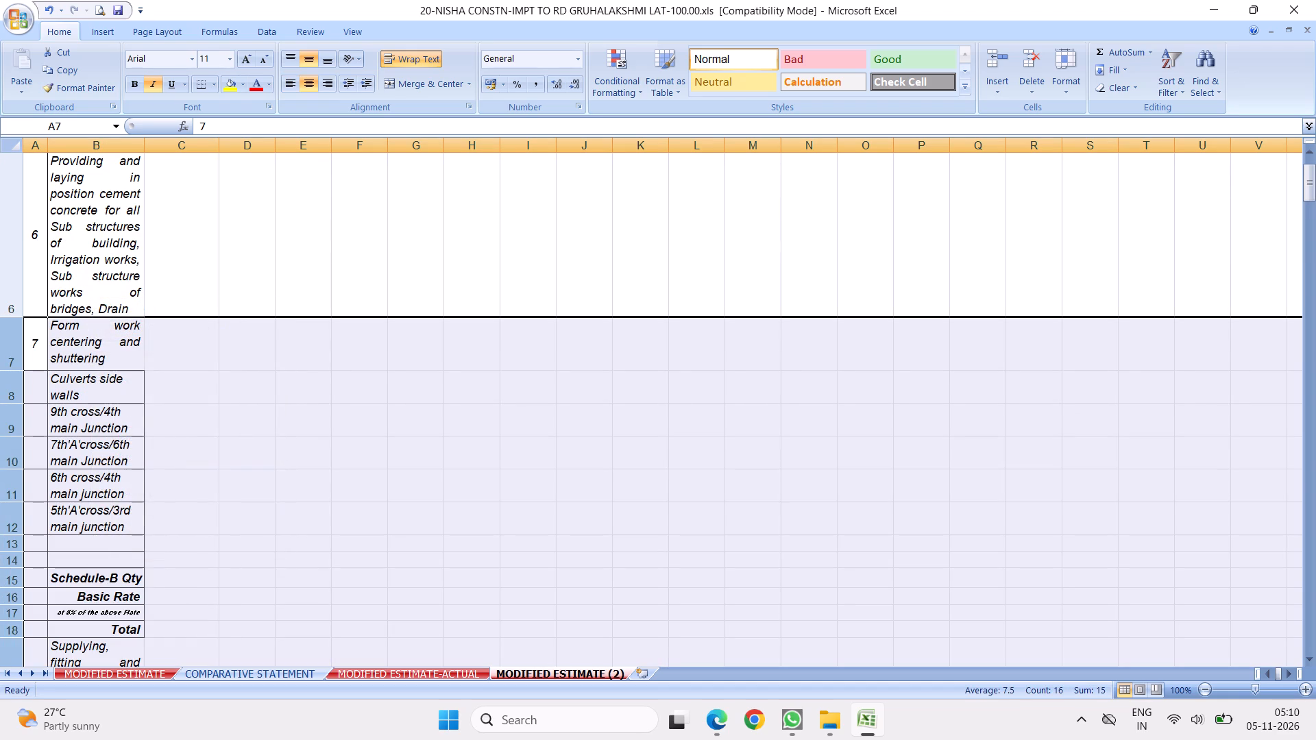
{"action": "left_click", "coordinate": [84, 345]}
Delete rows 8 to 18, the culvert side wall measurement and rate rows below item 7, form work centering and shuttering.
{"action": "left_click_drag", "start_coordinate": [13, 391], "coordinate": [48, 683]}
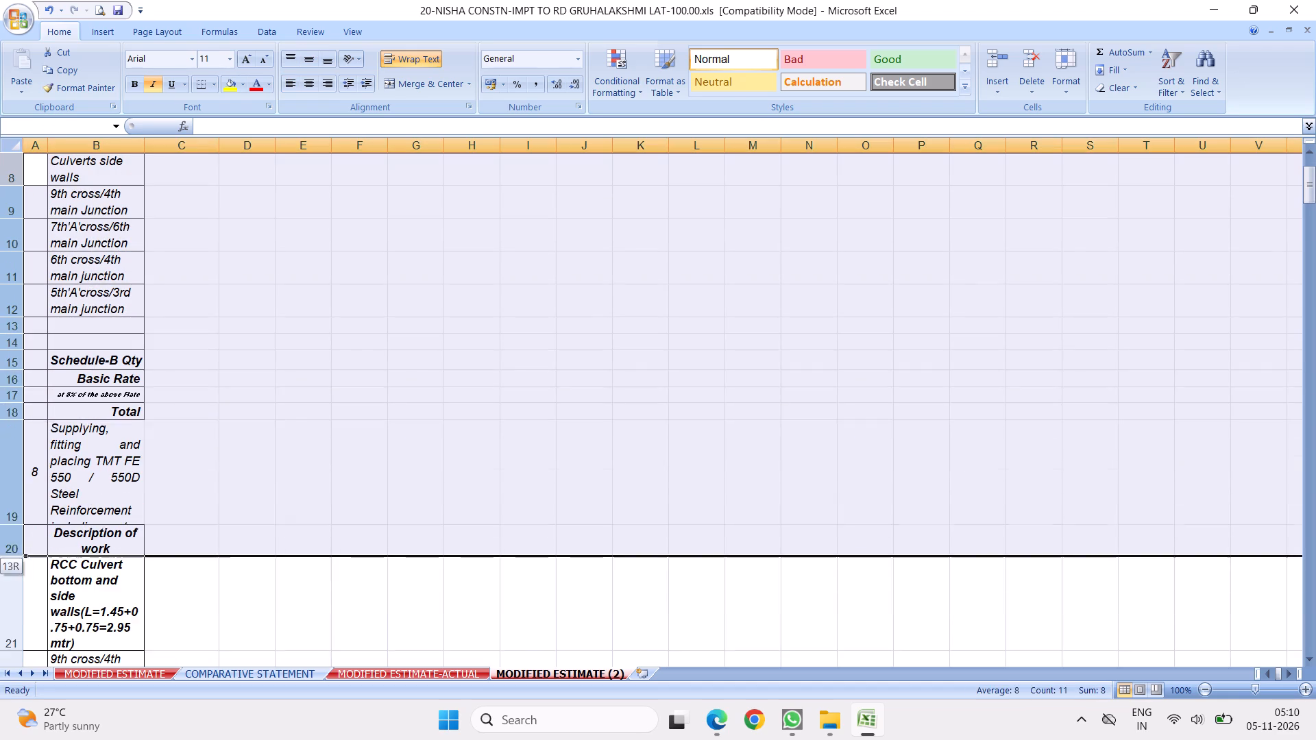
{"action": "left_click_drag", "start_coordinate": [48, 683], "coordinate": [101, 412]}
{"action": "right_click", "coordinate": [84, 250]}
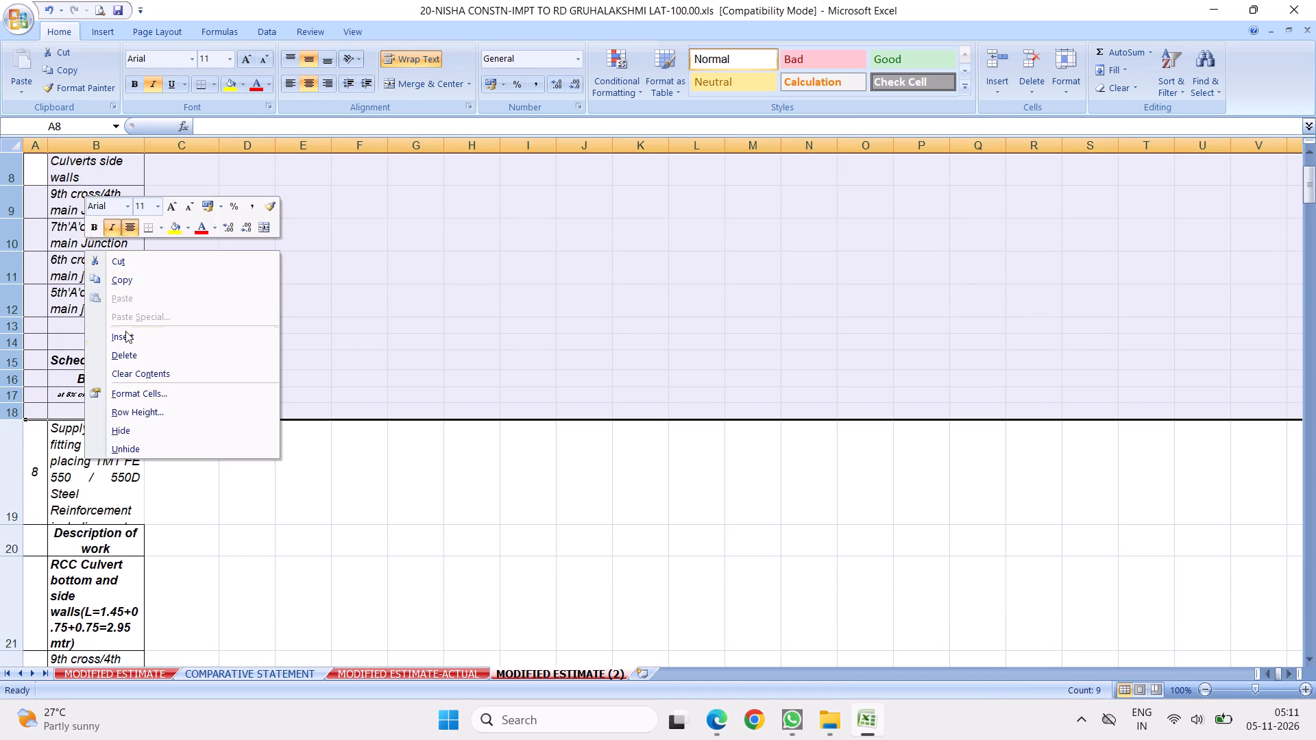
{"action": "left_click", "coordinate": [119, 356]}
{"action": "left_click", "coordinate": [104, 221]}
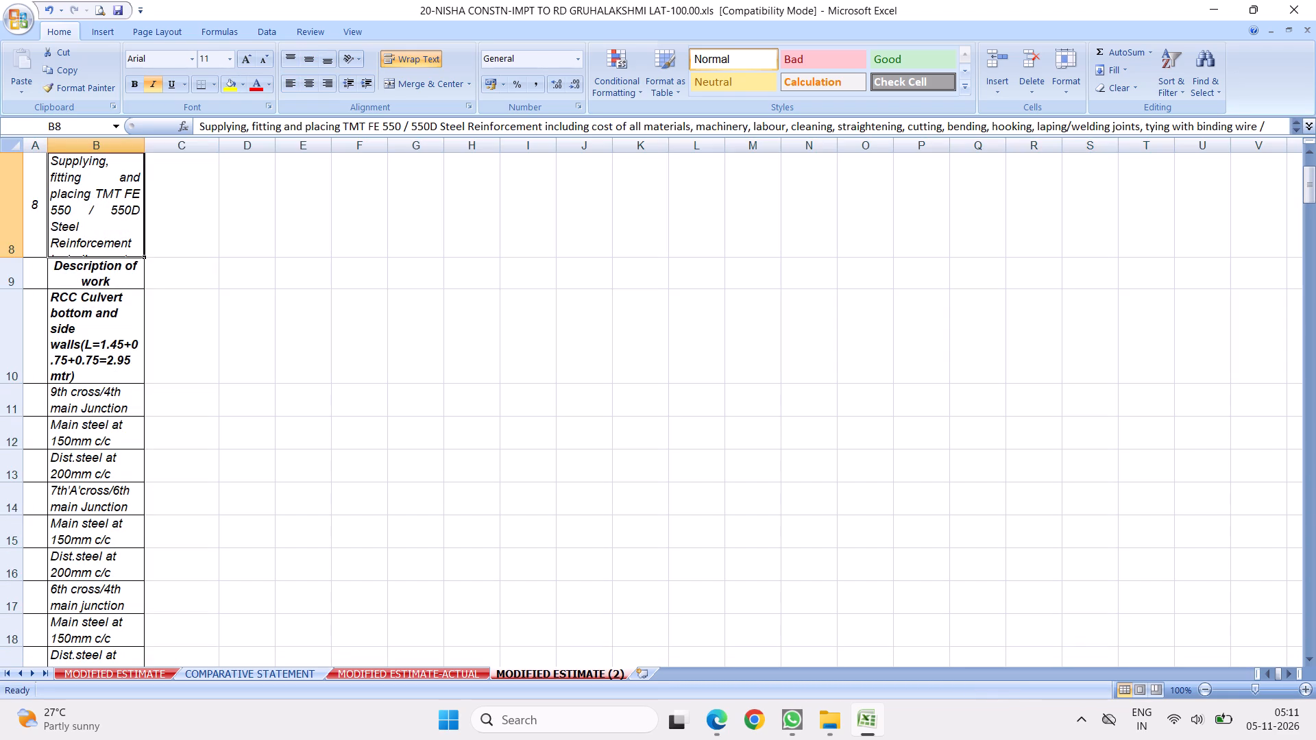
Delete all steel measurement and rate rows from row 9 down to just above item 9, below the TMT reinforcement item 8.
{"action": "left_click_drag", "start_coordinate": [12, 278], "coordinate": [69, 693]}
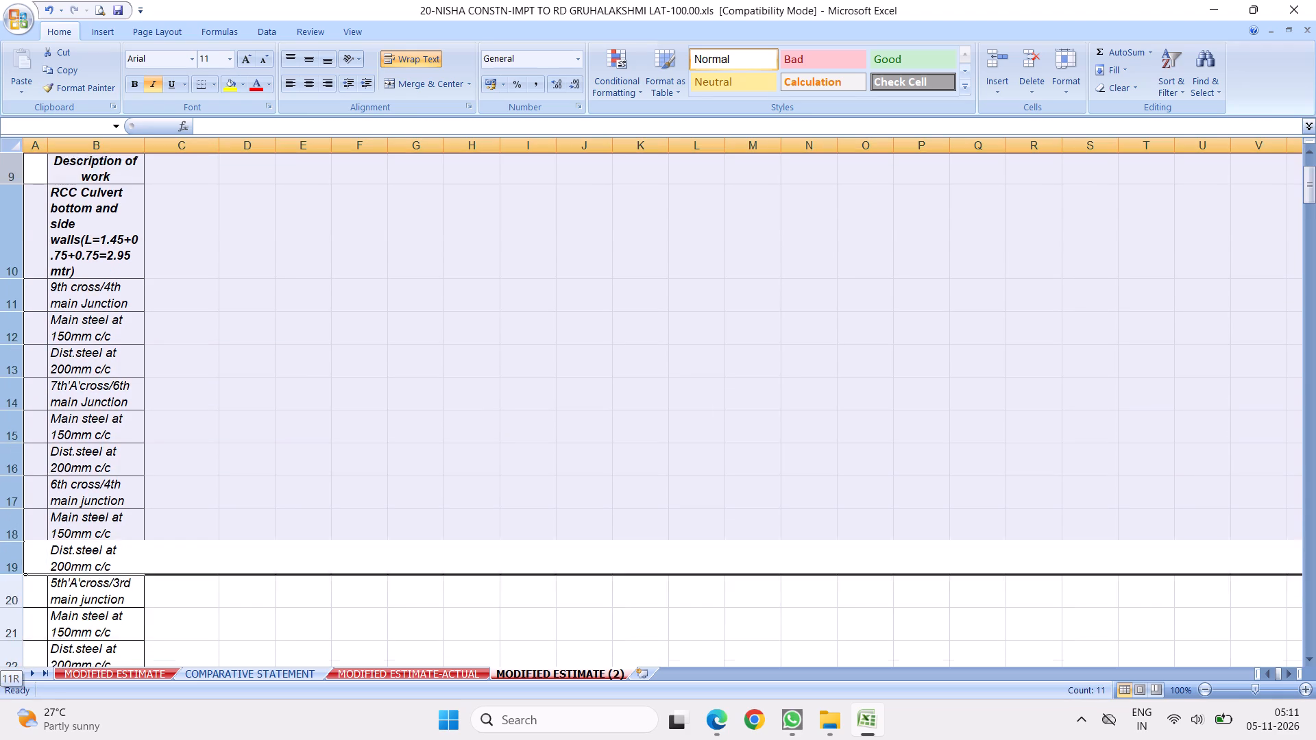
{"action": "left_click_drag", "start_coordinate": [69, 693], "coordinate": [108, 394]}
{"action": "right_click", "coordinate": [101, 251]}
{"action": "left_click", "coordinate": [147, 353]}
{"action": "left_click", "coordinate": [85, 359]}
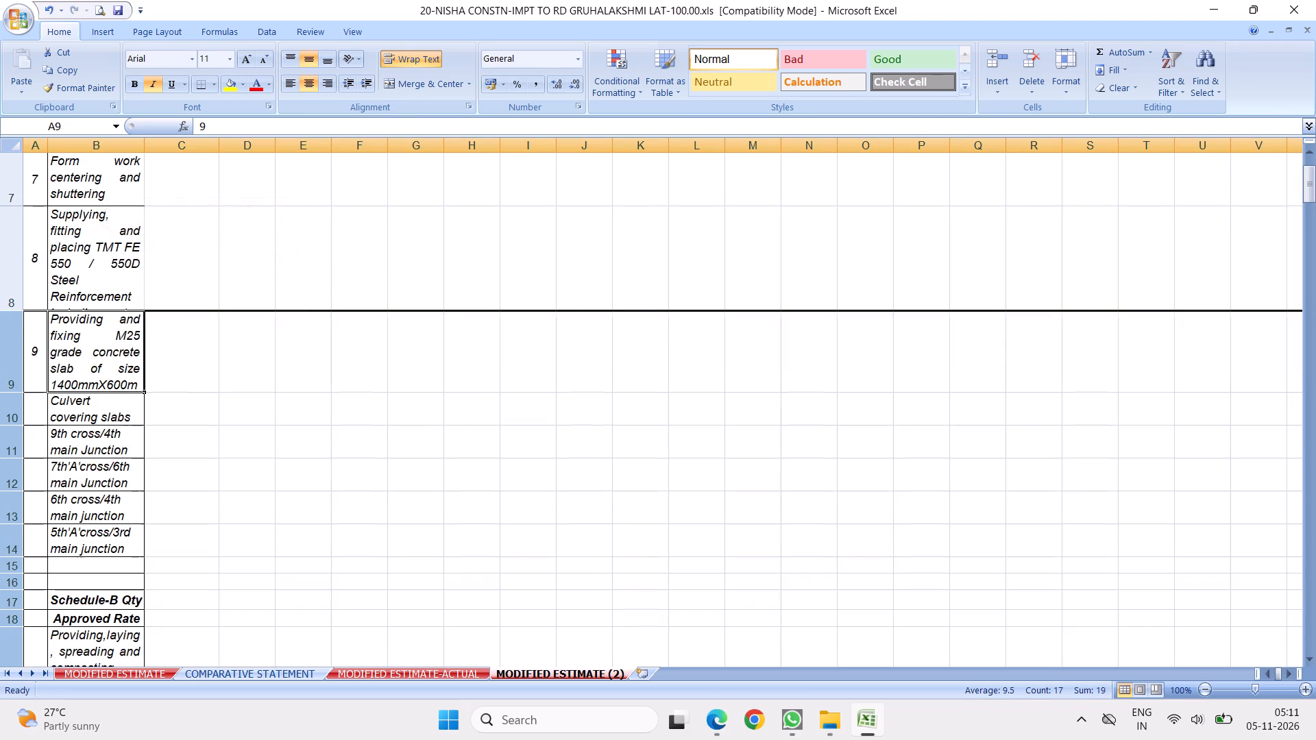
Delete rows 10 to 18, the culvert covering slab measurement and rate rows below item 9's description.
{"action": "left_click_drag", "start_coordinate": [9, 408], "coordinate": [77, 466]}
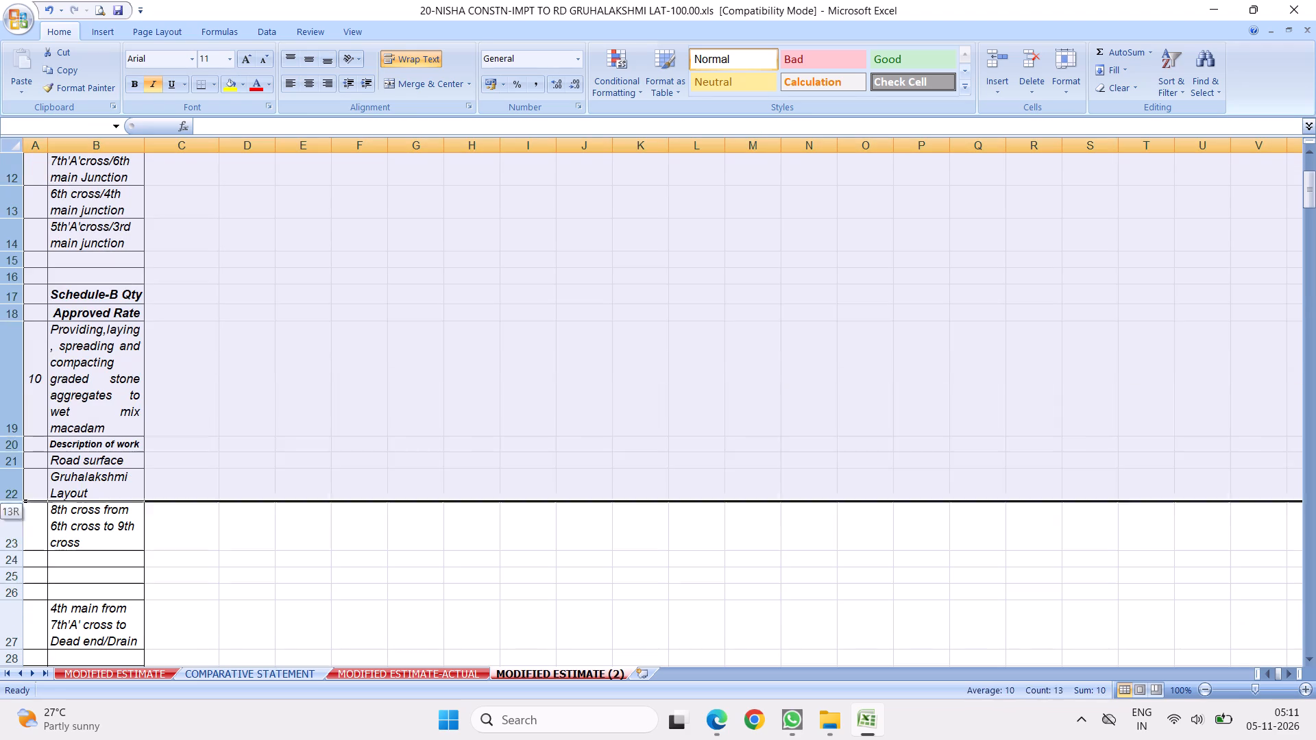
{"action": "left_click_drag", "start_coordinate": [77, 466], "coordinate": [80, 310]}
{"action": "right_click", "coordinate": [95, 214]}
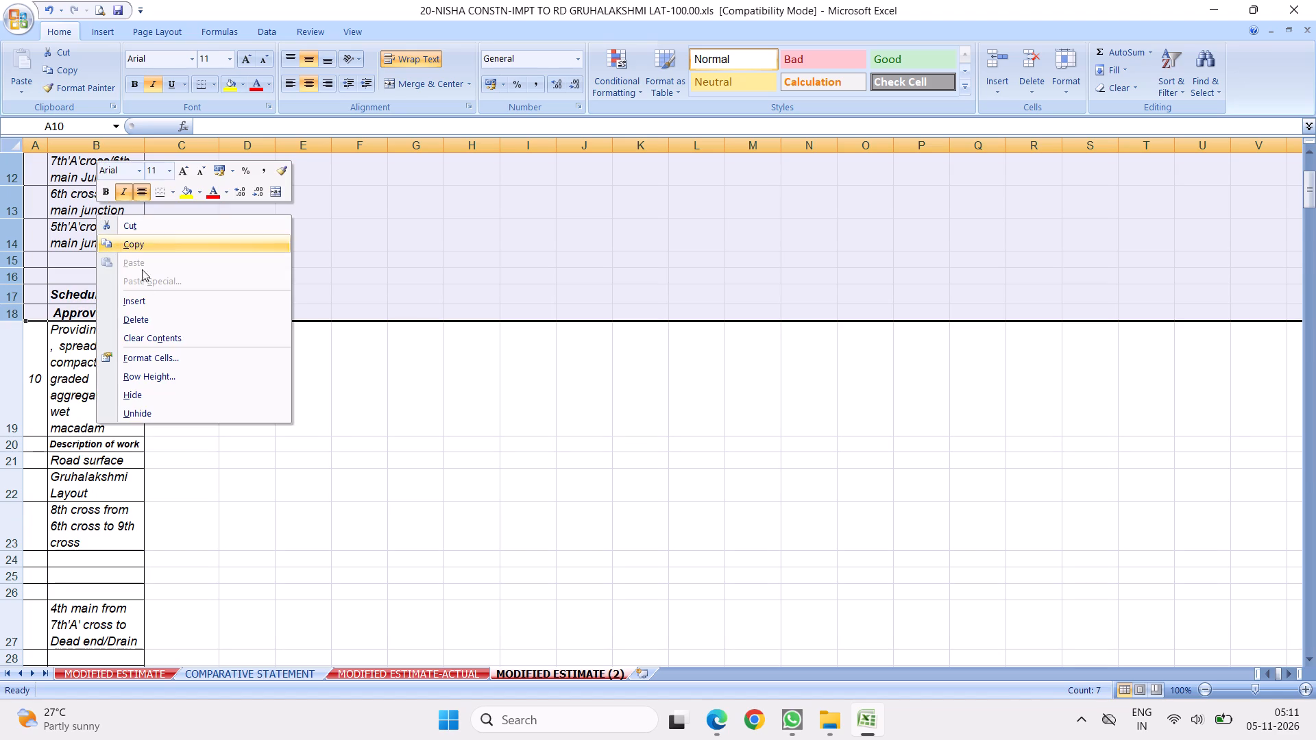
{"action": "left_click", "coordinate": [138, 317]}
{"action": "left_click", "coordinate": [97, 439]}
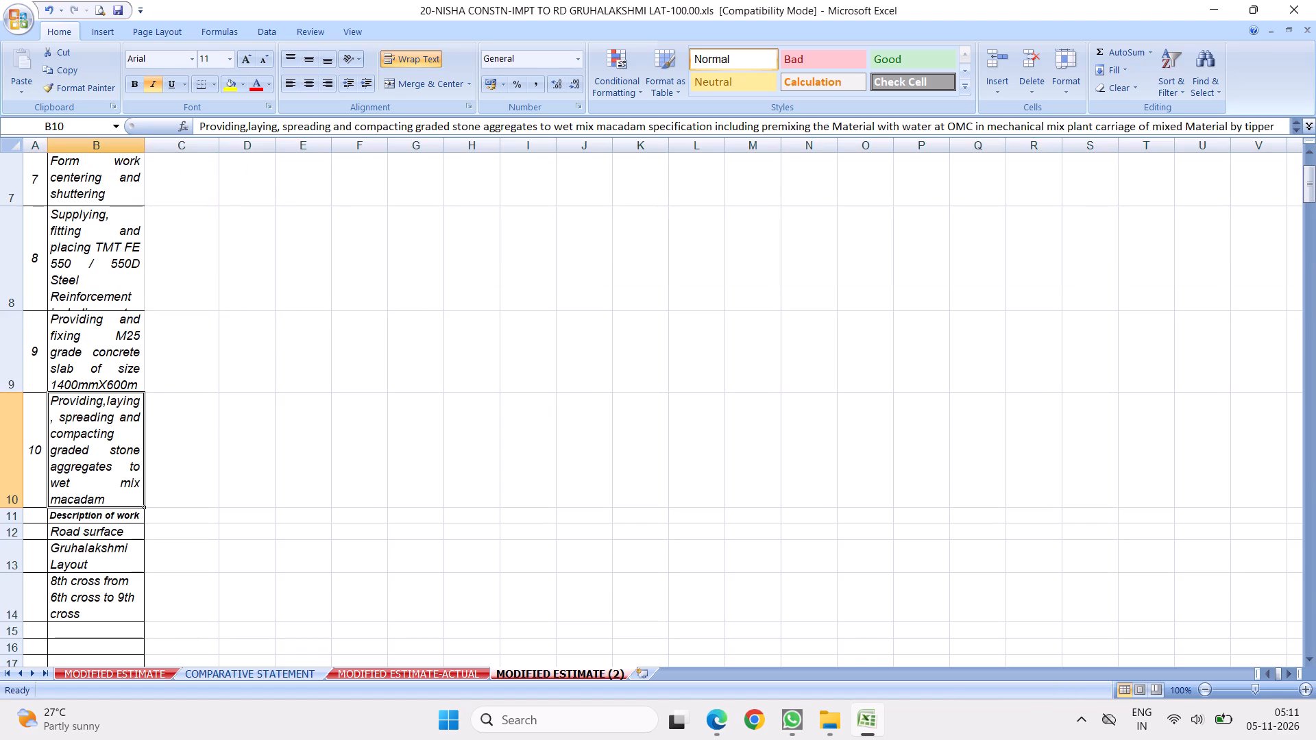
Delete rows 11 to 56, the road surface measurement and rate rows below item 10, wet mix macadam.
{"action": "left_click_drag", "start_coordinate": [9, 517], "coordinate": [21, 553]}
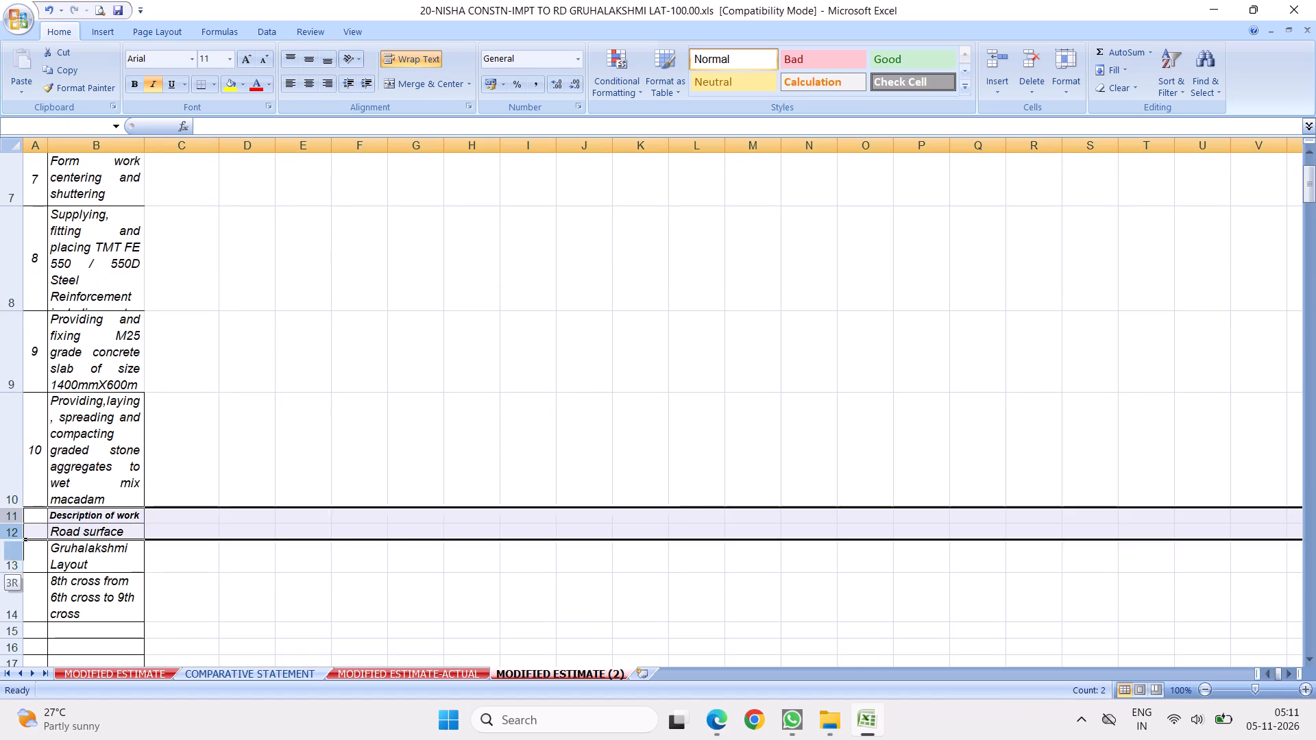
{"action": "left_click_drag", "start_coordinate": [21, 553], "coordinate": [110, 501]}
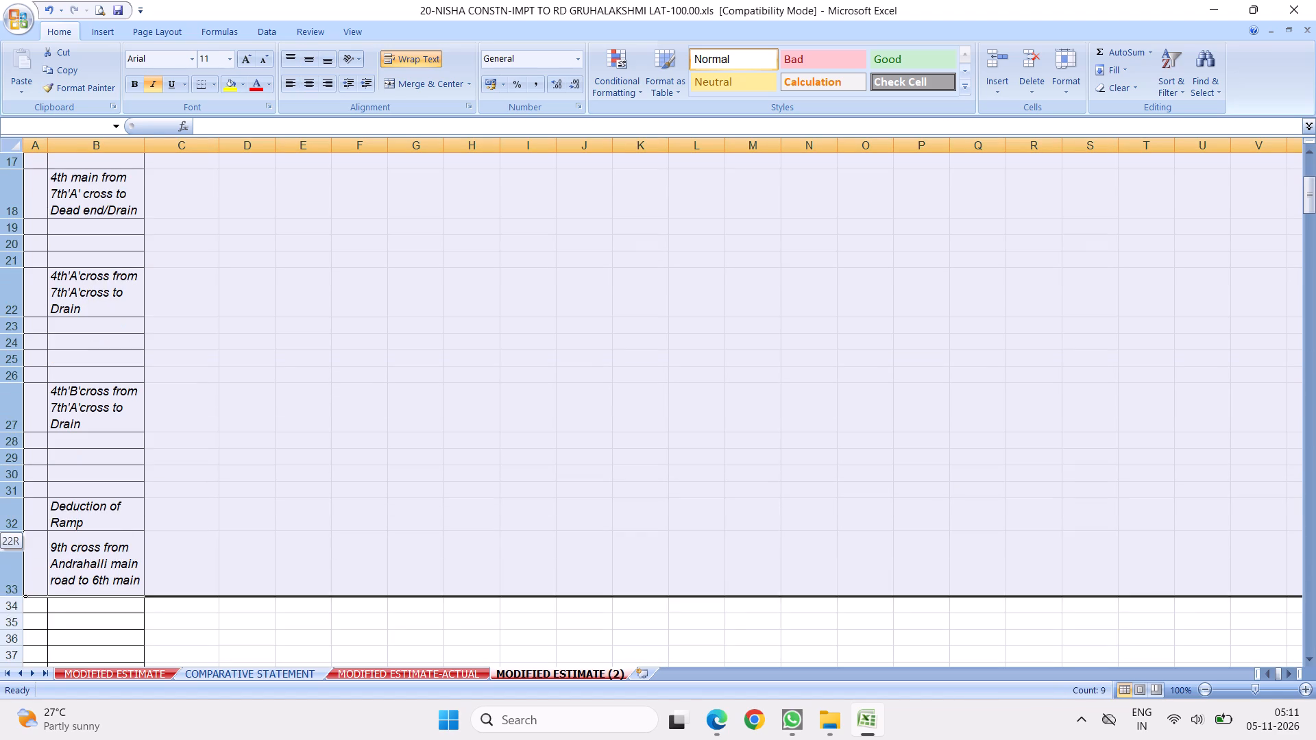
{"action": "left_click_drag", "start_coordinate": [110, 501], "coordinate": [105, 696]}
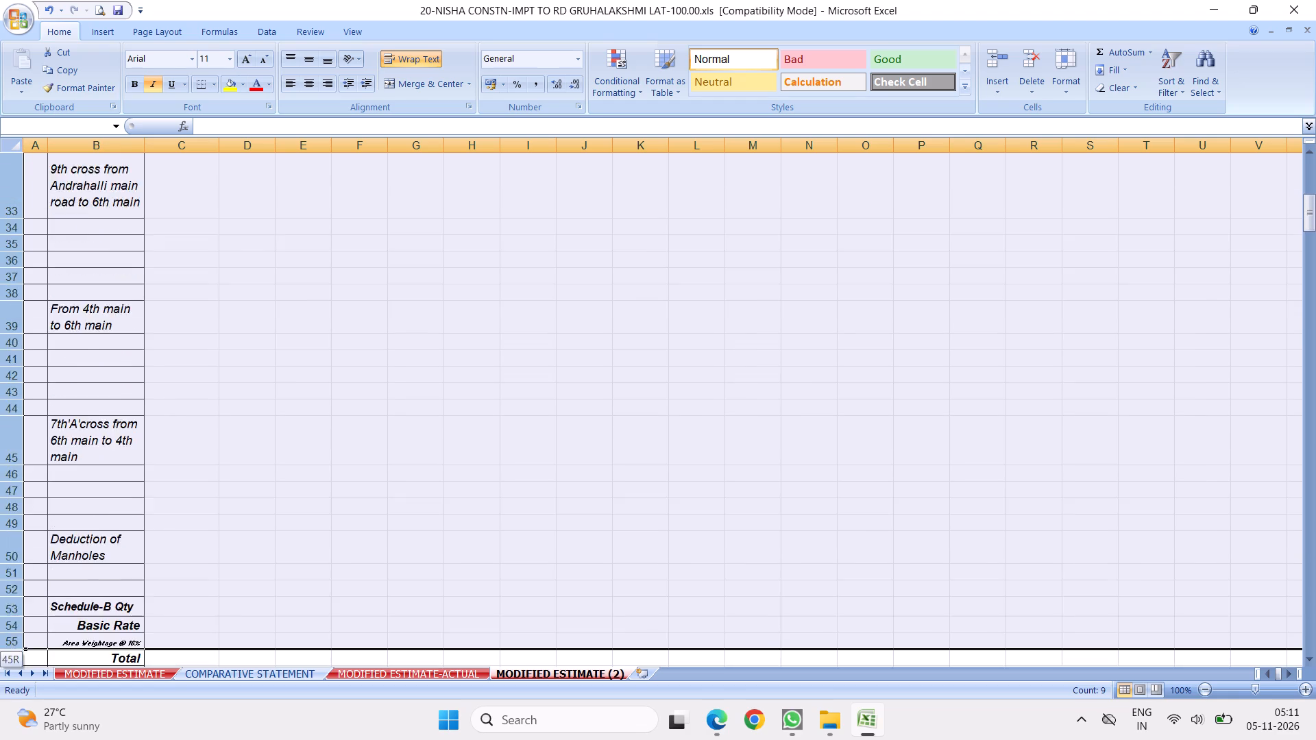
{"action": "left_click_drag", "start_coordinate": [105, 696], "coordinate": [116, 411]}
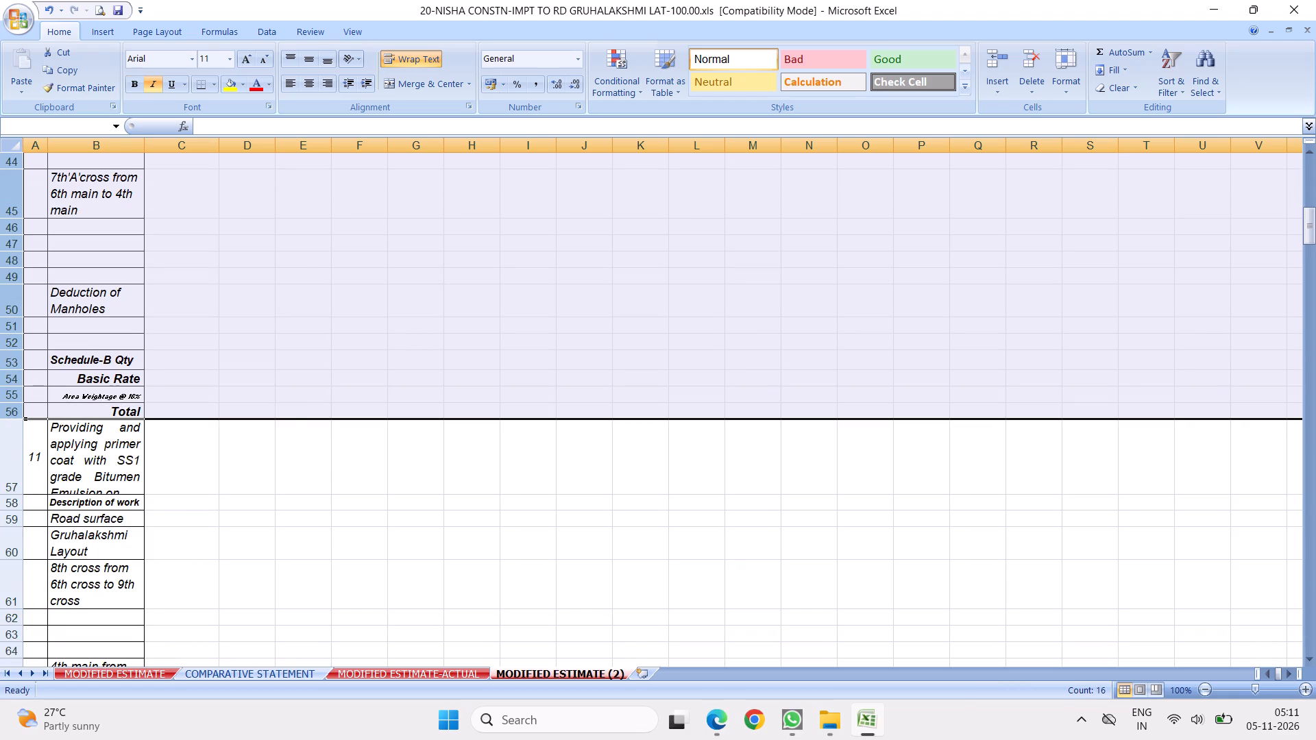
{"action": "right_click", "coordinate": [102, 314]}
{"action": "left_click", "coordinate": [145, 419]}
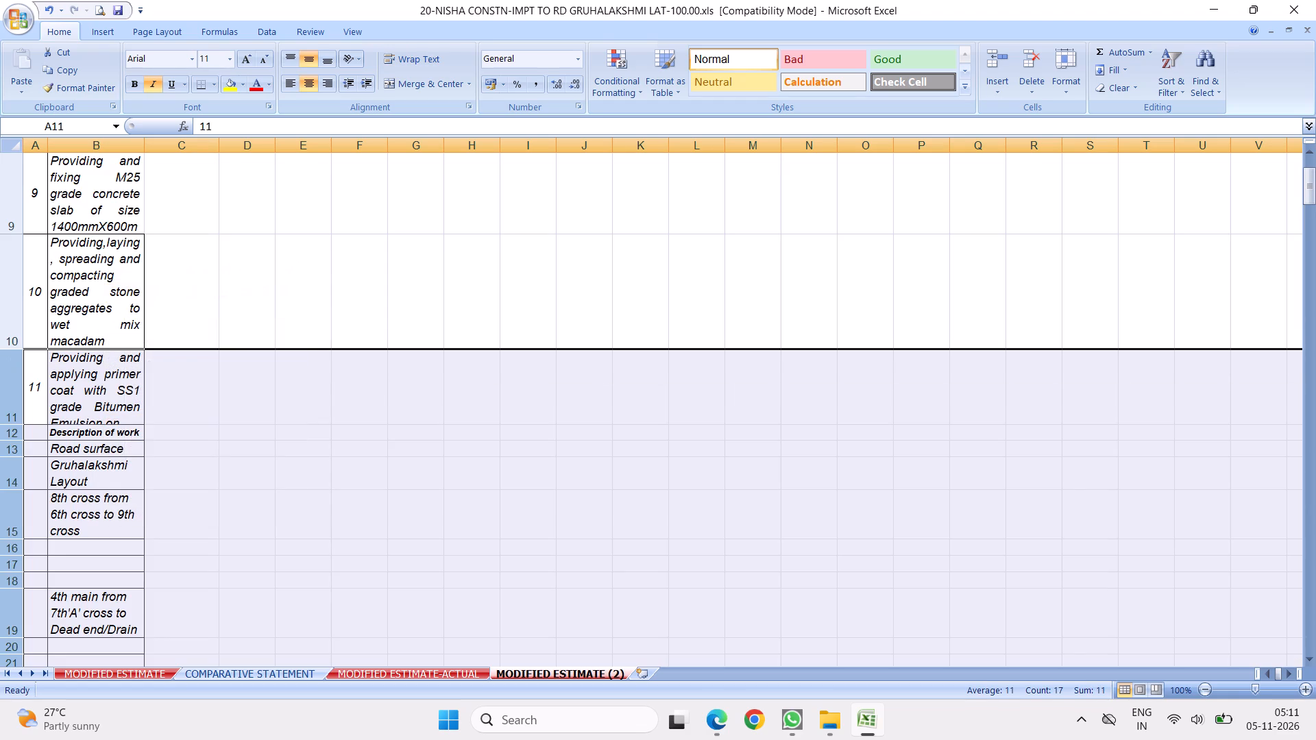
{"action": "left_click", "coordinate": [96, 393]}
Delete rows 12 to 57, the road surface measurement and rate rows below item 11, the primer coat.
{"action": "left_click_drag", "start_coordinate": [14, 434], "coordinate": [14, 438]}
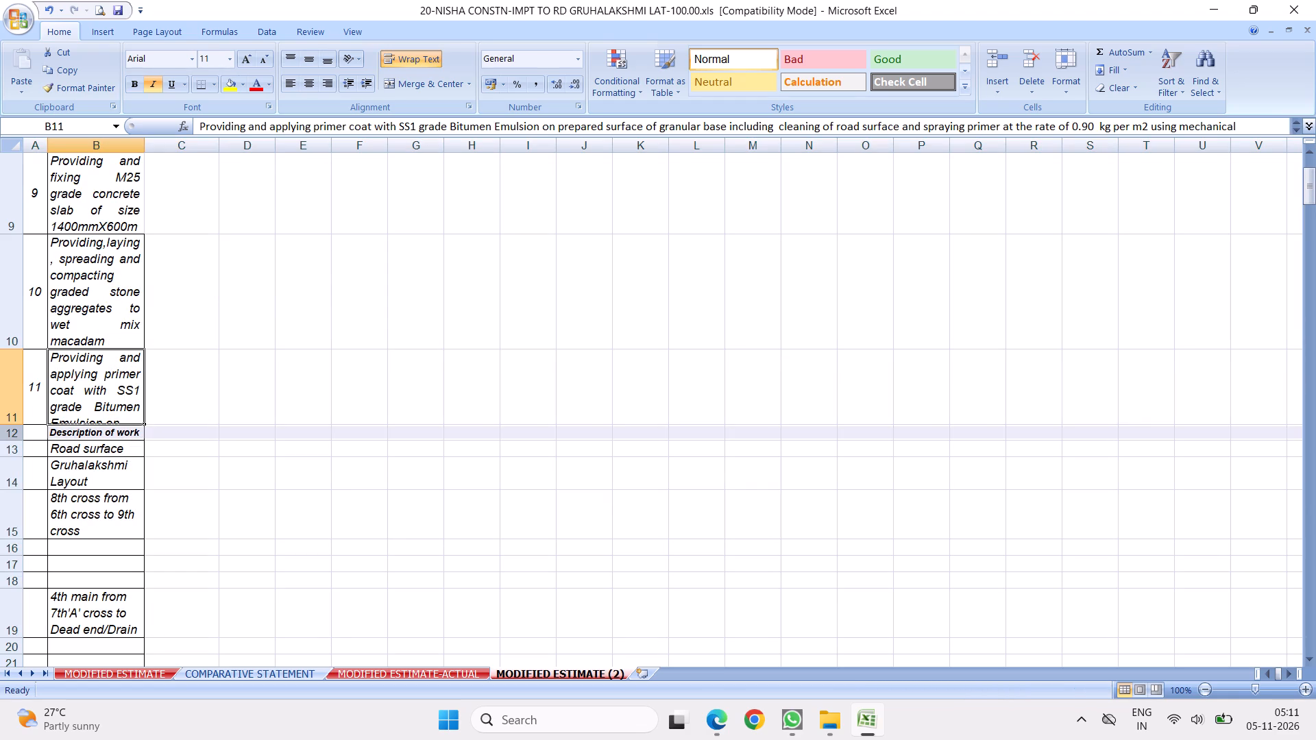
{"action": "left_click_drag", "start_coordinate": [14, 438], "coordinate": [121, 688]}
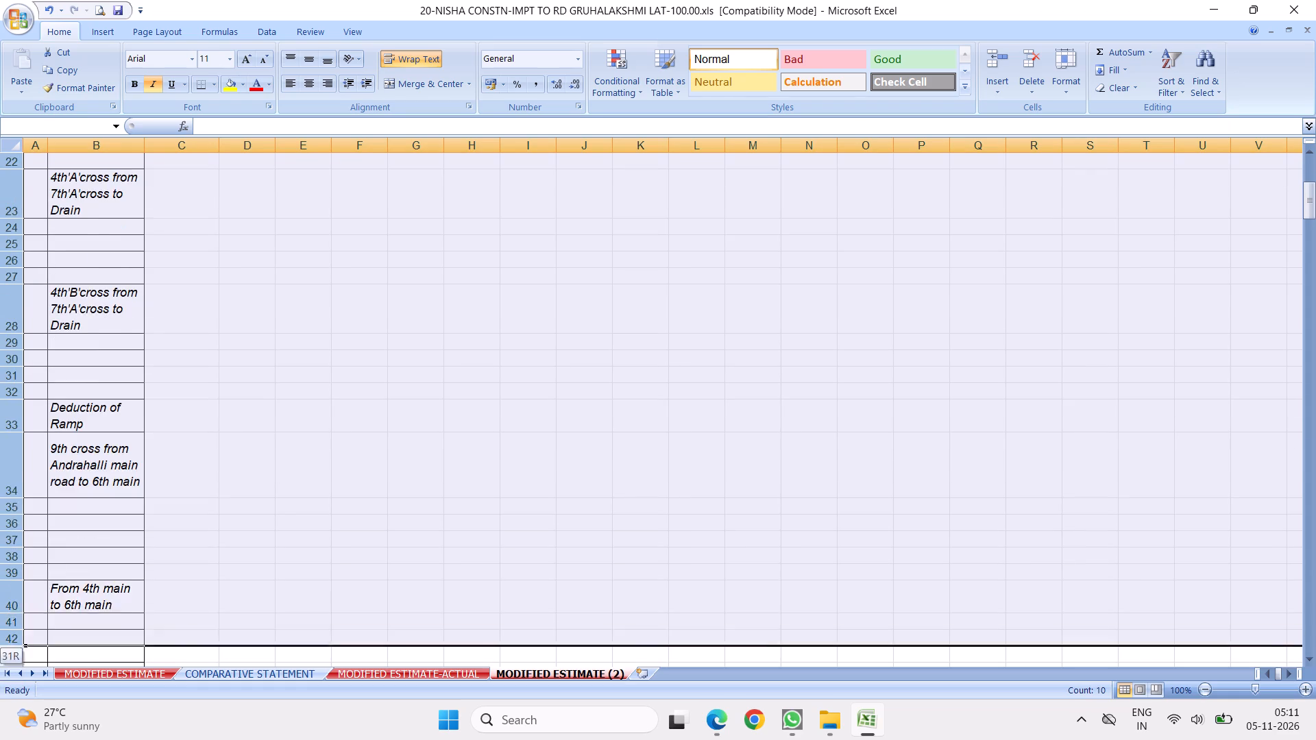
{"action": "left_click_drag", "start_coordinate": [121, 688], "coordinate": [114, 690]}
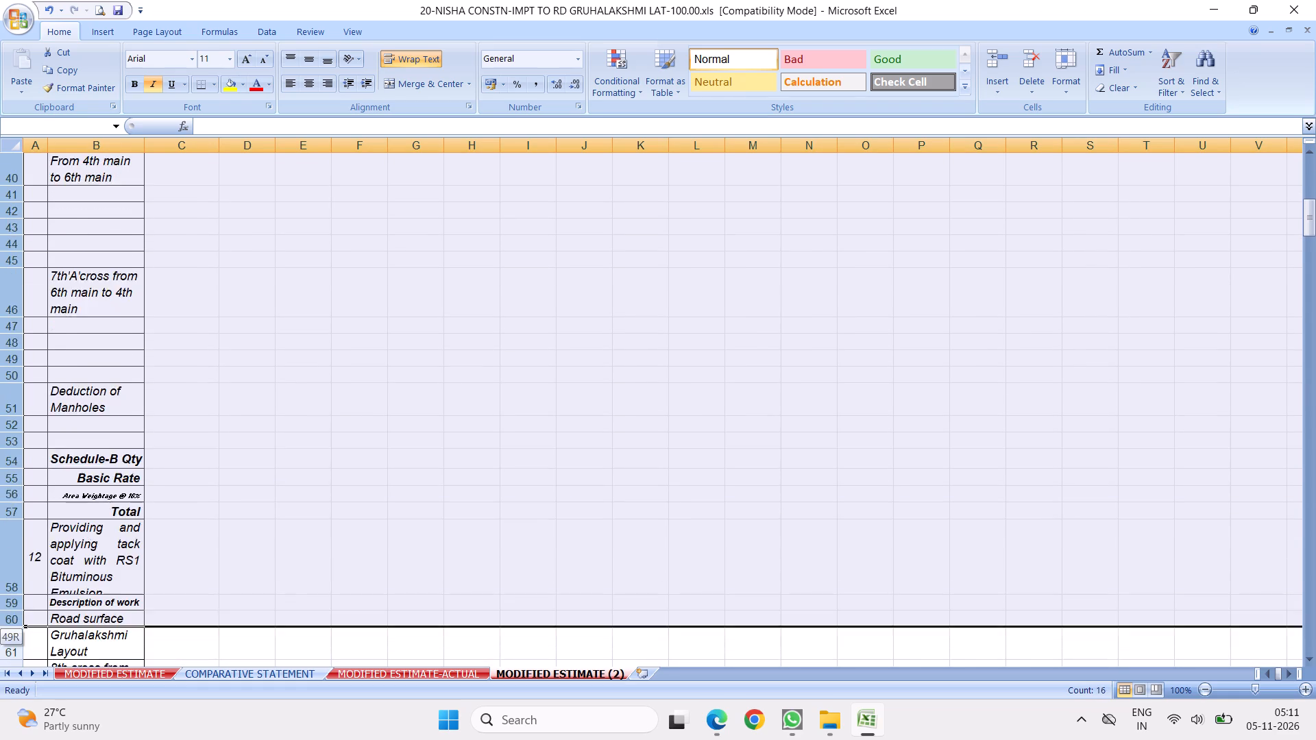
{"action": "left_click_drag", "start_coordinate": [114, 690], "coordinate": [104, 457]}
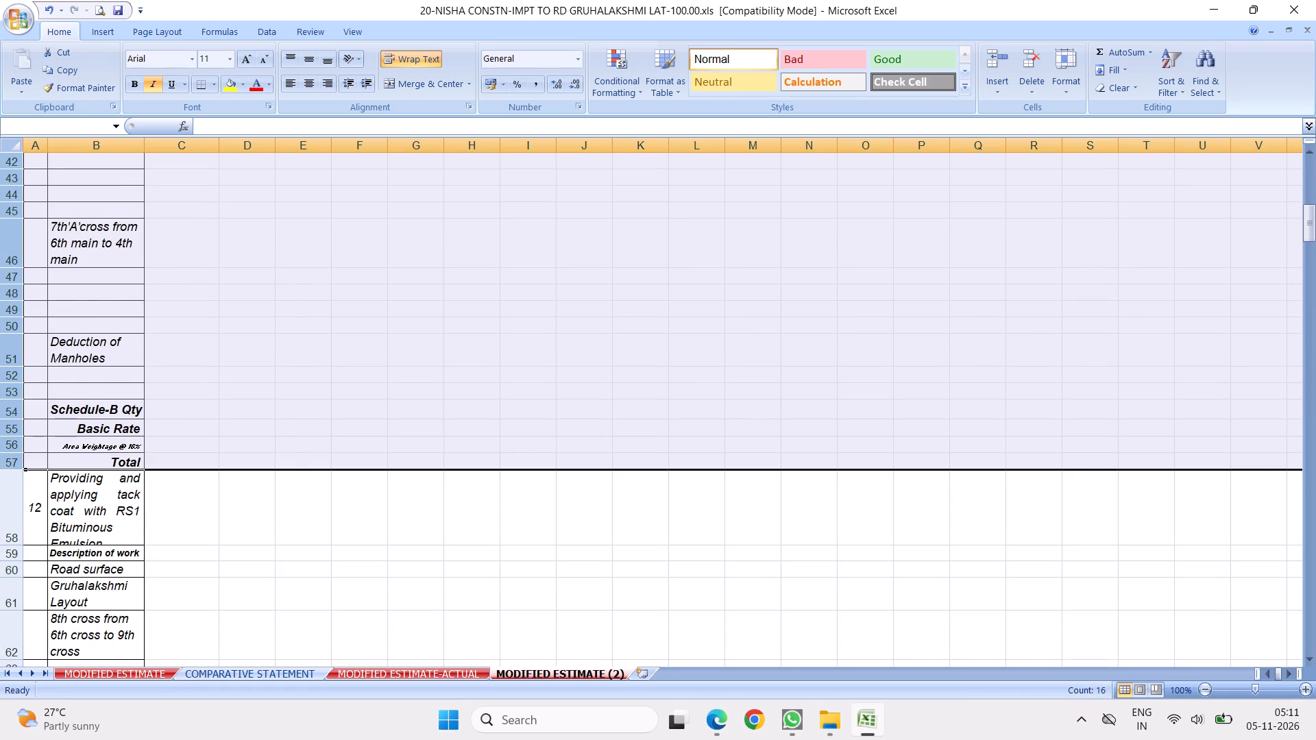
{"action": "right_click", "coordinate": [97, 297]}
{"action": "left_click", "coordinate": [138, 397]}
{"action": "left_click", "coordinate": [80, 386]}
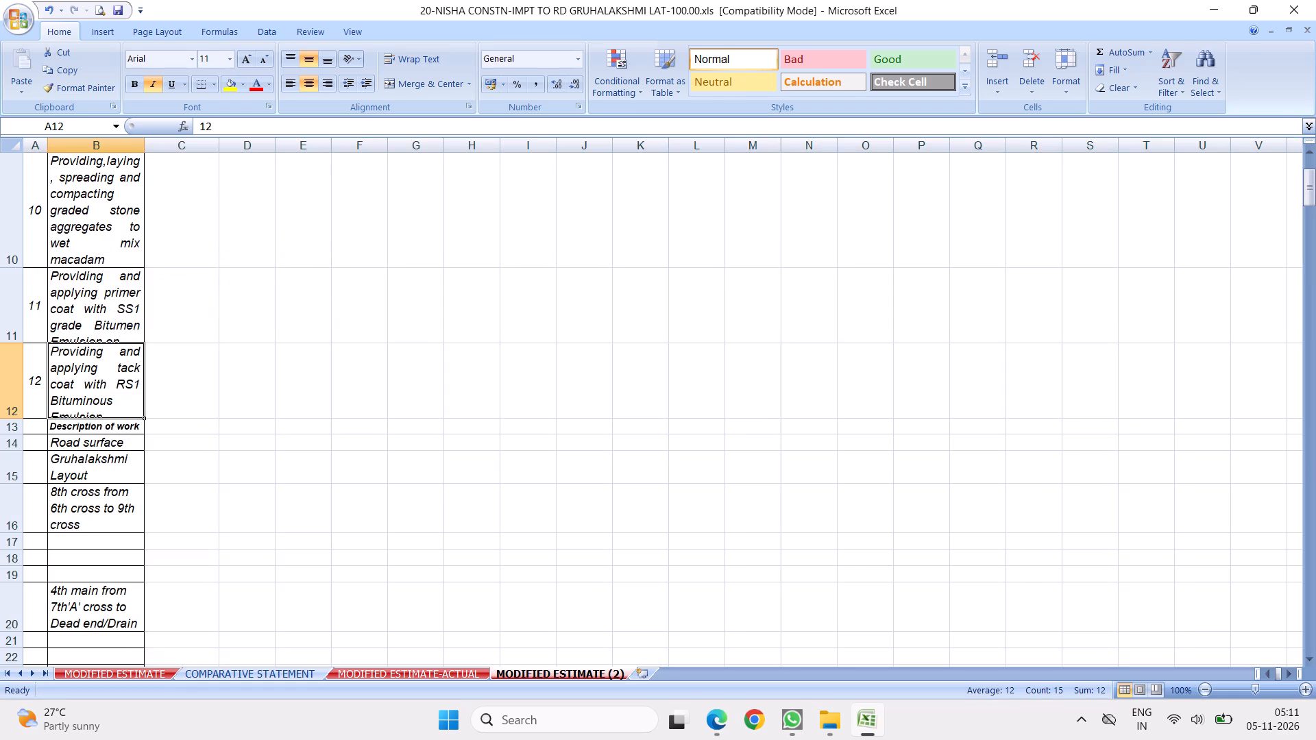
Delete rows 13 to 60, the road surface measurement and rate rows below item 12, the tack coat.
{"action": "left_click_drag", "start_coordinate": [9, 428], "coordinate": [103, 685]}
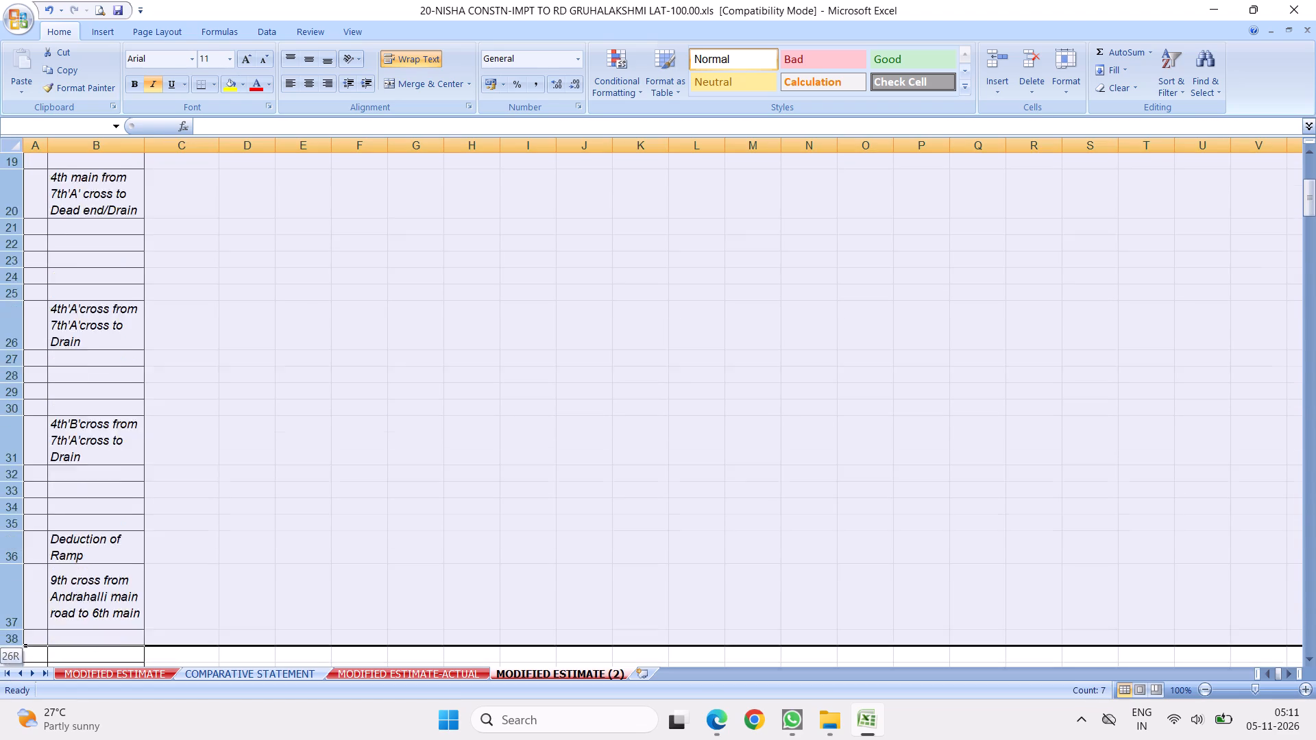
{"action": "left_click_drag", "start_coordinate": [103, 685], "coordinate": [133, 436]}
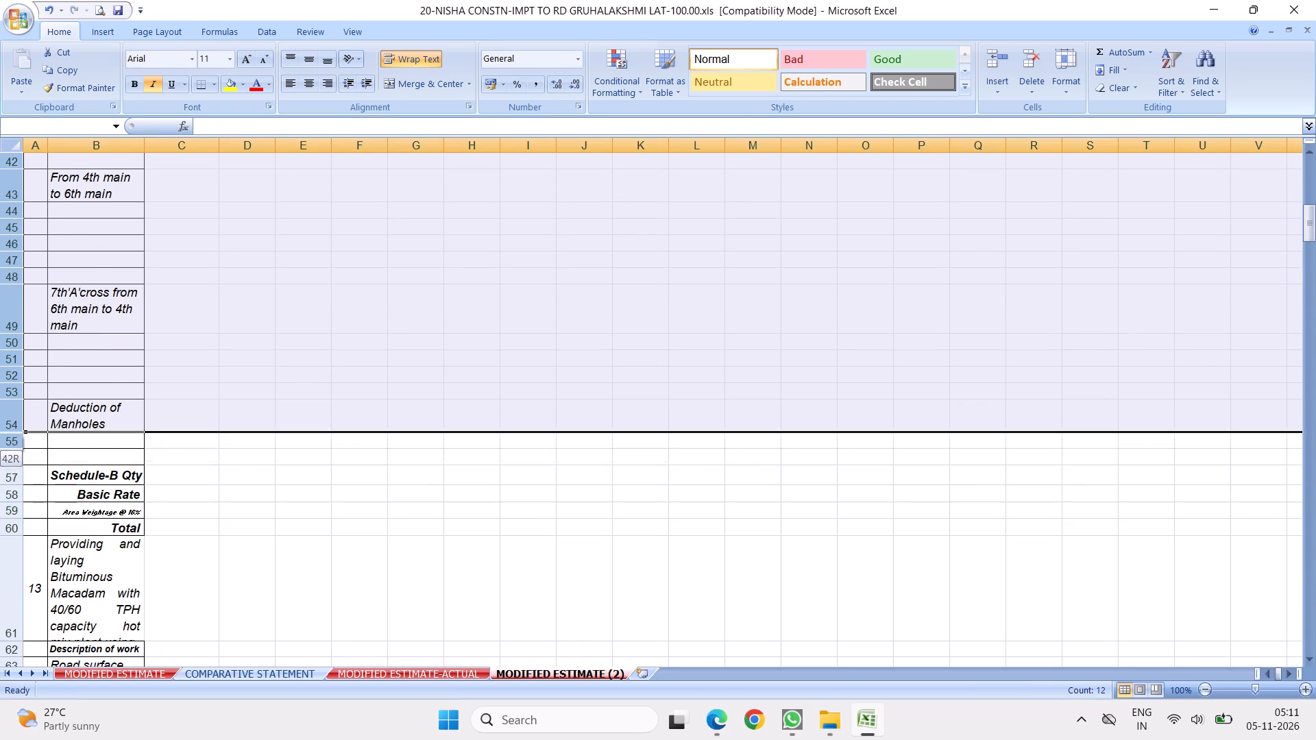
{"action": "left_click_drag", "start_coordinate": [133, 436], "coordinate": [100, 532]}
{"action": "right_click", "coordinate": [66, 307]}
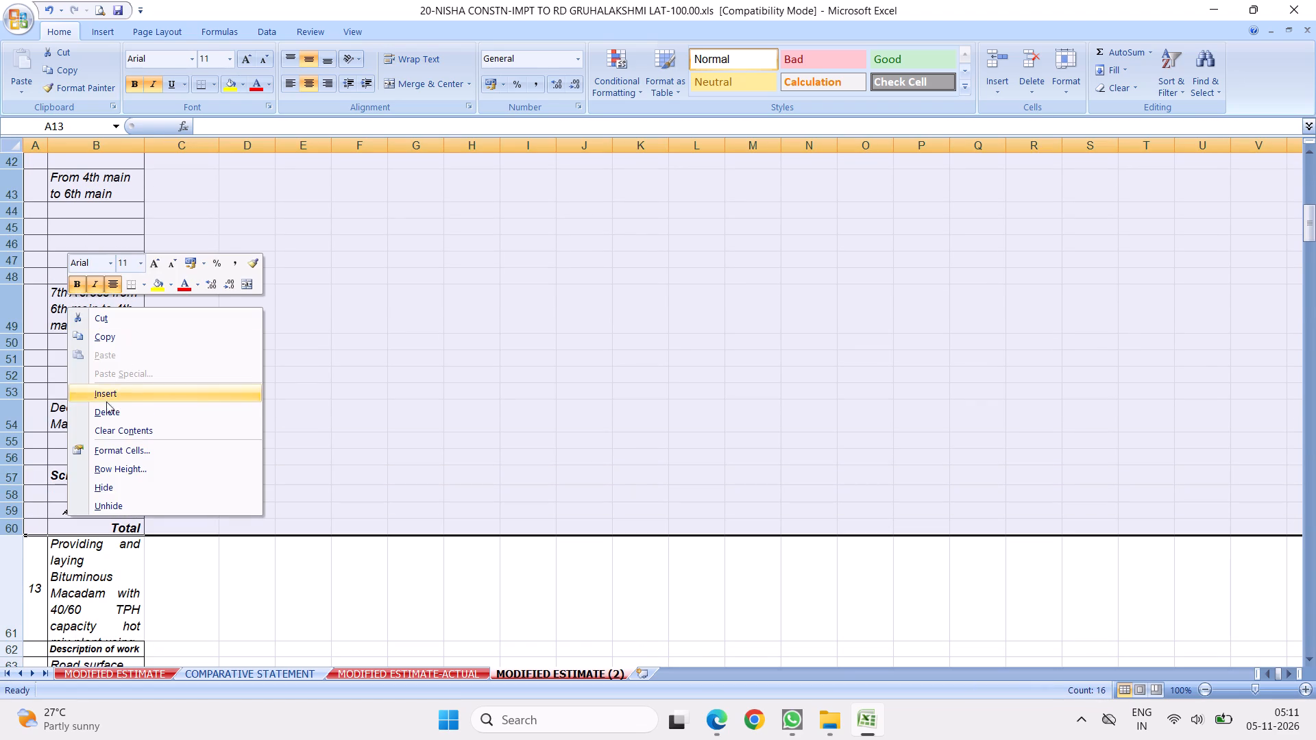
{"action": "left_click", "coordinate": [108, 410]}
{"action": "left_click", "coordinate": [97, 353]}
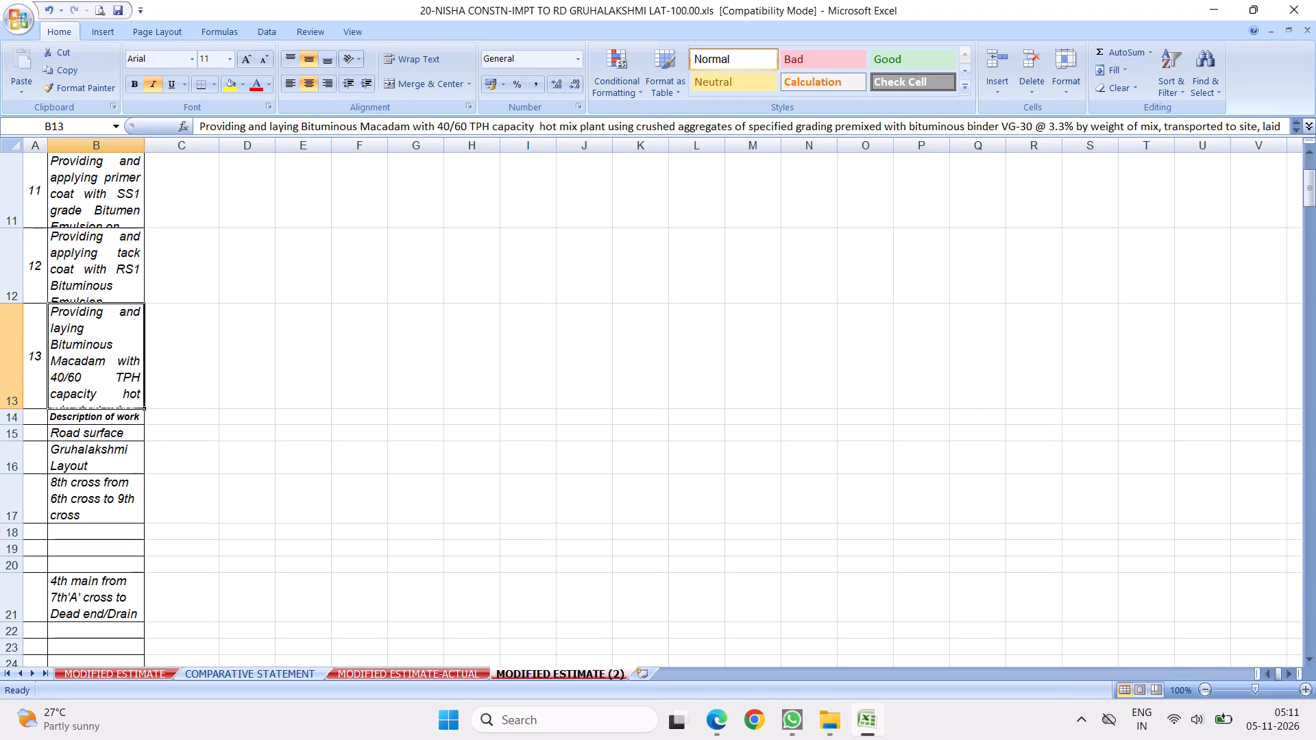
Delete rows 14 to 59, the road surface measurement and rate rows below item 13, Bituminous Macadam.
{"action": "left_click_drag", "start_coordinate": [10, 416], "coordinate": [55, 689]}
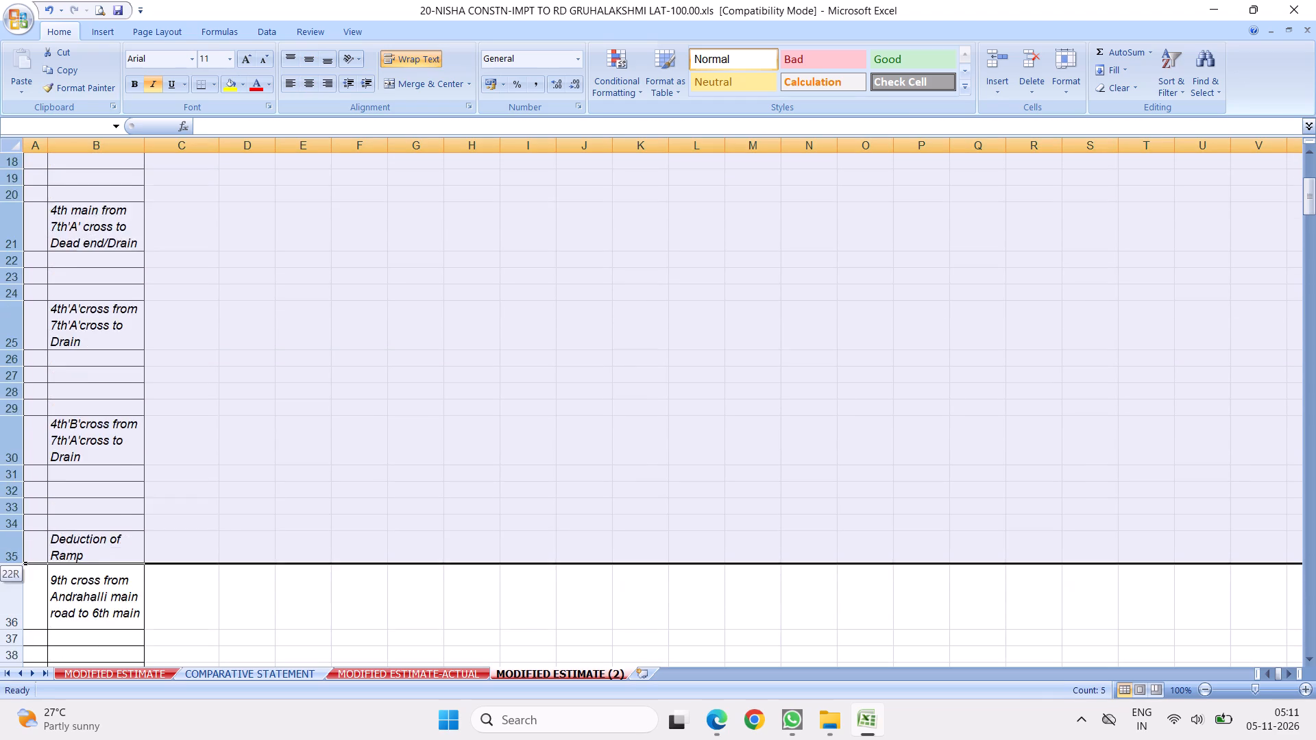
{"action": "left_click_drag", "start_coordinate": [55, 689], "coordinate": [114, 686]}
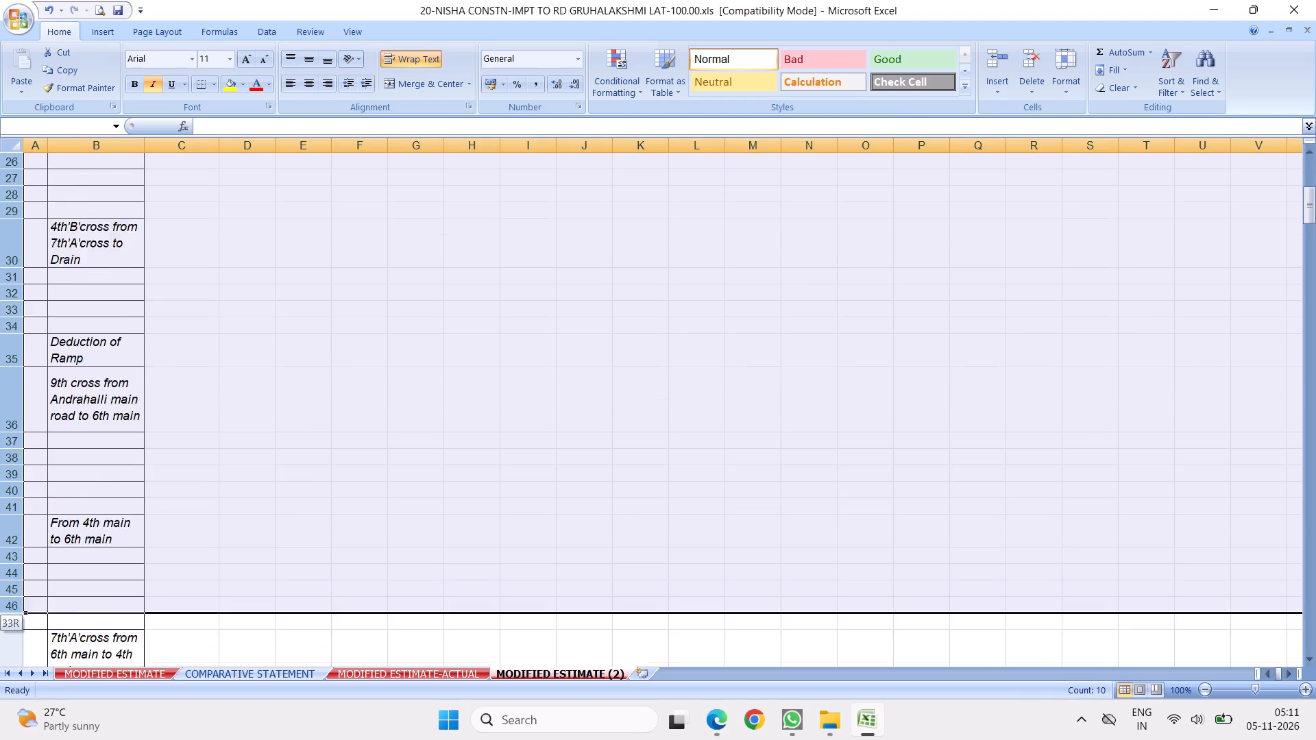
{"action": "left_click_drag", "start_coordinate": [114, 686], "coordinate": [119, 343]}
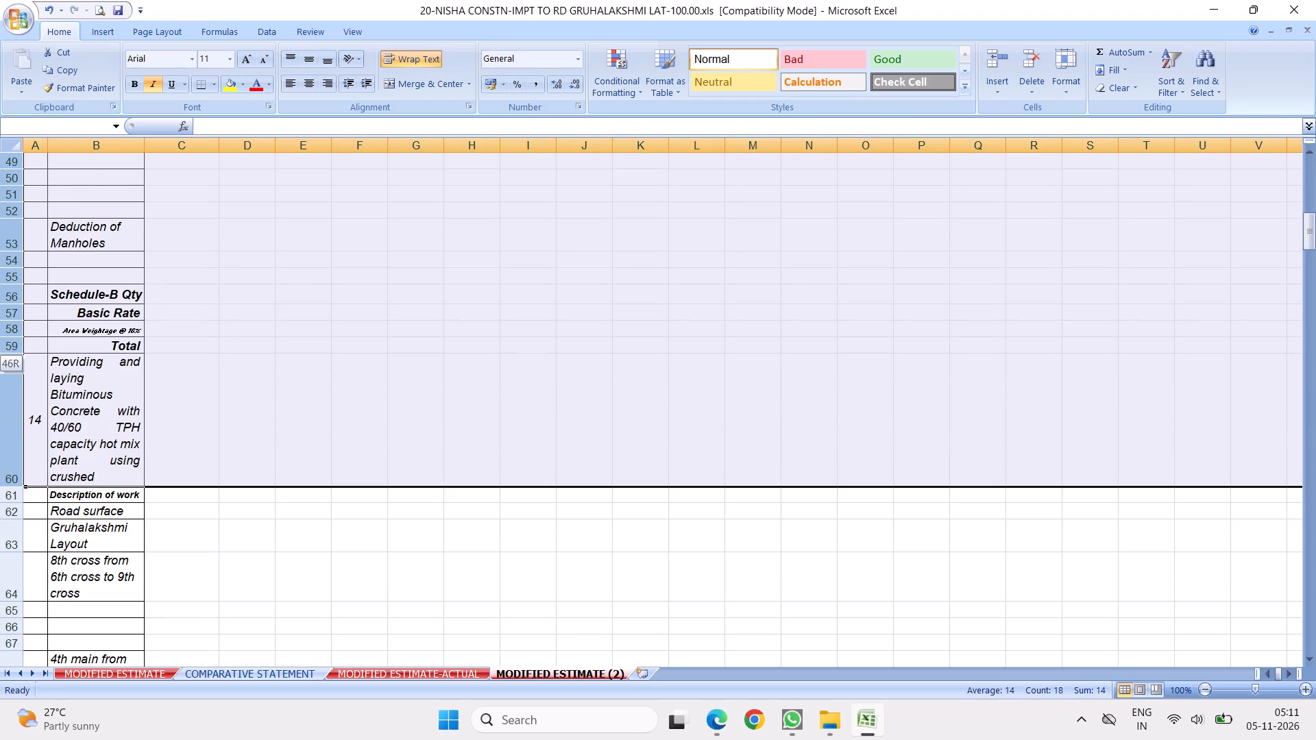
{"action": "left_click_drag", "start_coordinate": [119, 343], "coordinate": [119, 343]}
{"action": "right_click", "coordinate": [79, 259]}
{"action": "left_click", "coordinate": [122, 362]}
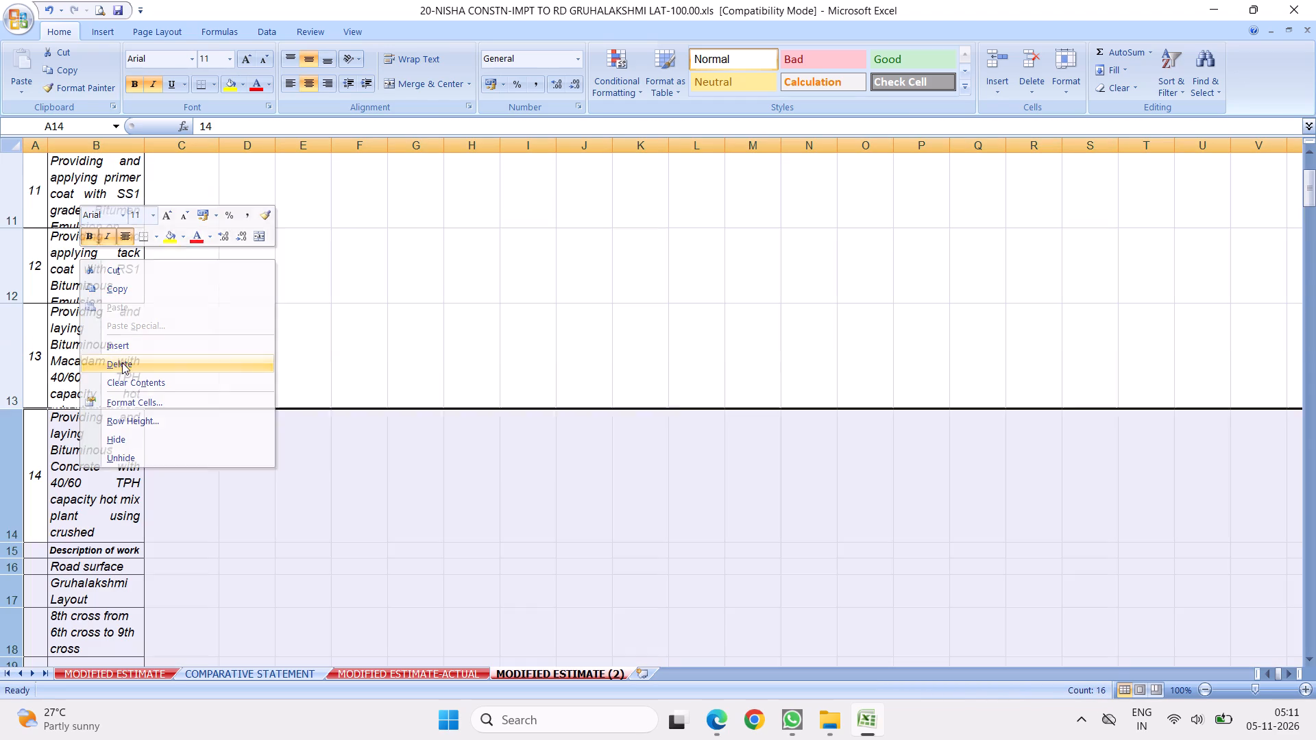
{"action": "left_click", "coordinate": [99, 445]}
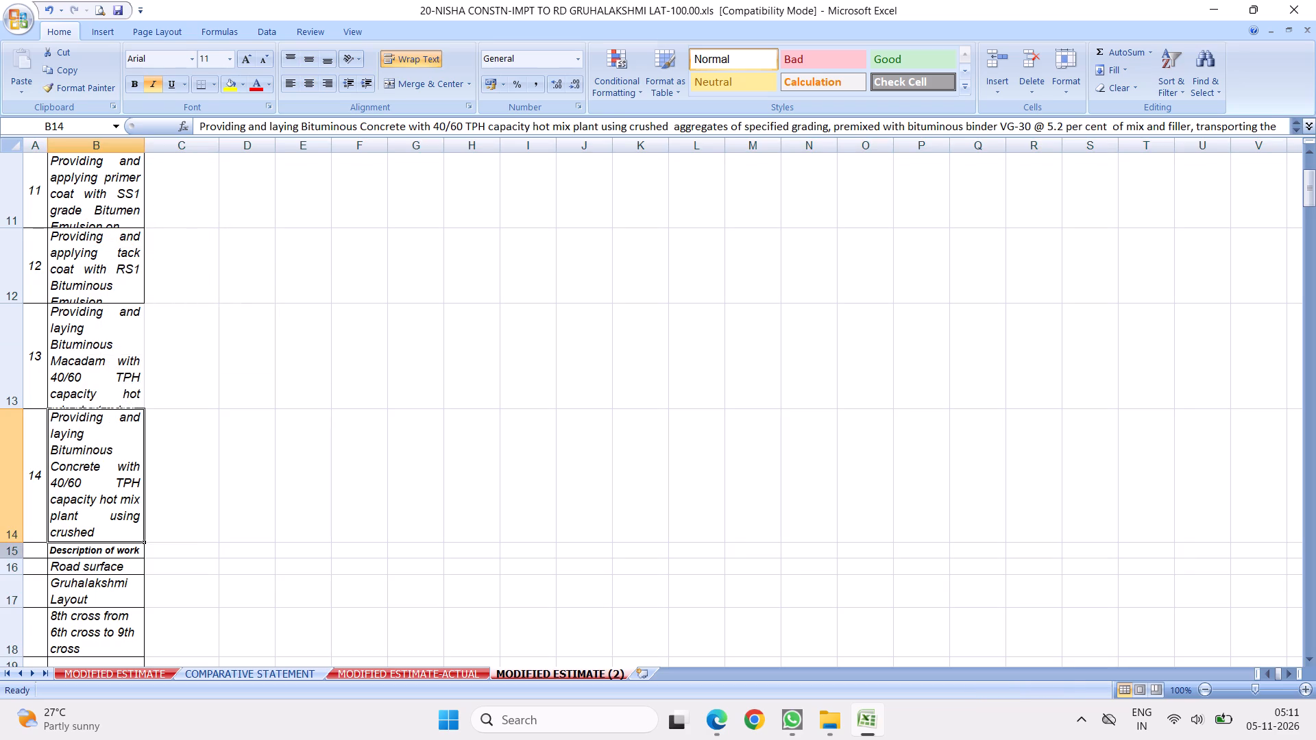
Delete rows 15 to 62, the road surface measurement and rate rows below item 14, Bituminous Concrete.
{"action": "left_click_drag", "start_coordinate": [9, 551], "coordinate": [75, 714]}
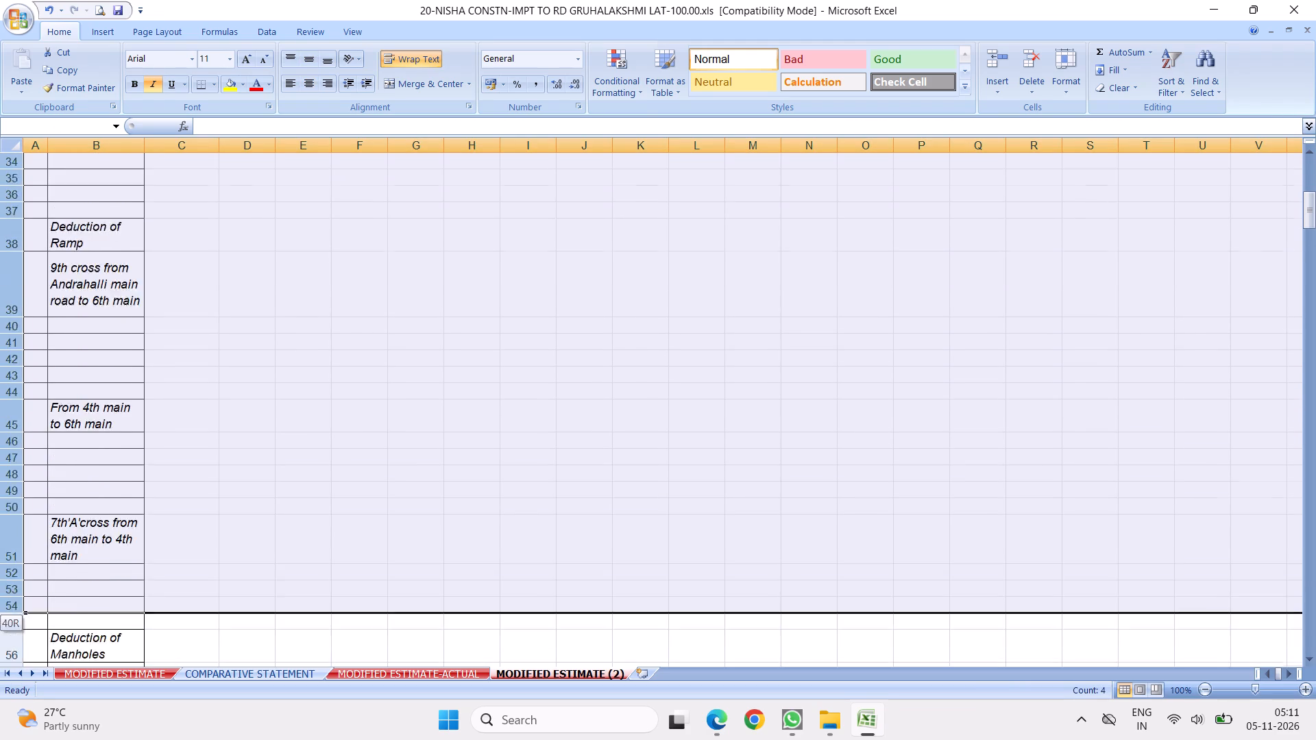
{"action": "left_click_drag", "start_coordinate": [75, 714], "coordinate": [117, 345]}
{"action": "right_click", "coordinate": [83, 276]}
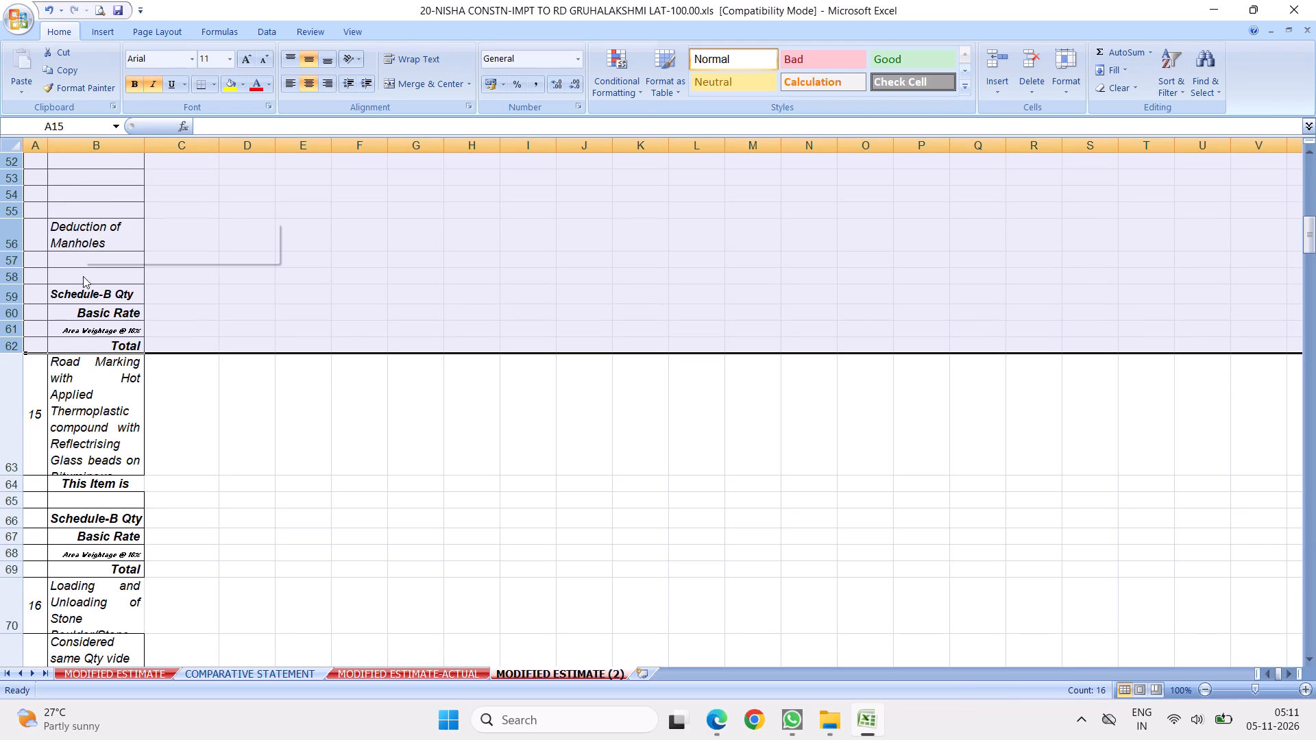
{"action": "left_click", "coordinate": [123, 375]}
{"action": "left_click", "coordinate": [101, 463]}
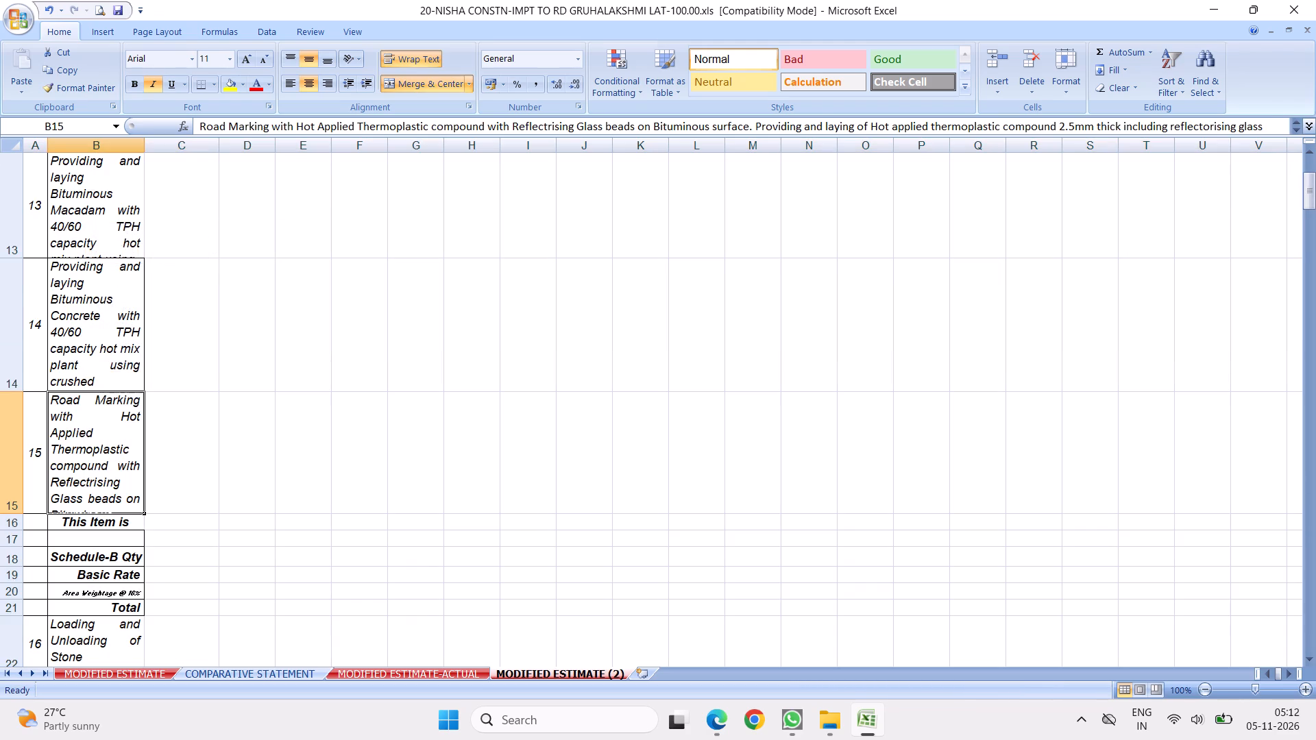
Delete rows 16 to 21, the note, quantity and rate rows below item 15, thermoplastic Road Marking.
{"action": "left_click_drag", "start_coordinate": [19, 521], "coordinate": [18, 605]}
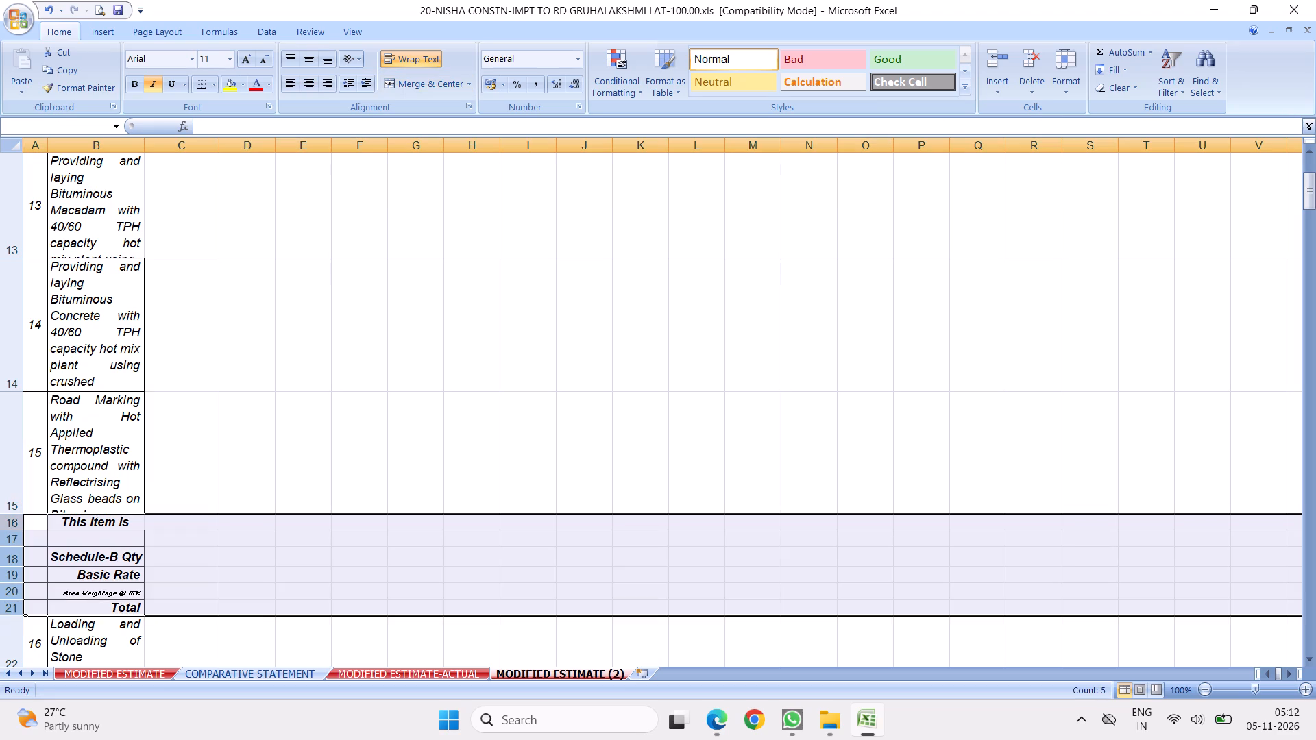
{"action": "right_click", "coordinate": [65, 569]}
{"action": "left_click", "coordinate": [111, 466]}
{"action": "left_click", "coordinate": [87, 556]}
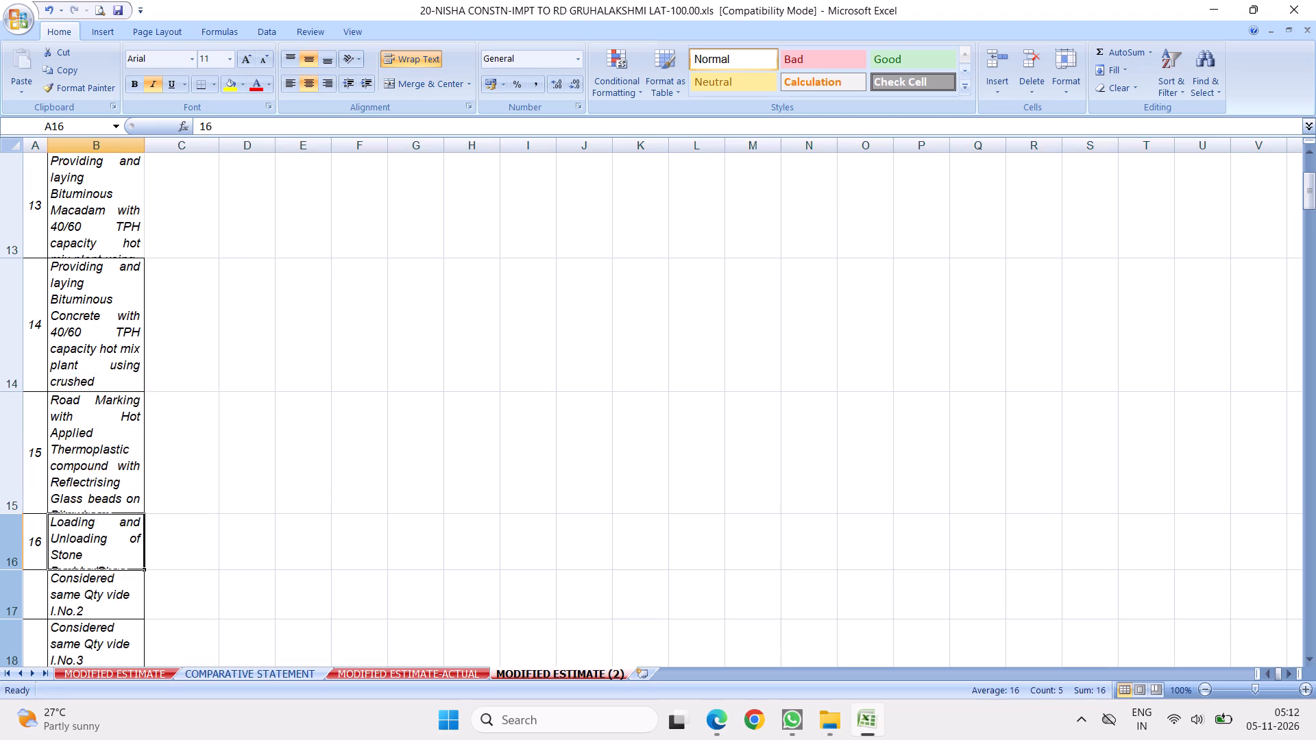
Delete rows 17 to 24, the quantity and rate rows below item 16, Loading and Unloading of Stone.
{"action": "left_click_drag", "start_coordinate": [8, 601], "coordinate": [92, 332]}
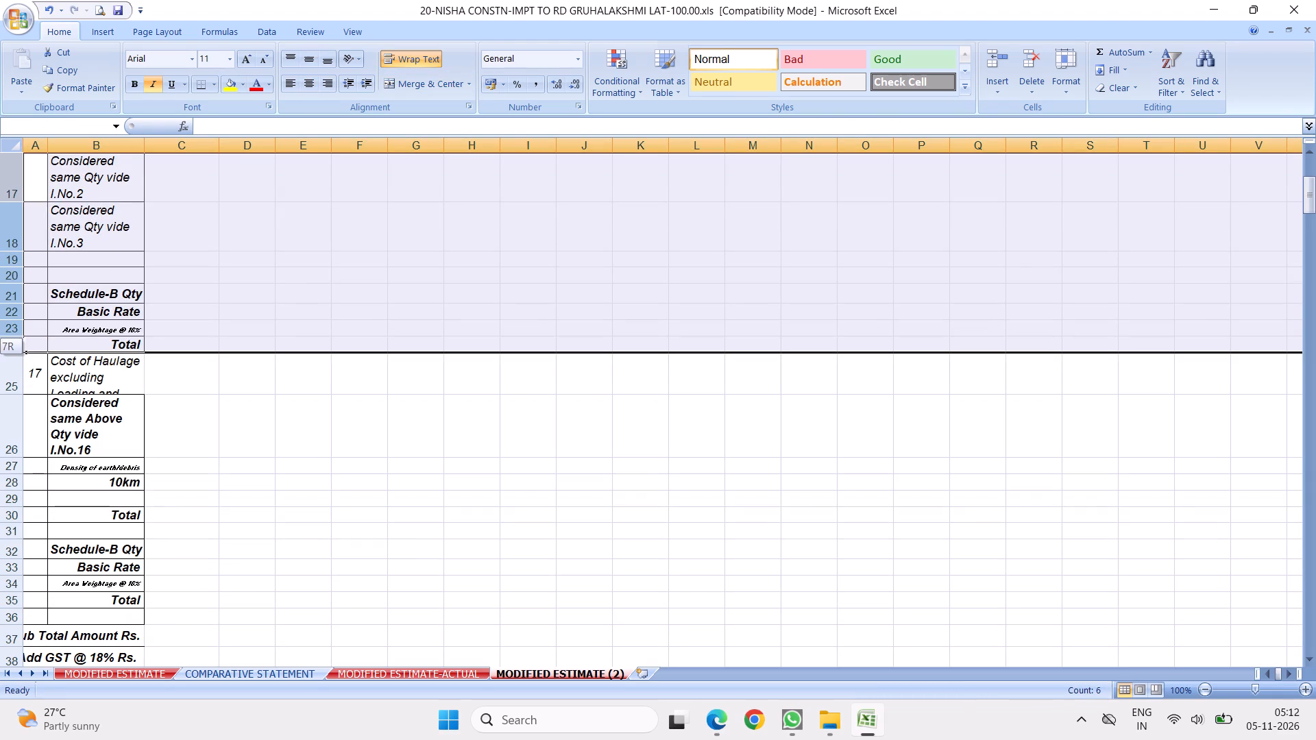
{"action": "left_click_drag", "start_coordinate": [92, 332], "coordinate": [88, 338]}
{"action": "right_click", "coordinate": [89, 297]}
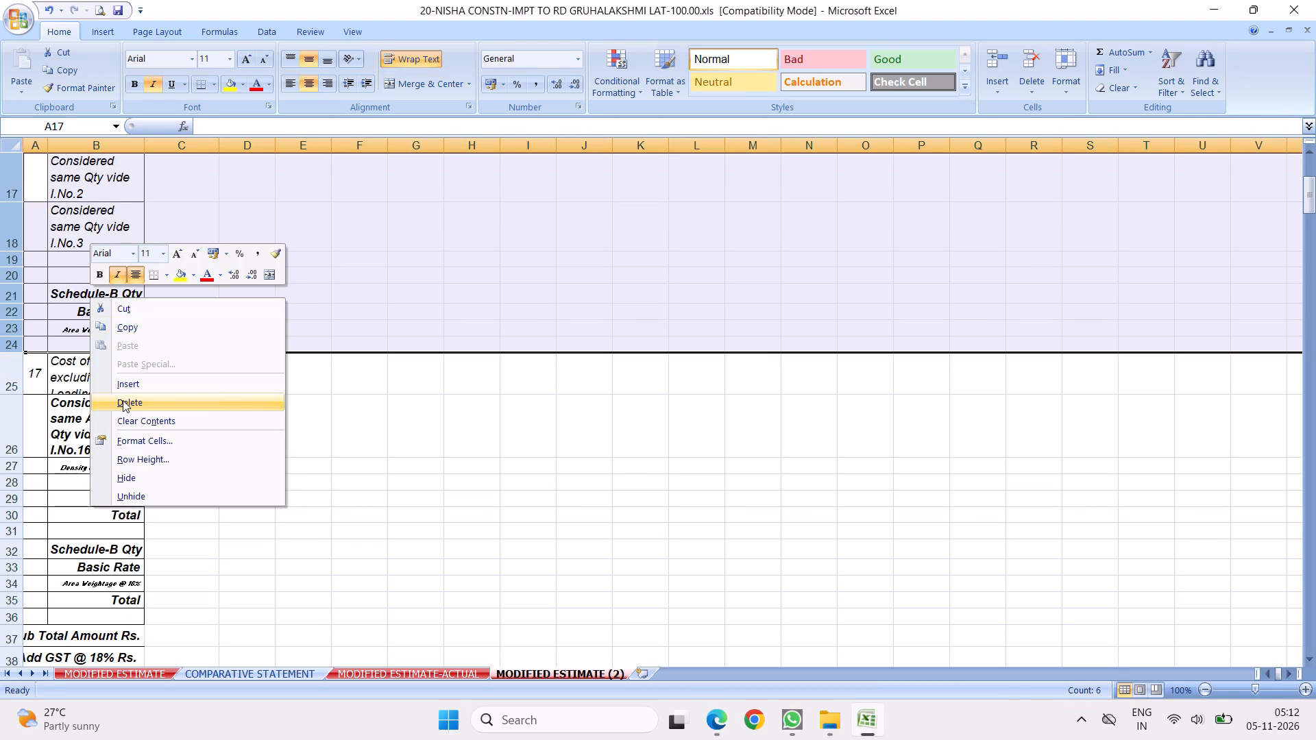
{"action": "left_click", "coordinate": [123, 398]}
{"action": "left_click", "coordinate": [66, 177]}
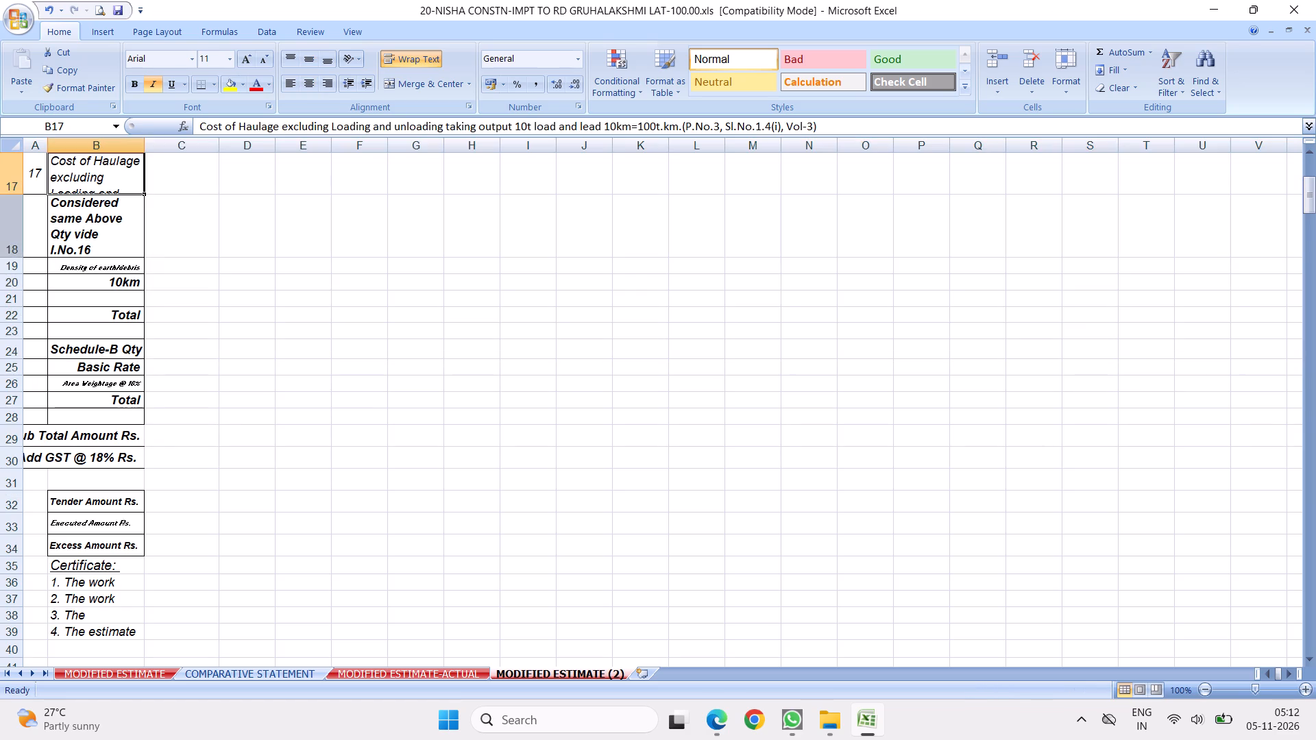
Delete rows 18 to 64 below item 17, Cost of Haulage, including the rate rows, amount totals, certificate and signature block.
{"action": "left_click_drag", "start_coordinate": [15, 214], "coordinate": [123, 531]}
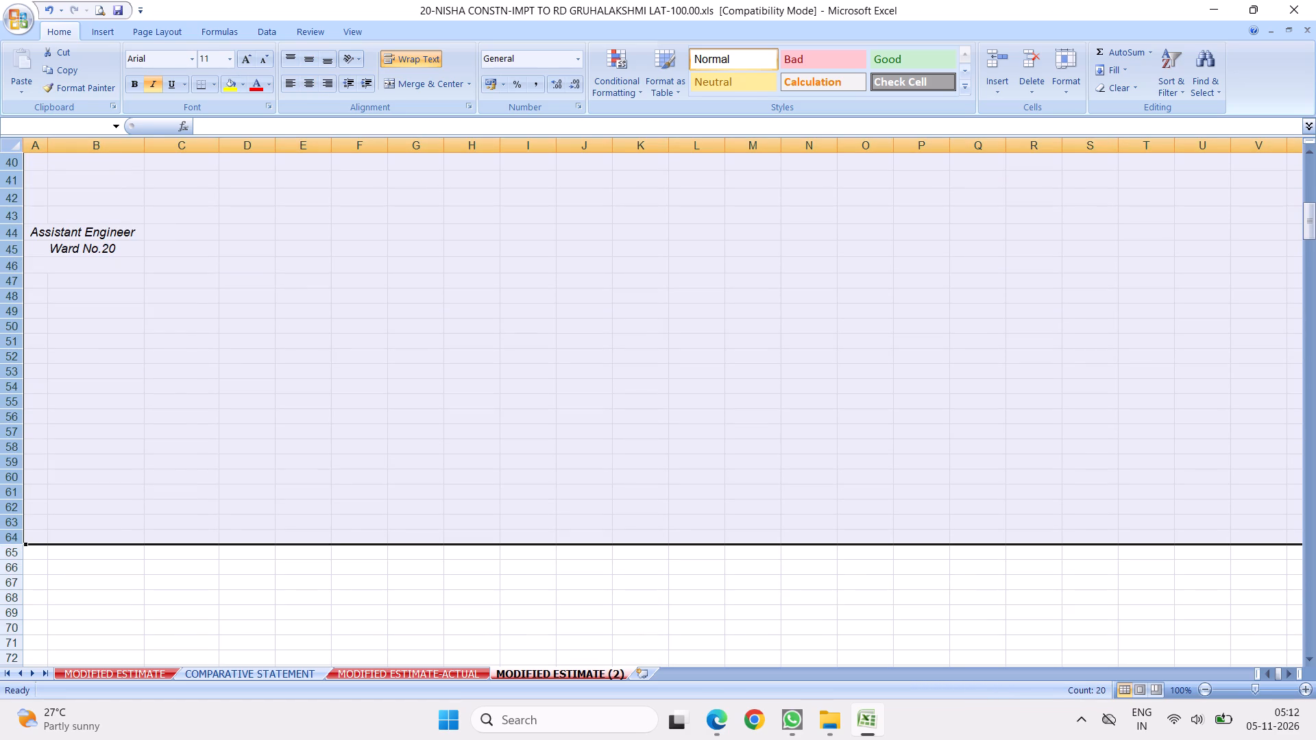
{"action": "right_click", "coordinate": [145, 340]}
{"action": "left_click", "coordinate": [188, 442]}
Return to the first item description in cell B1 and save the workbook.
{"action": "scroll", "coordinate": [181, 398], "scroll_direction": "up", "scroll_amount": 3}
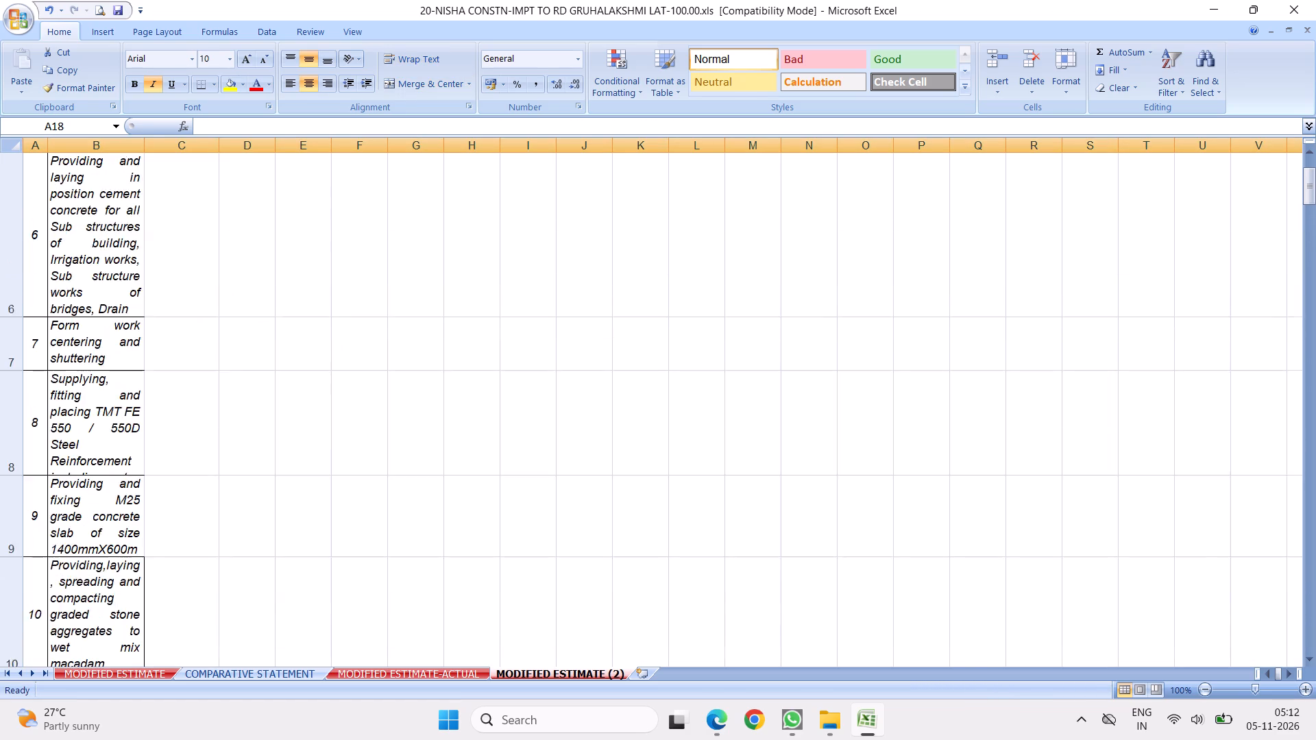
{"action": "scroll", "coordinate": [182, 394], "scroll_direction": "up", "scroll_amount": 12}
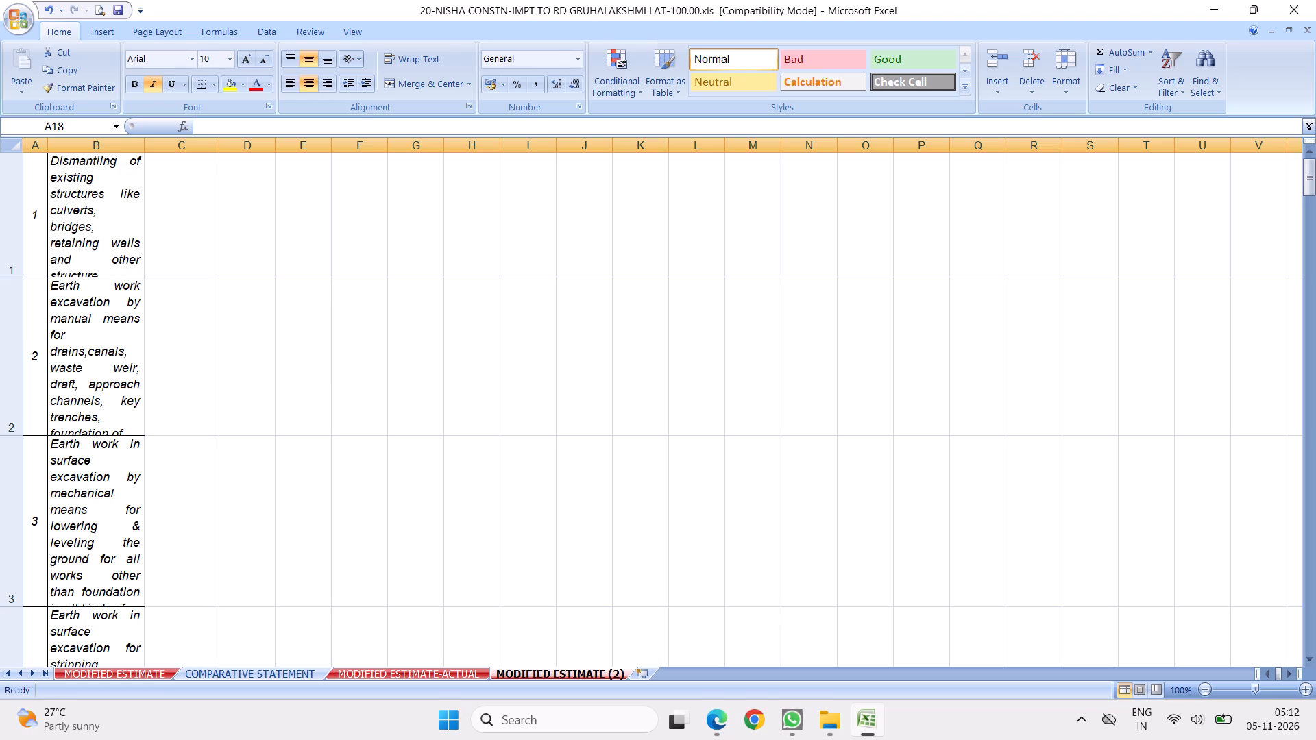
{"action": "left_click", "coordinate": [78, 201]}
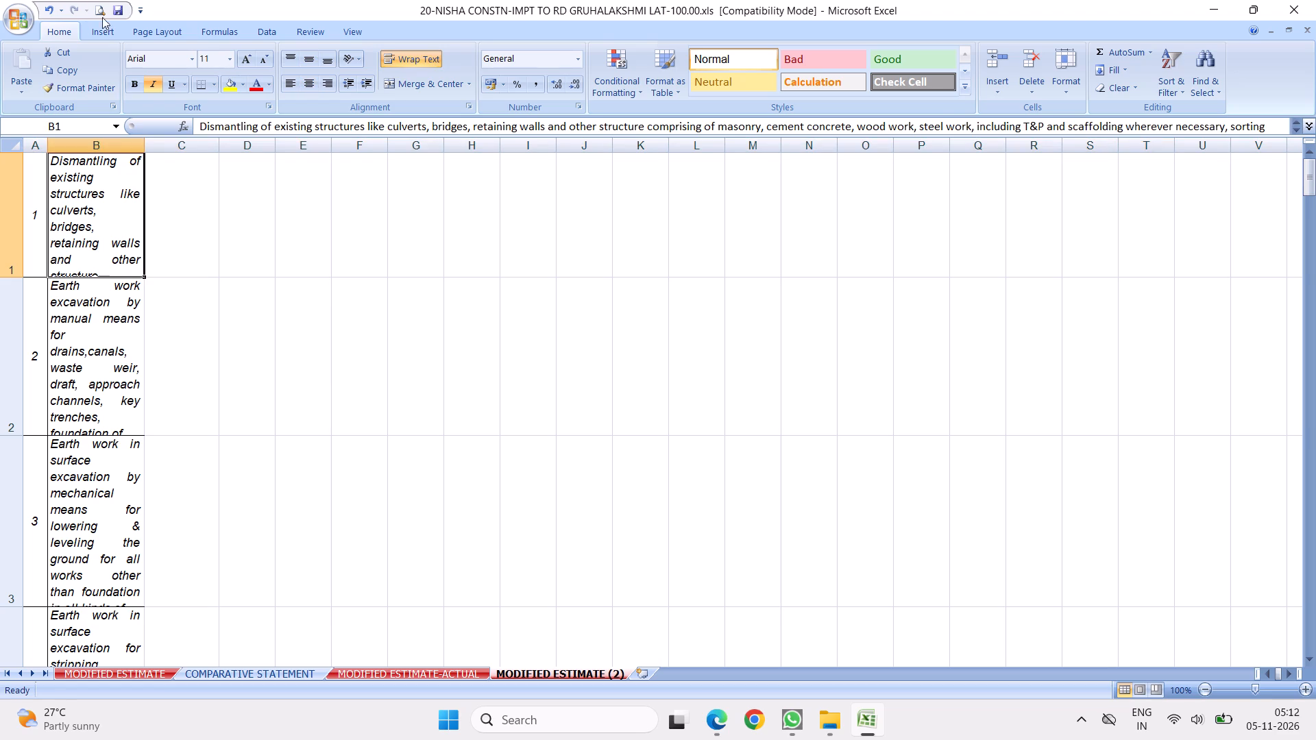
{"action": "left_click", "coordinate": [116, 8]}
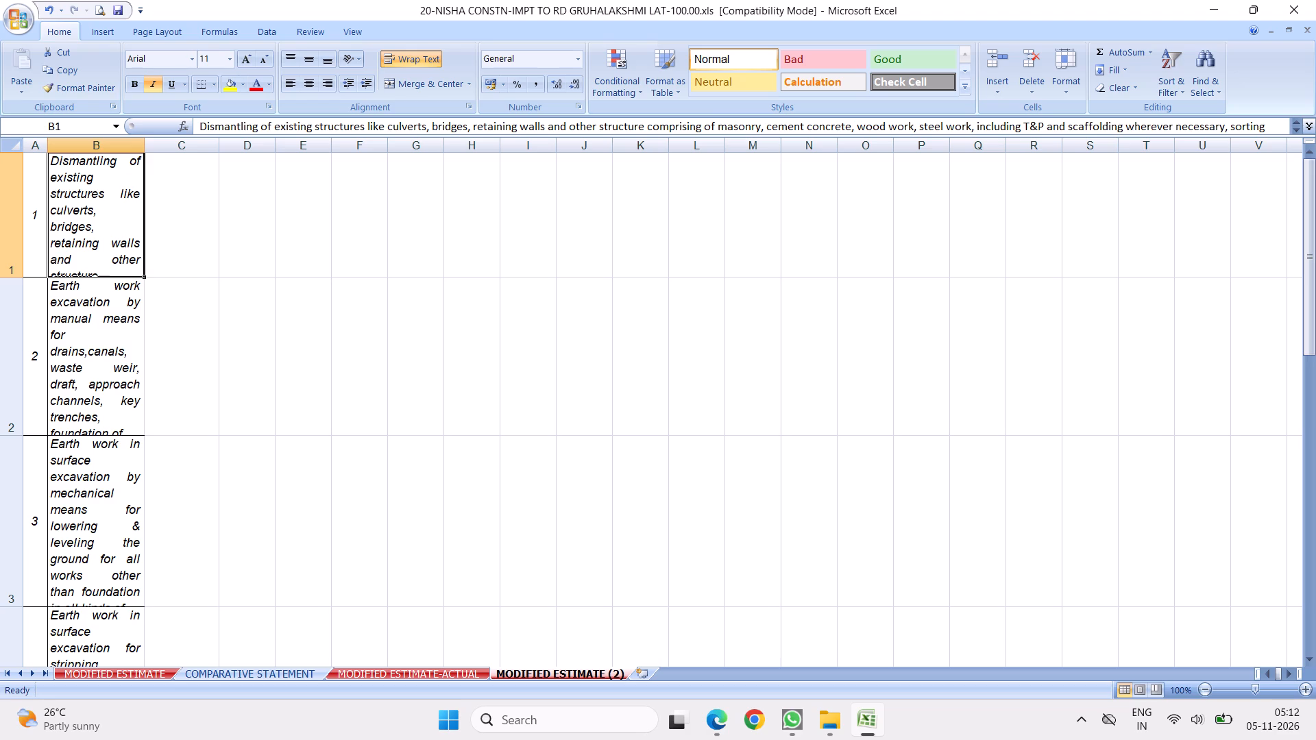
{"action": "left_click", "coordinate": [371, 336]}
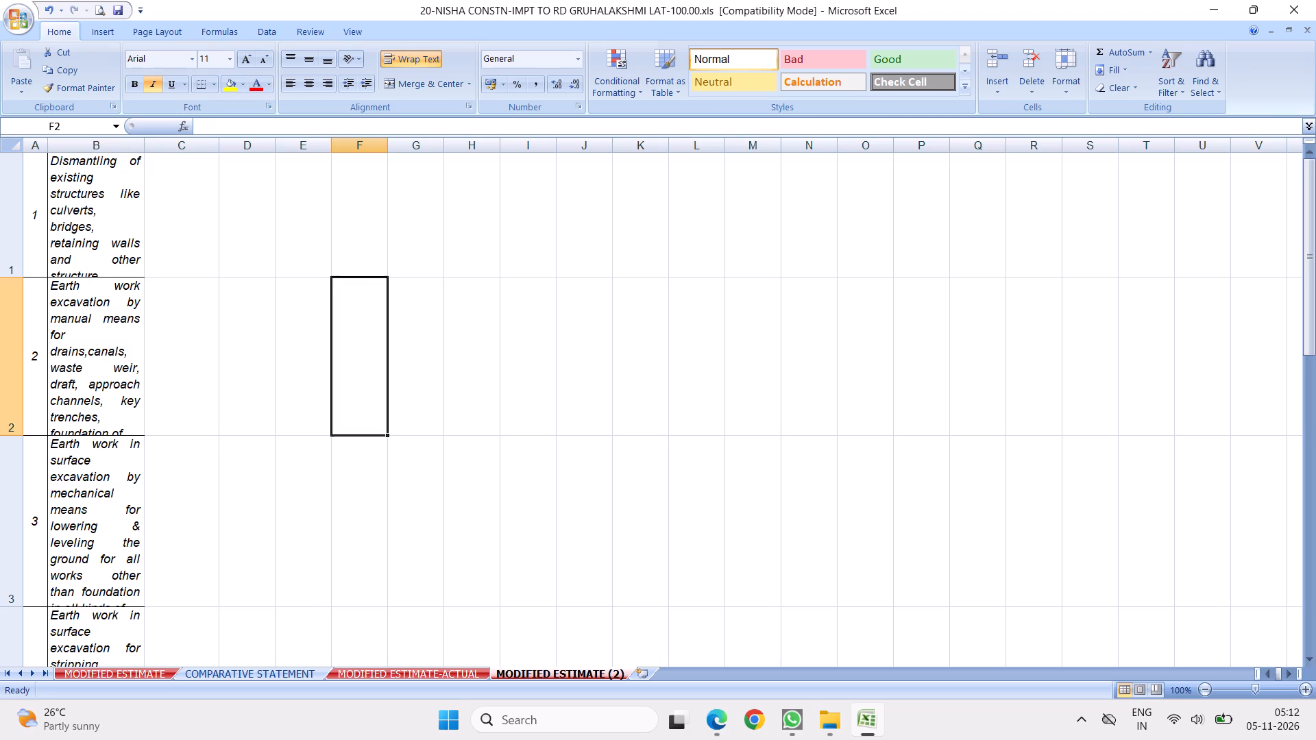
{"action": "left_click", "coordinate": [116, 10]}
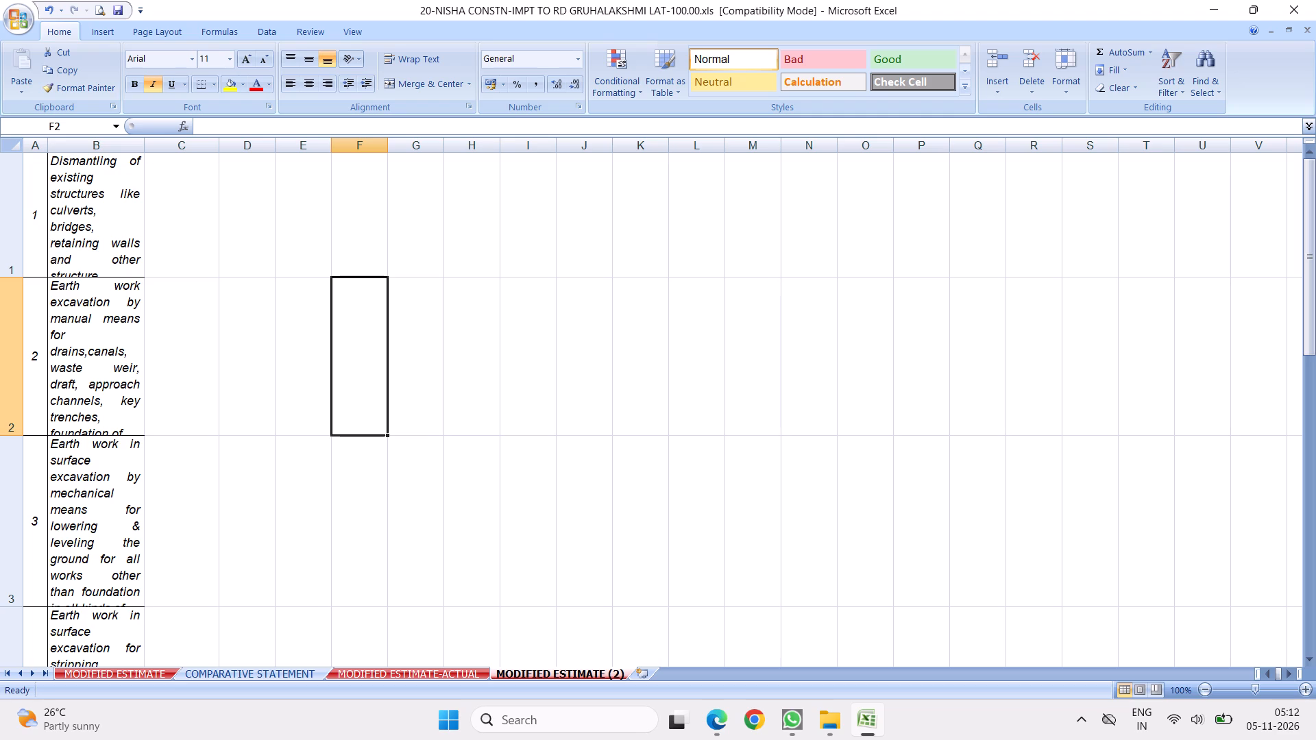
{"action": "left_click", "coordinate": [547, 360]}
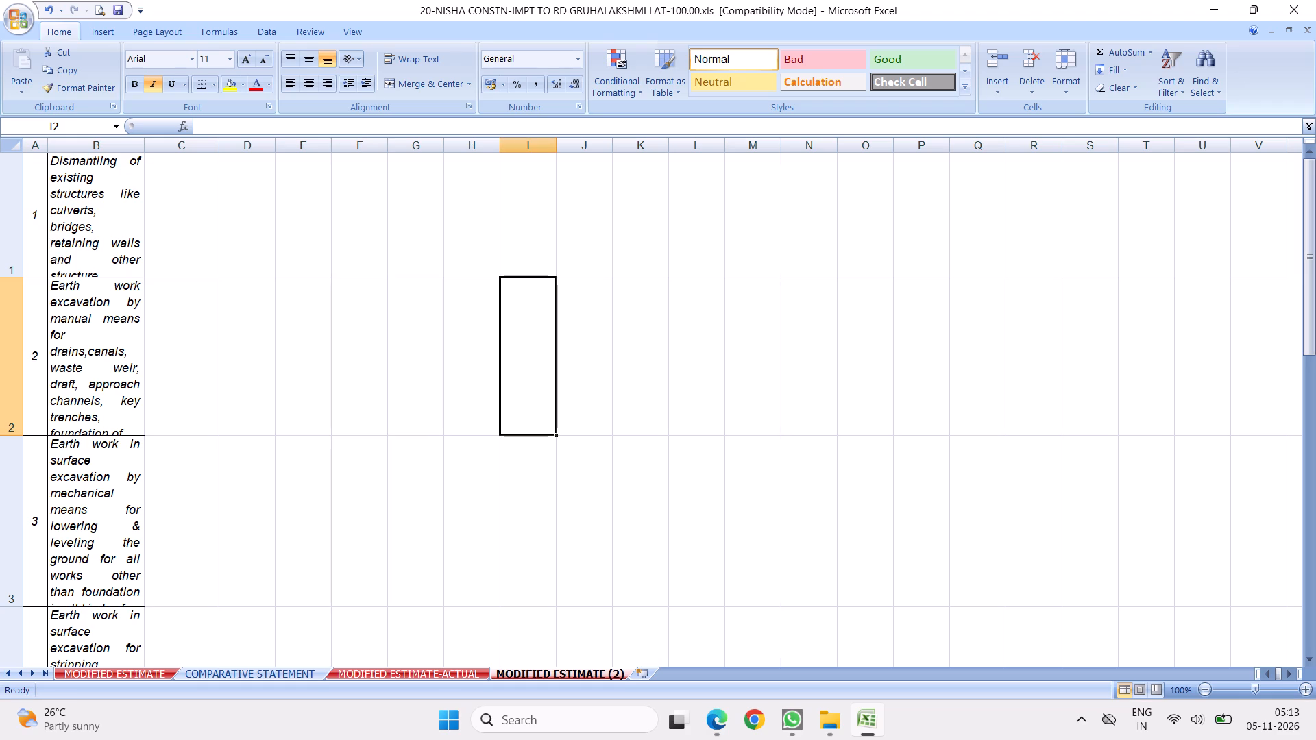
Close the saved estimate workbook and its project folder window.
{"action": "left_click", "coordinate": [1295, 3]}
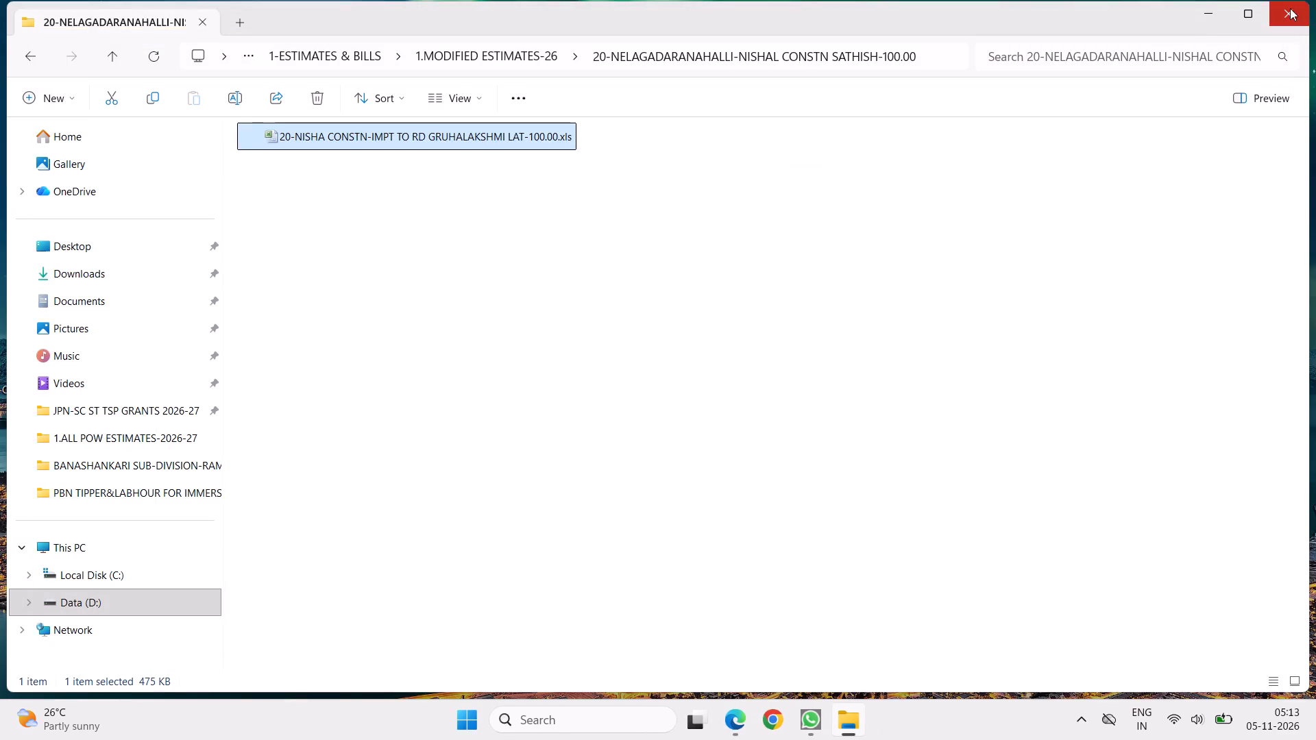
{"action": "left_click", "coordinate": [1289, 9]}
Bring up the computer's power options from the desktop.
{"action": "left_click", "coordinate": [462, 723]}
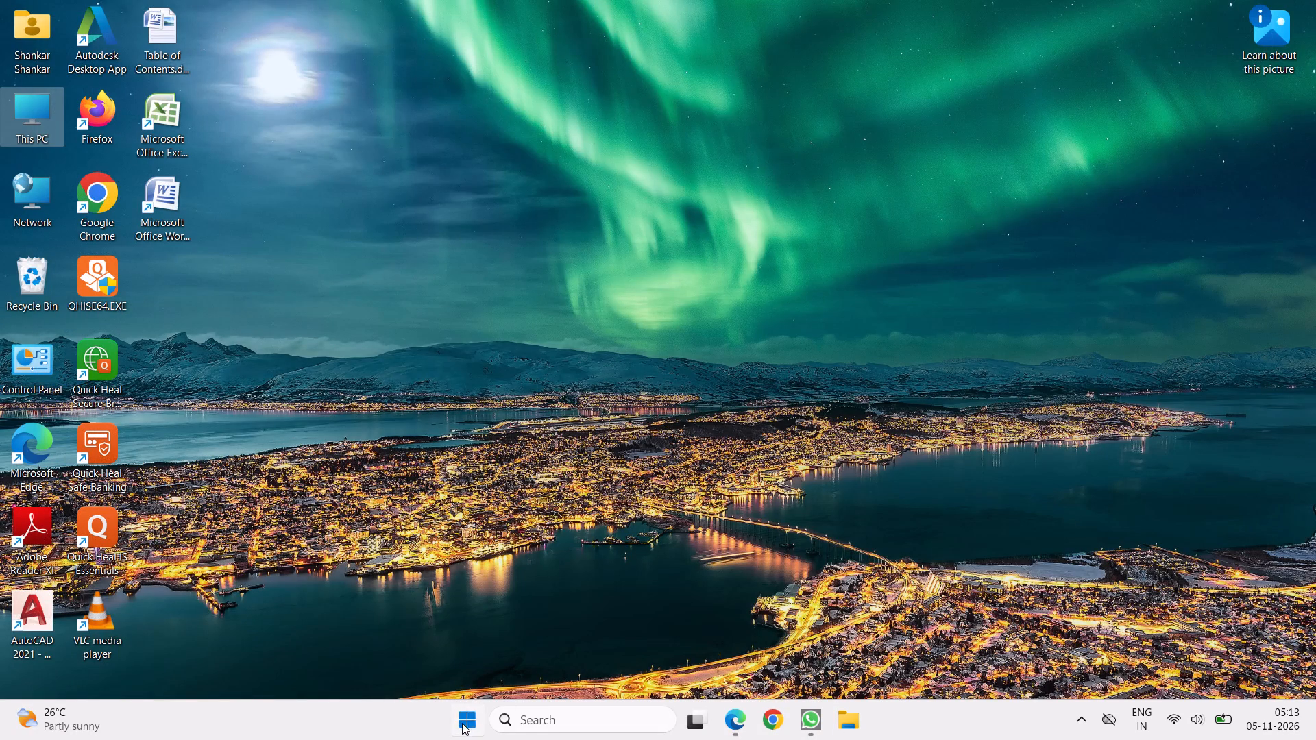
{"action": "left_click", "coordinate": [773, 661]}
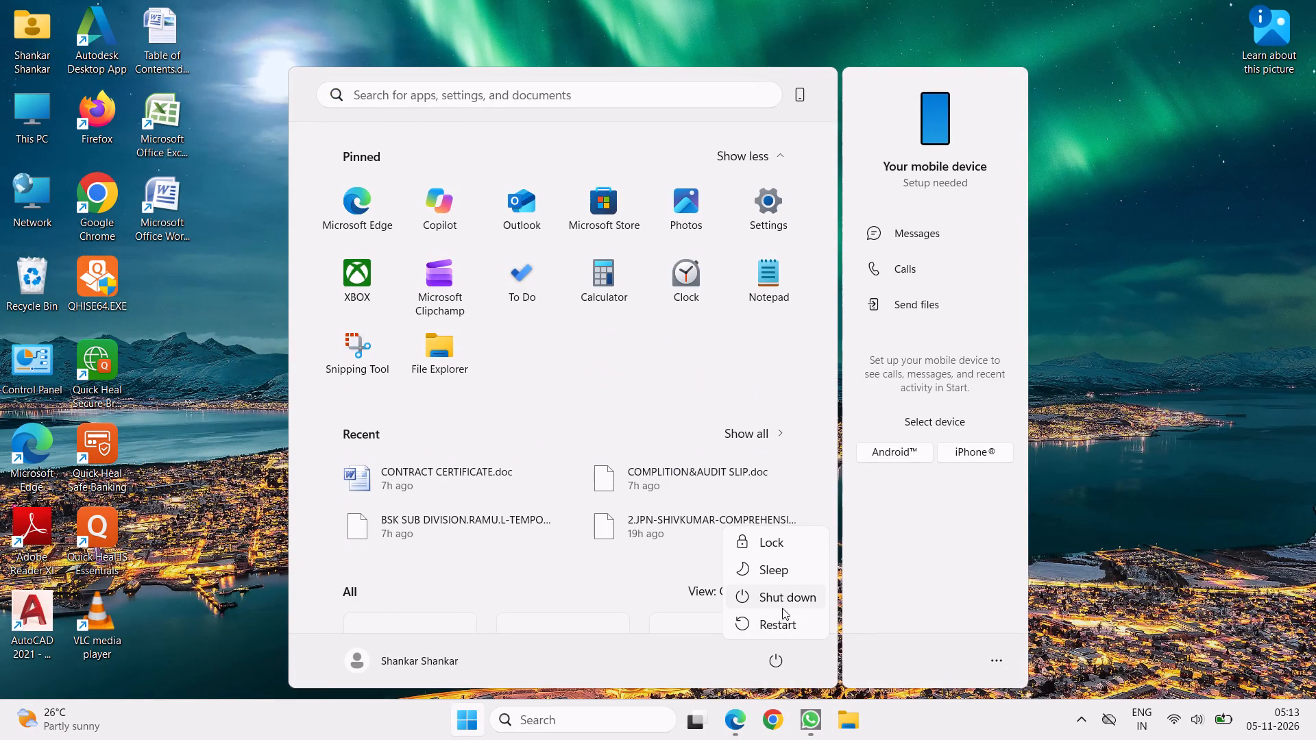